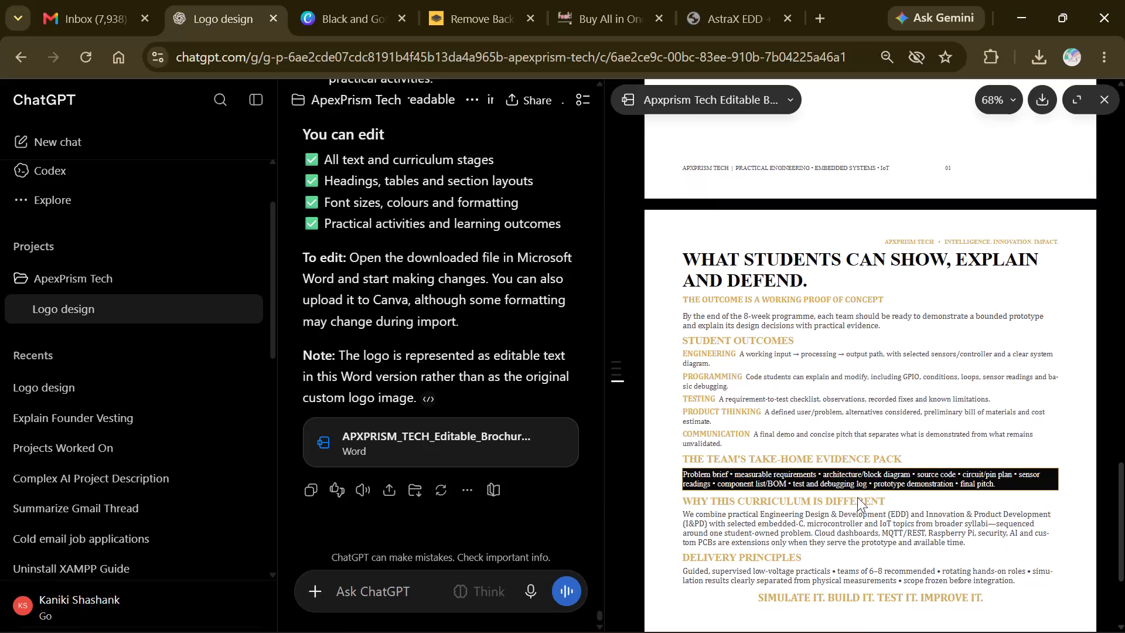
Review the Apxprism Tech editable brochure preview through the end of its student outcomes page, then return to its cover page.
scroll(857, 497, down, 1)
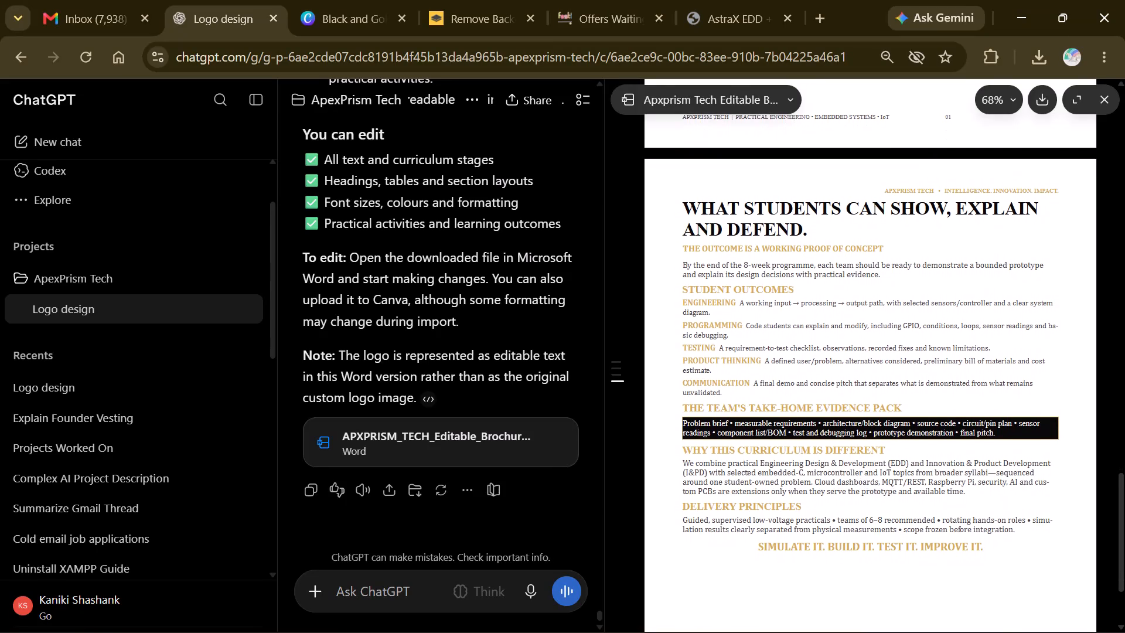
scroll(857, 497, down, 2)
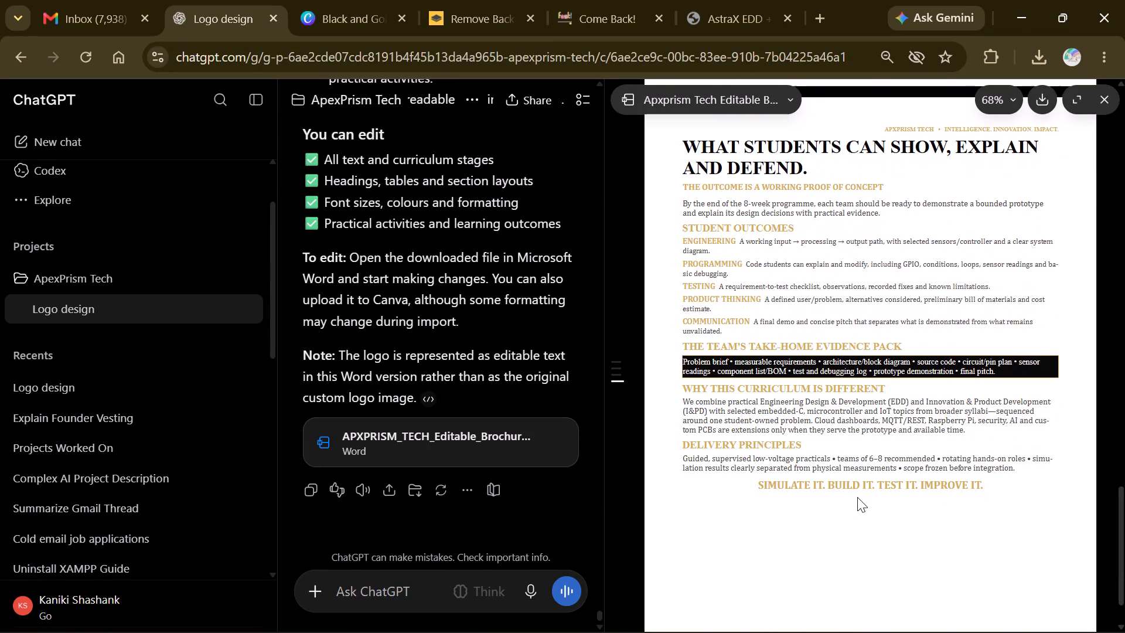
scroll(857, 497, down, 4)
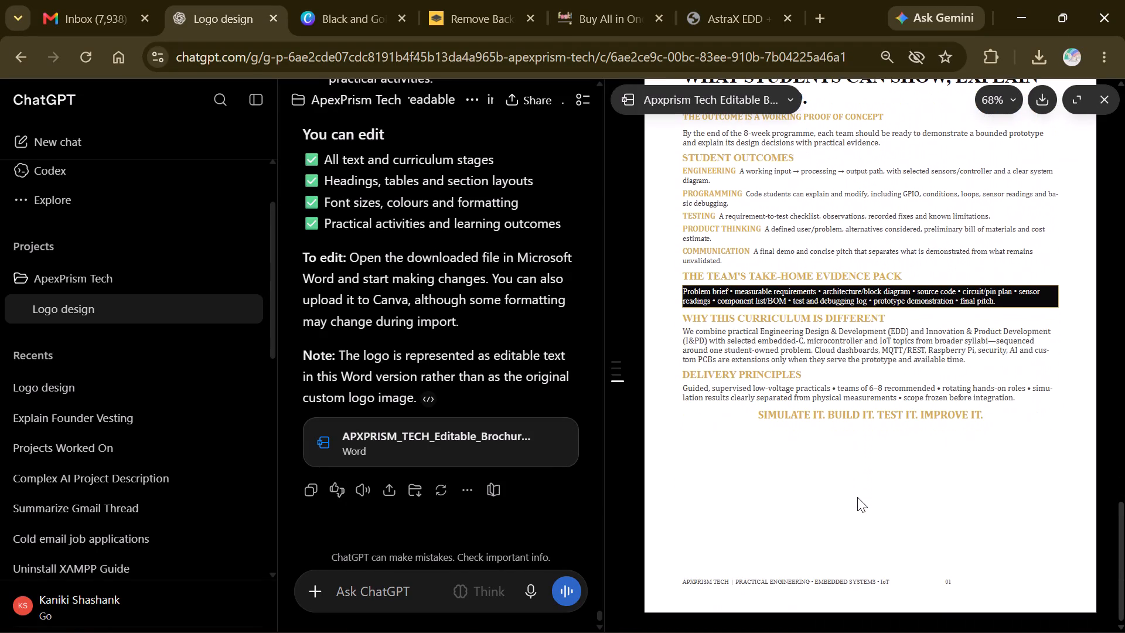
scroll(857, 497, up, 12)
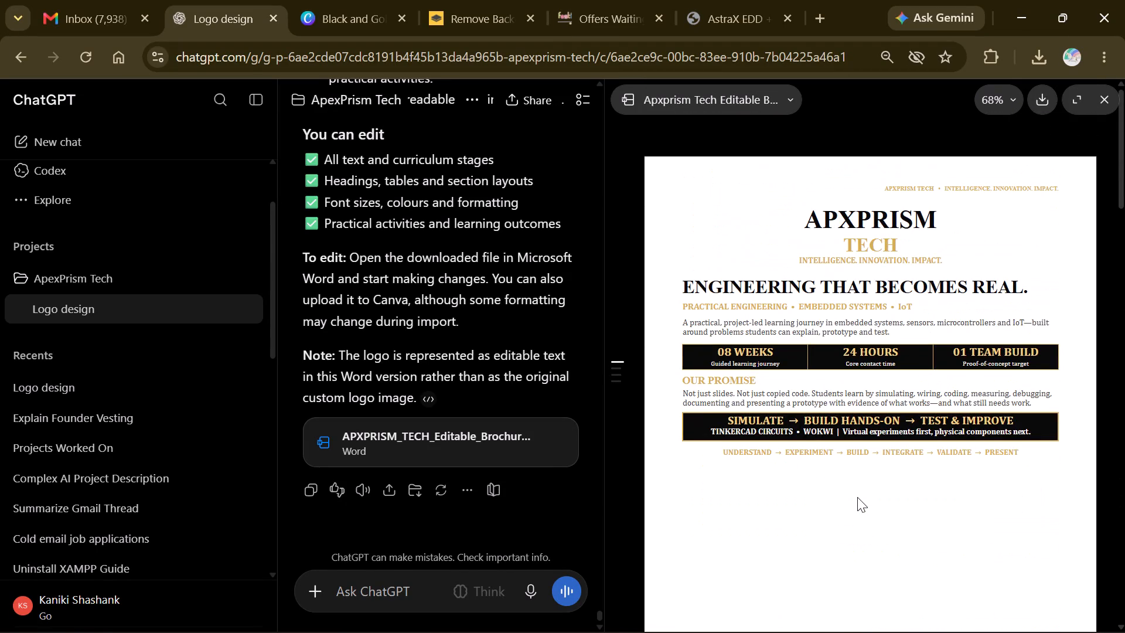
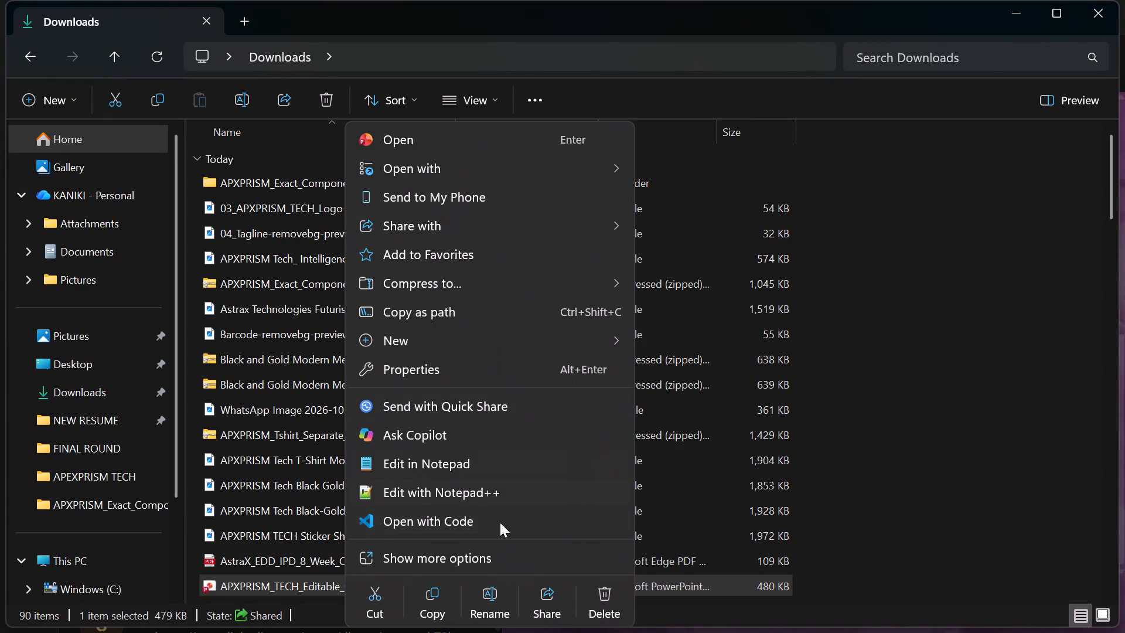
Rename the APXPRISM_TECH_Editable PowerPoint file in the Downloads folder as apex, keeping its .pptx extension.
click(492, 607)
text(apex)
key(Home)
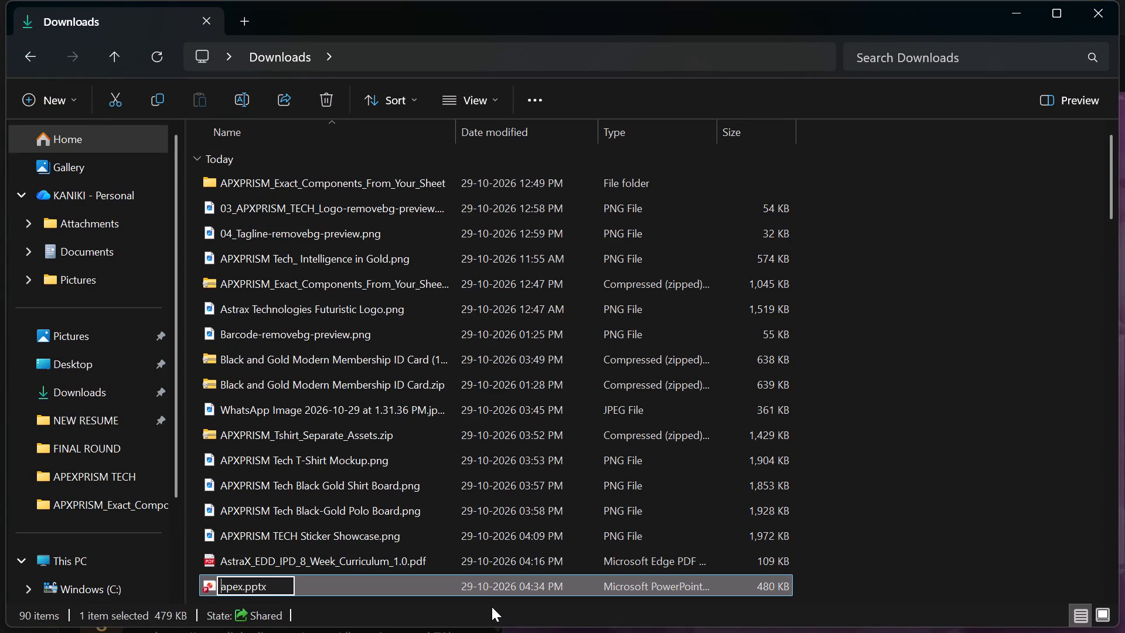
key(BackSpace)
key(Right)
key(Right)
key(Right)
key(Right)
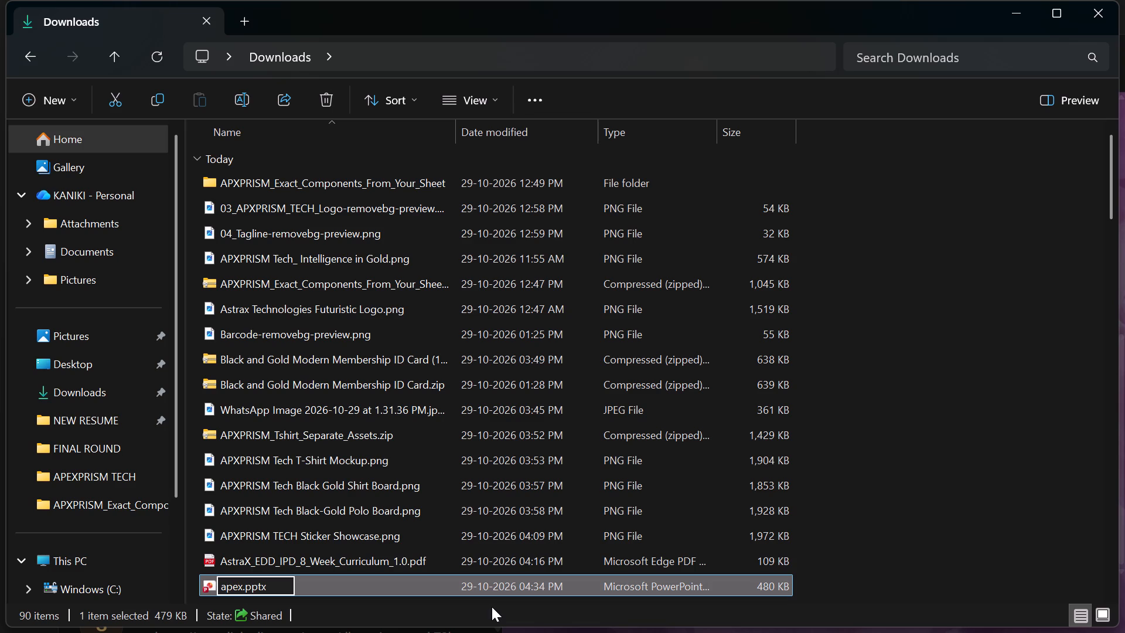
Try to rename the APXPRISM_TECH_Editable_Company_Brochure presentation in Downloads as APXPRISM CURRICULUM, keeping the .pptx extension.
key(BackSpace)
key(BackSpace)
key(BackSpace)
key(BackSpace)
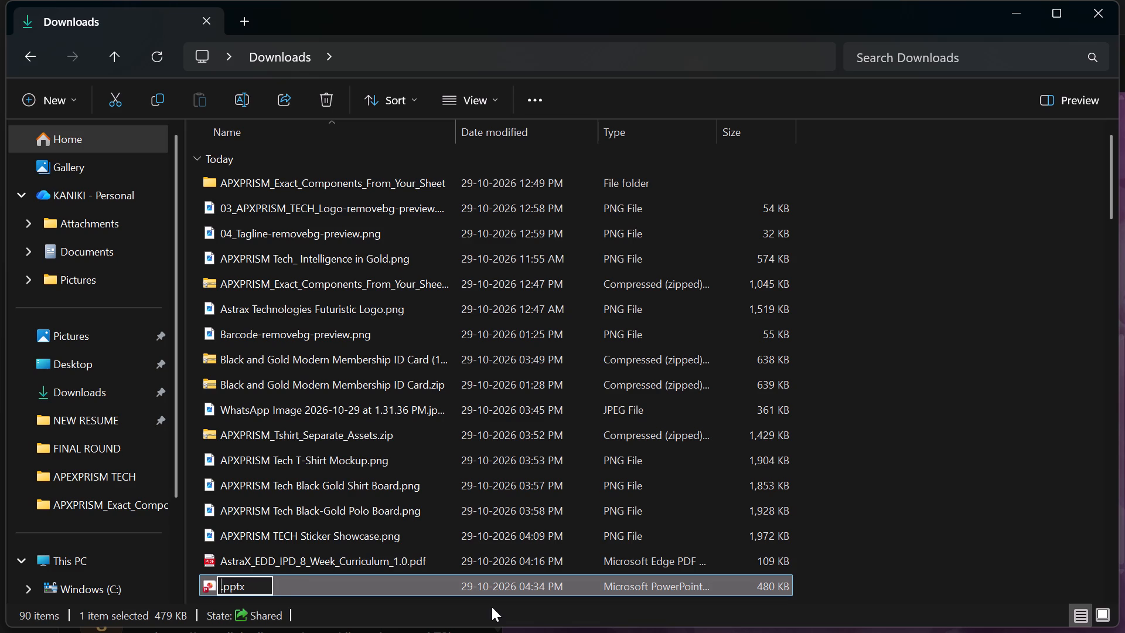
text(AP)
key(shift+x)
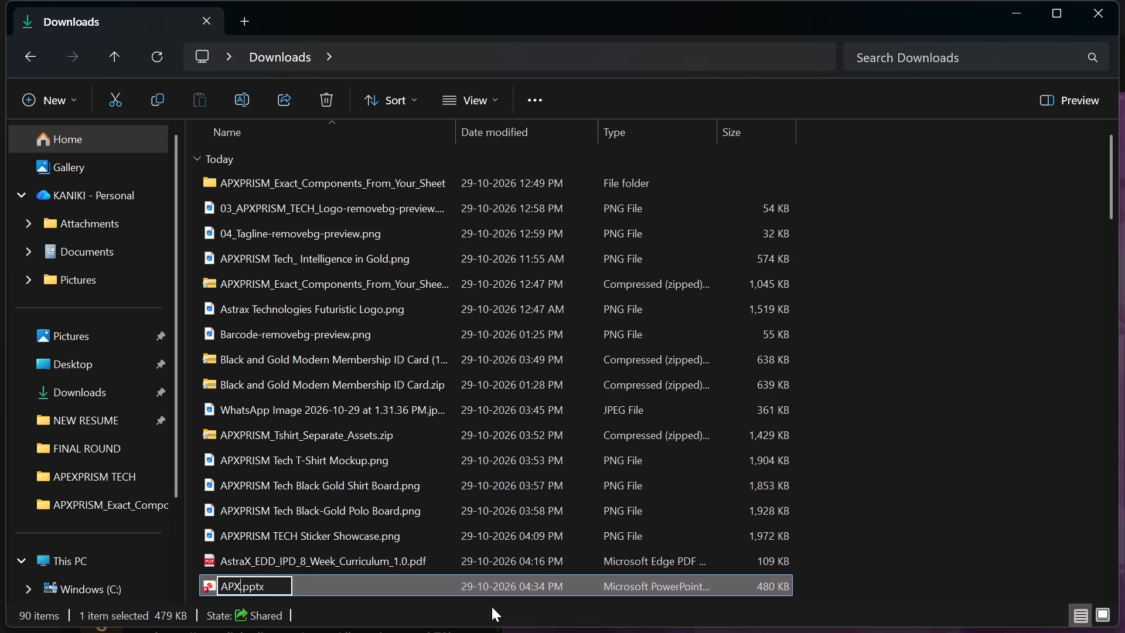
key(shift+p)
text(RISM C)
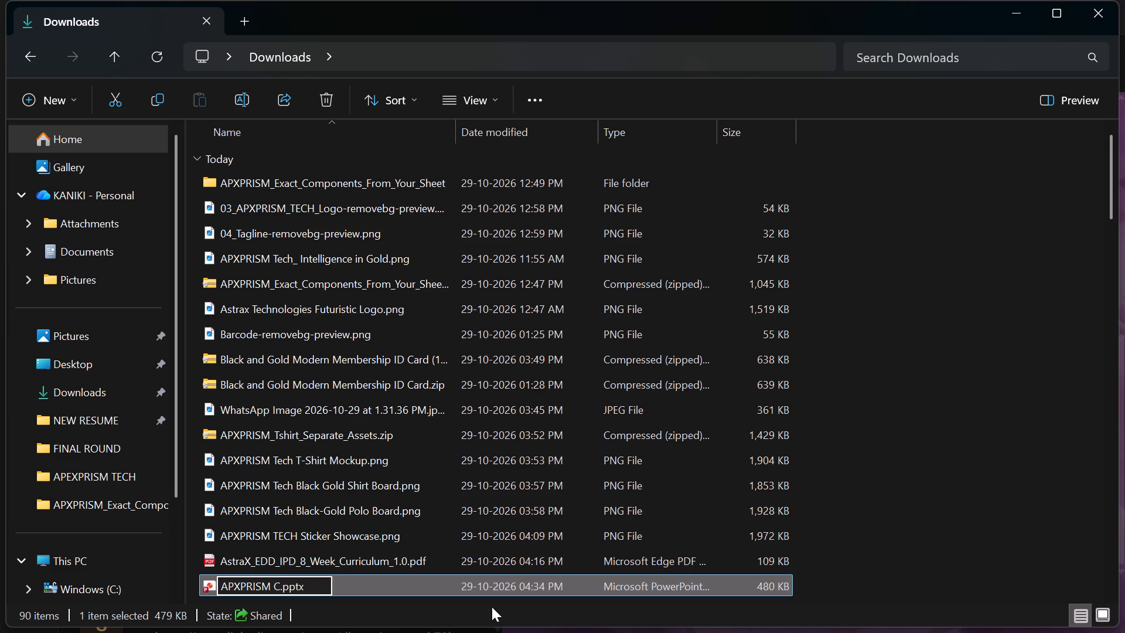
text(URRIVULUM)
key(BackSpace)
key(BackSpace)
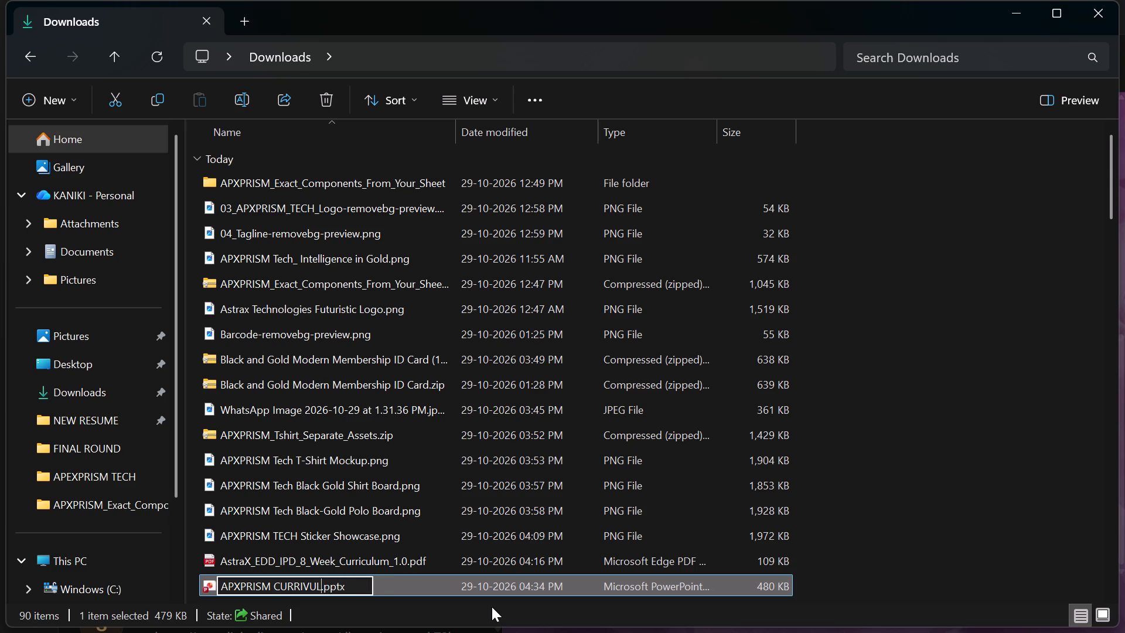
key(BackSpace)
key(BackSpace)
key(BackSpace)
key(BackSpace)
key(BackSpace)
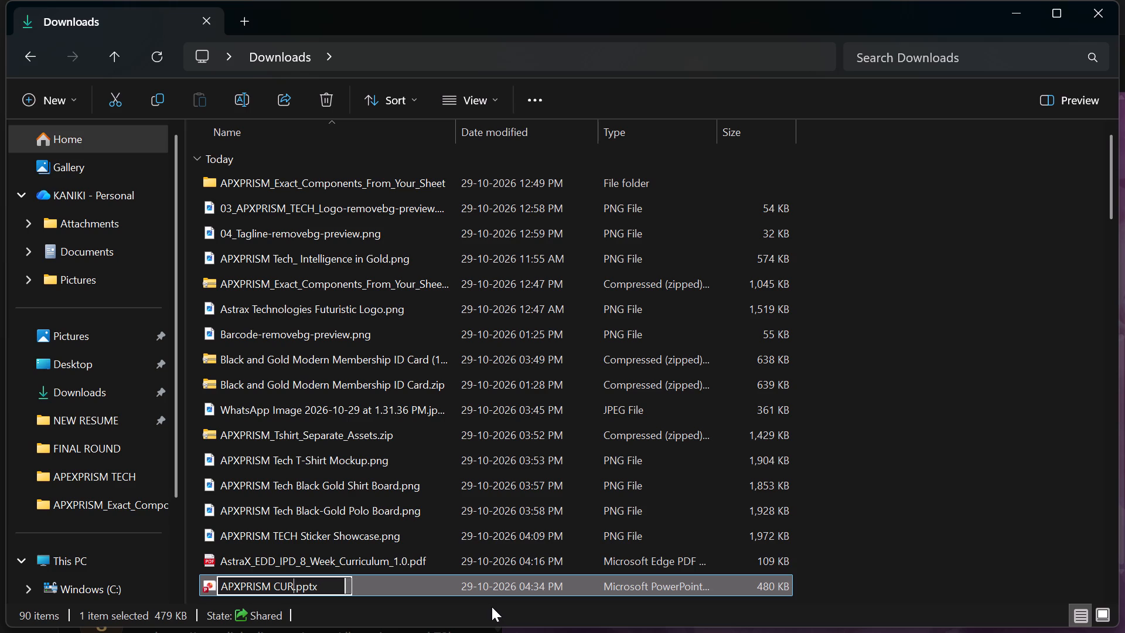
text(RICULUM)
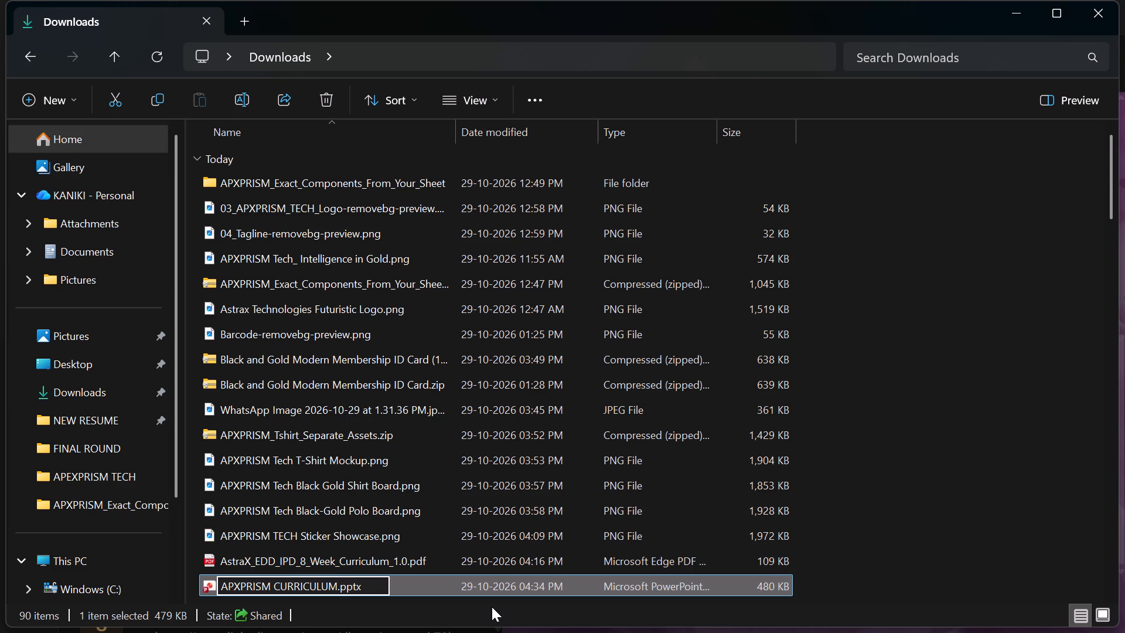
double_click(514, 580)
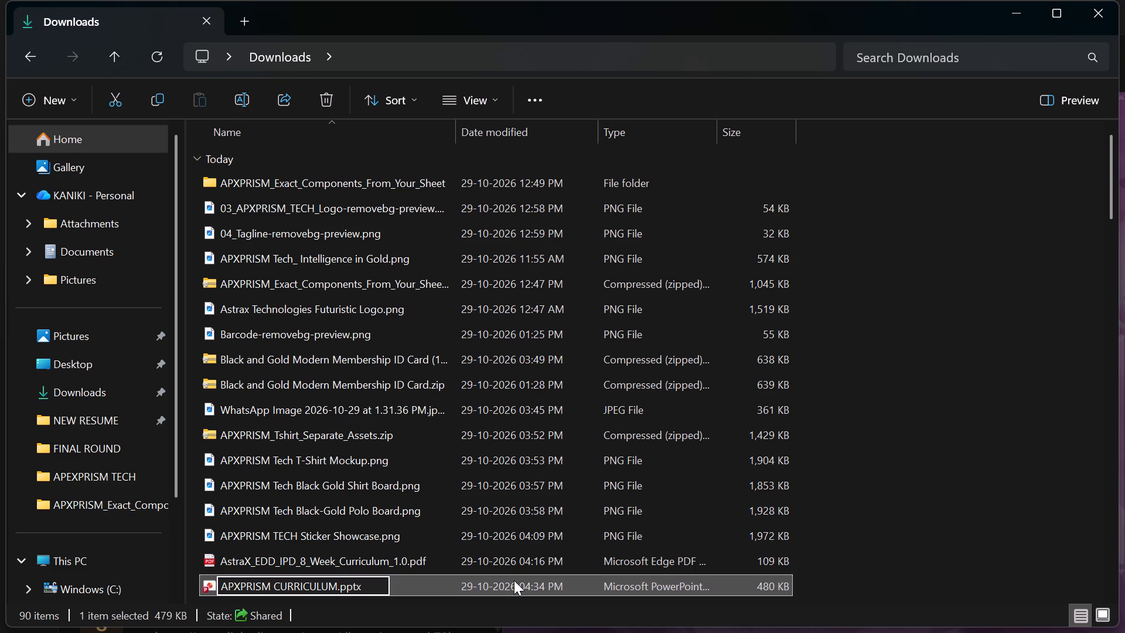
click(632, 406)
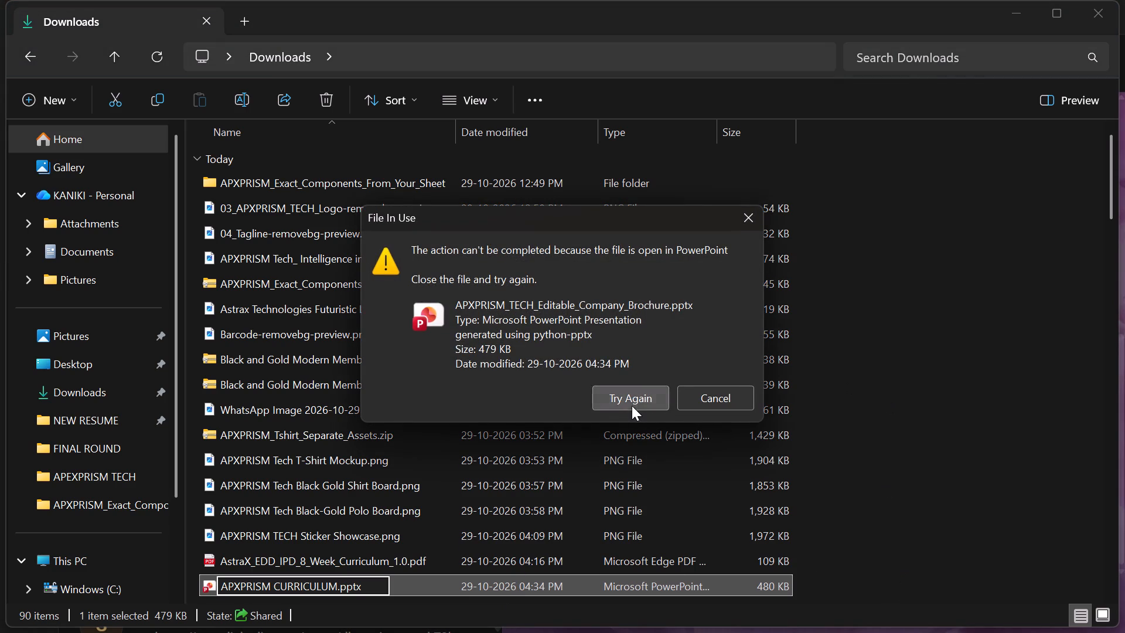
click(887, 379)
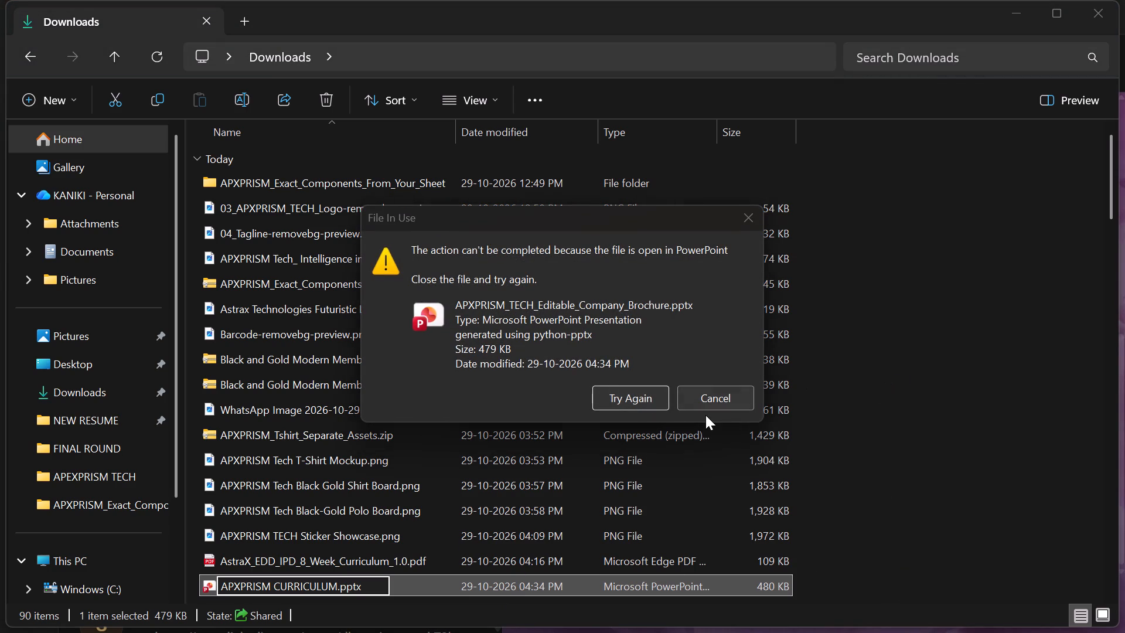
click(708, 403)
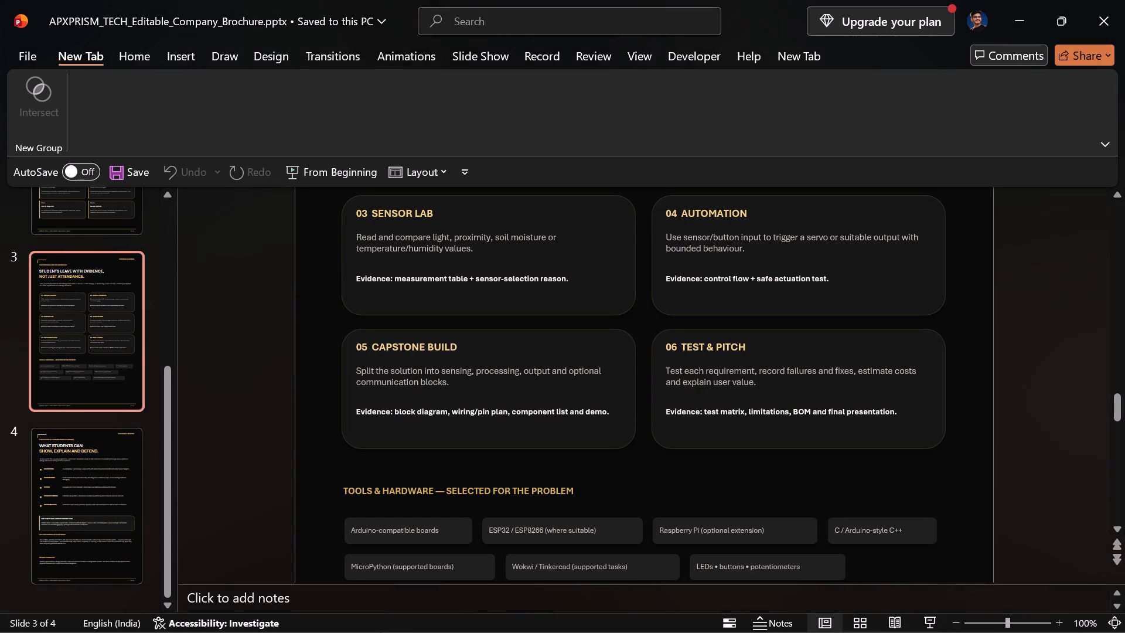
Close the APXPRISM_TECH_Editable_Company_Brochure presentation that is open in PowerPoint.
click(1124, 0)
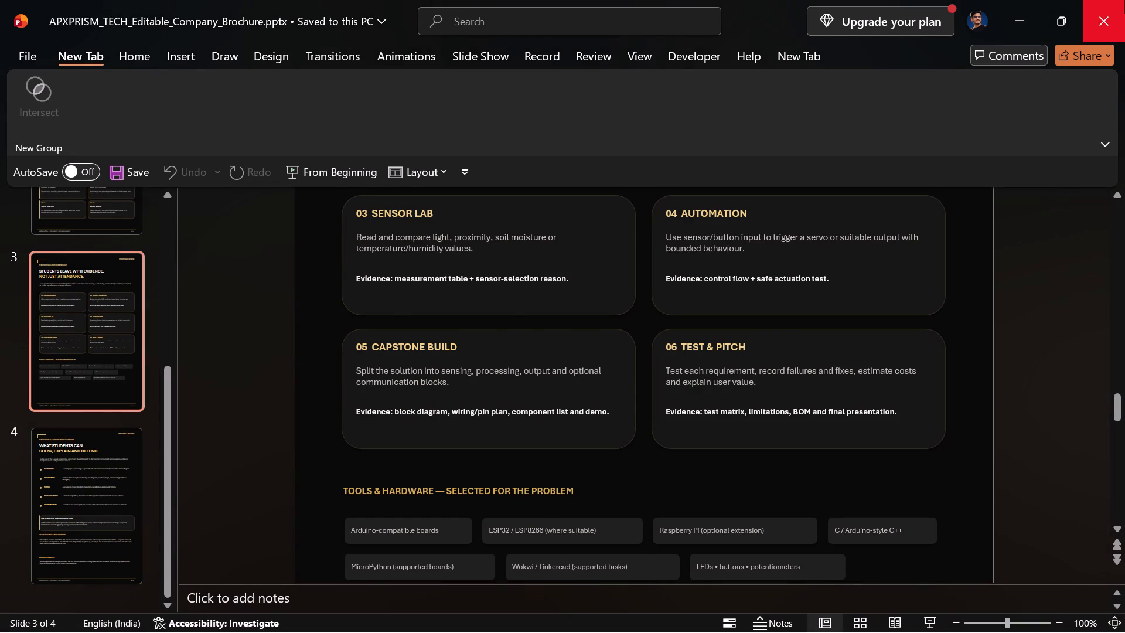
Rename the APXPRISM_TECH_Editable_Company_Brochure presentation file in Downloads as APXPRISM CURRICULUM, keeping the .pptx extension.
click(407, 593)
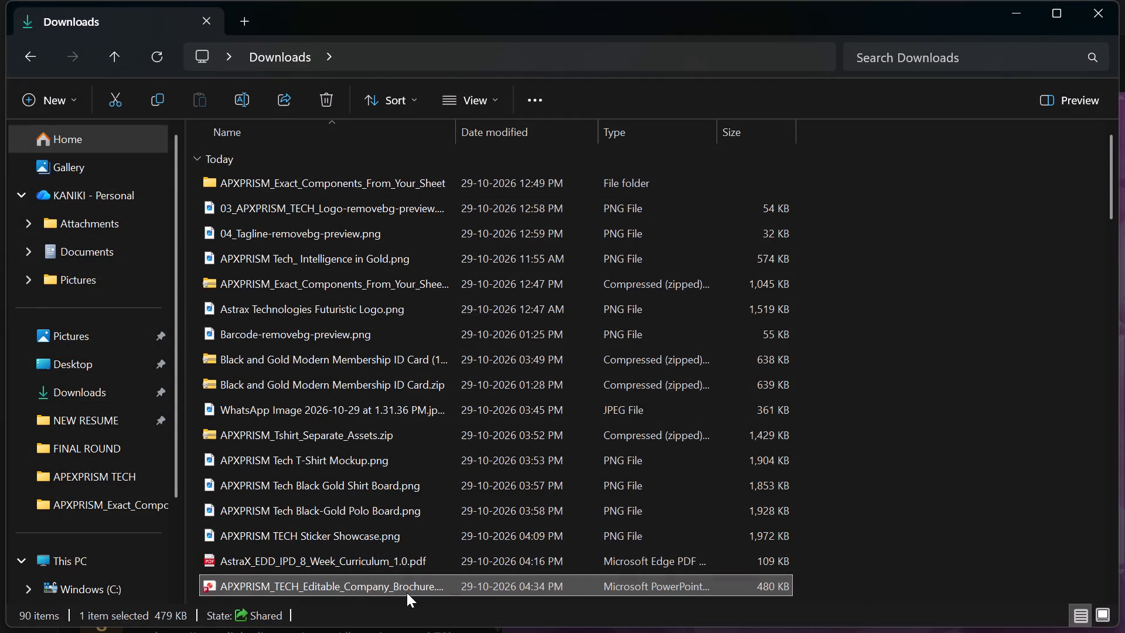
right_click(407, 593)
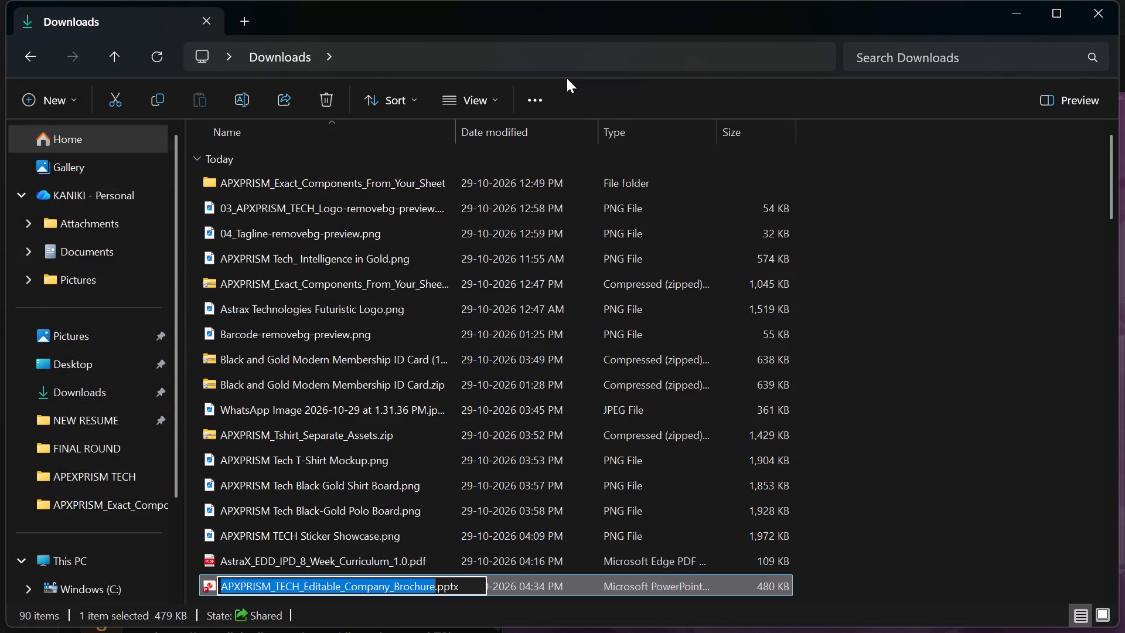
text(APX)
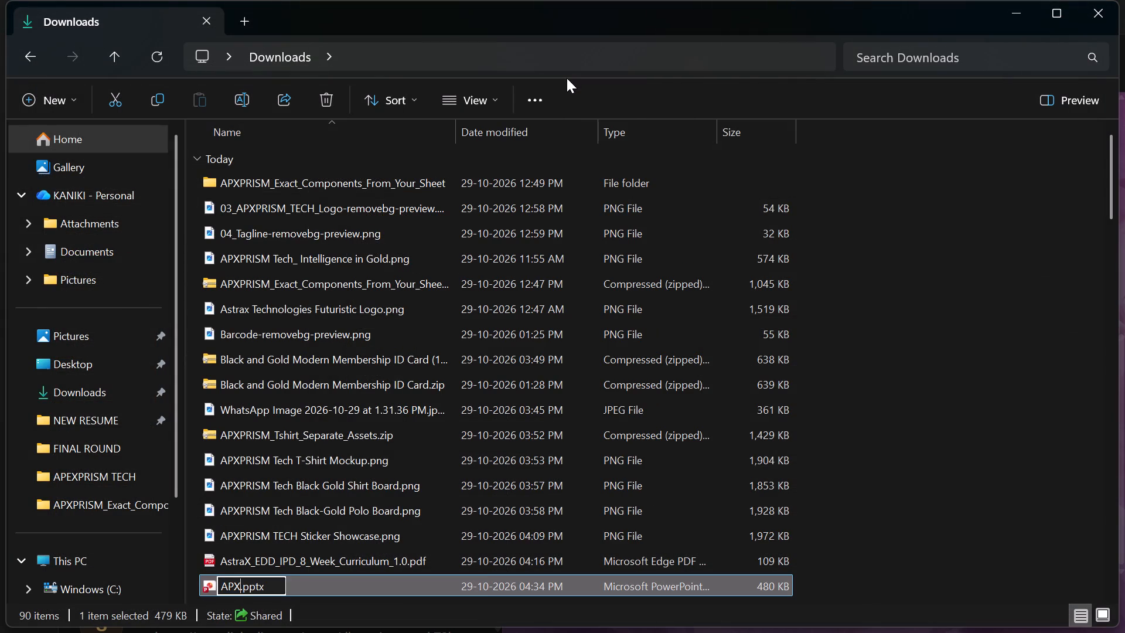
text(PRISM)
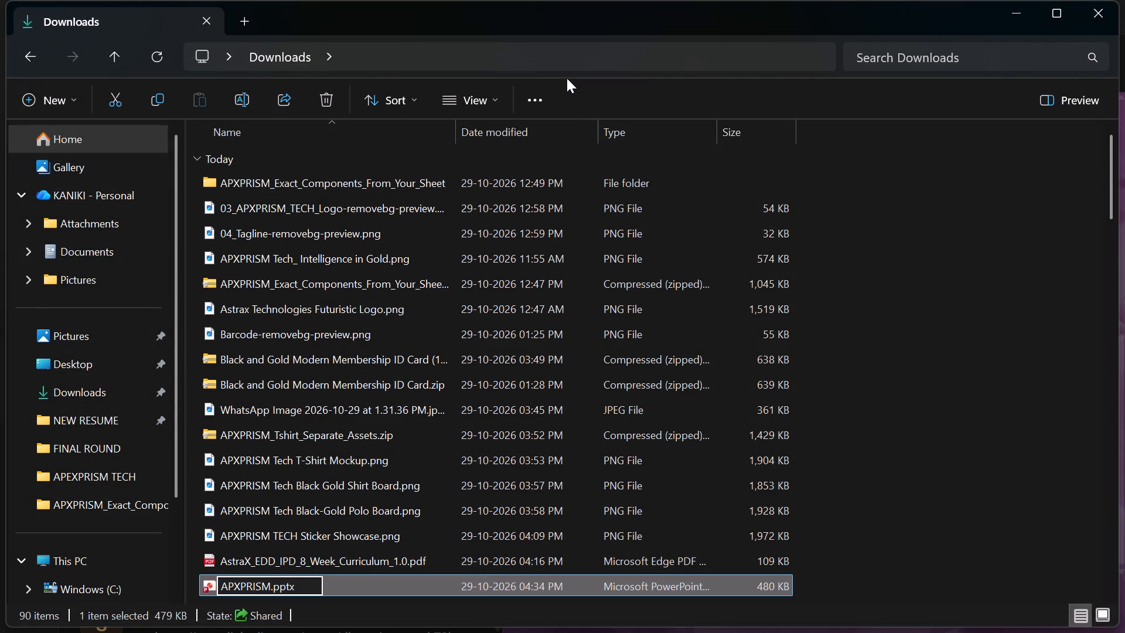
key(space)
text(CURRICULUM)
key(Return)
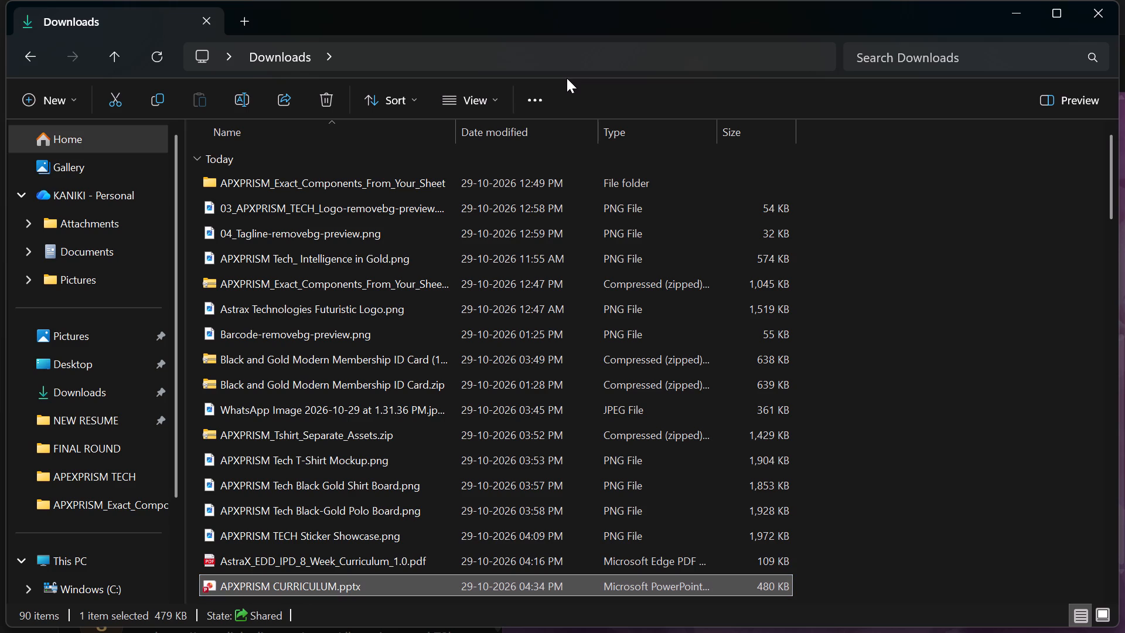
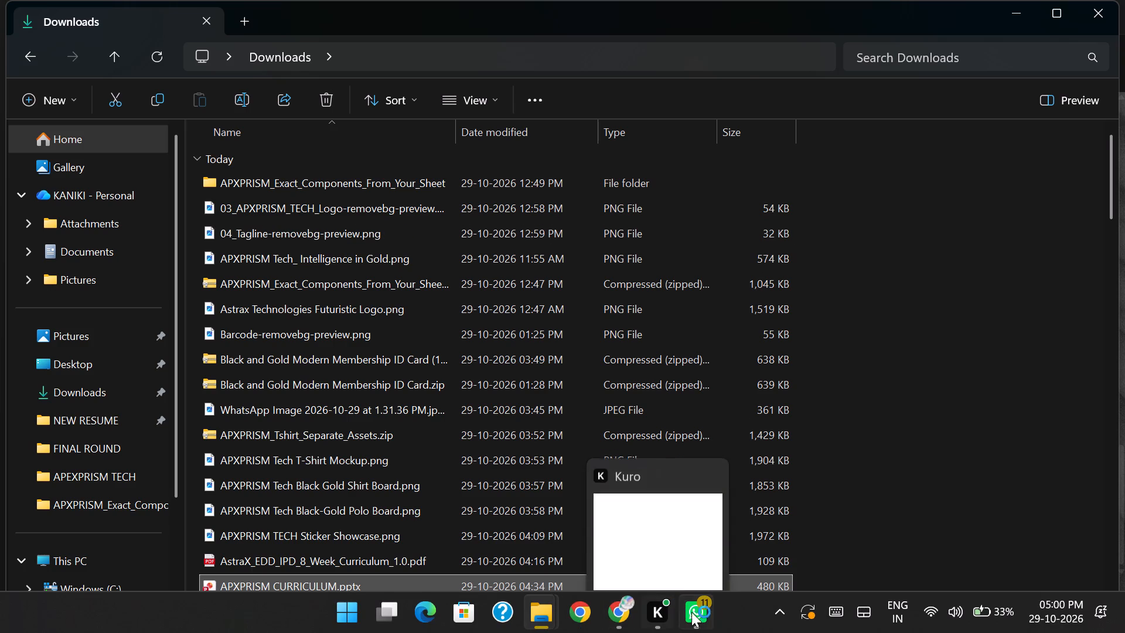
Open the downloaded APXPRISM_TECH_Editable_Brochure_Simulation_Emphasis.docx from the browser in Word and enable editing.
click(632, 626)
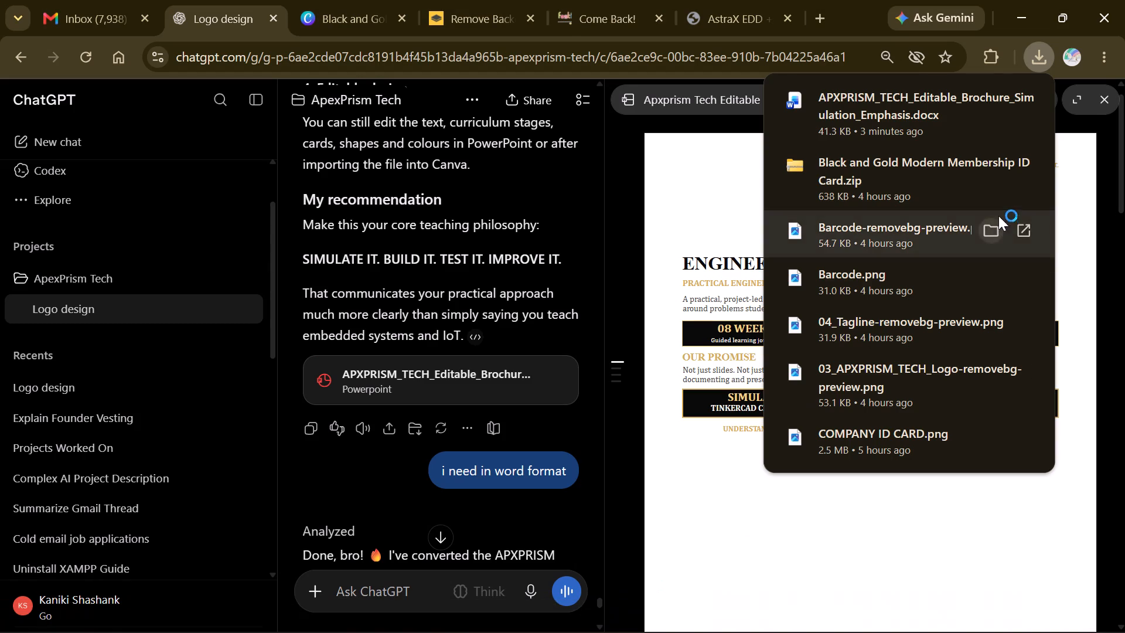
click(932, 100)
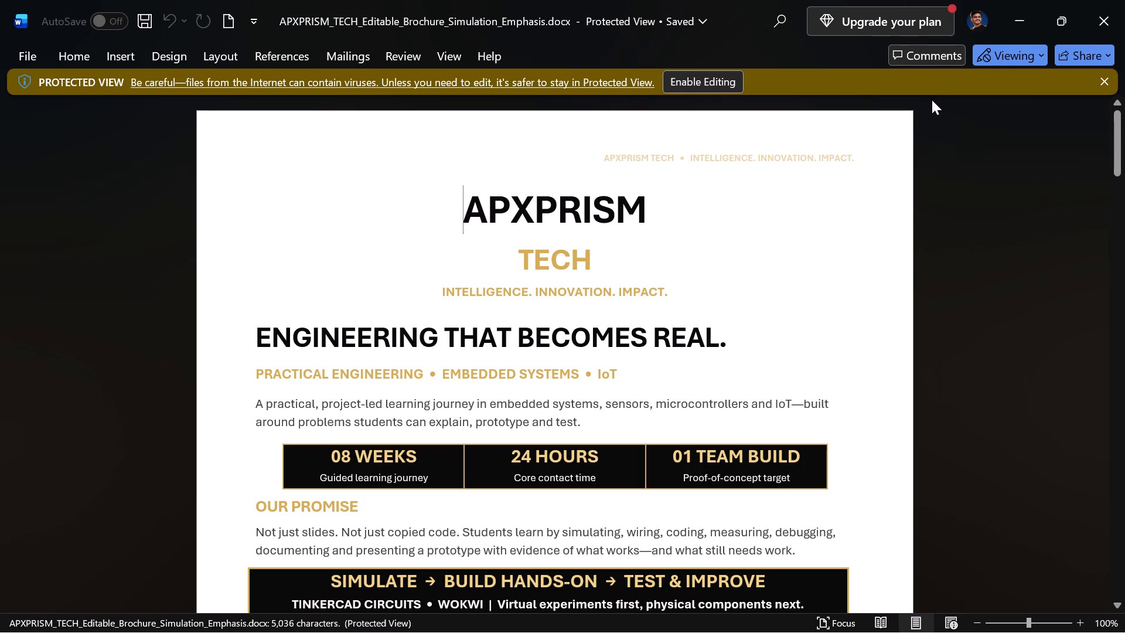
click(714, 86)
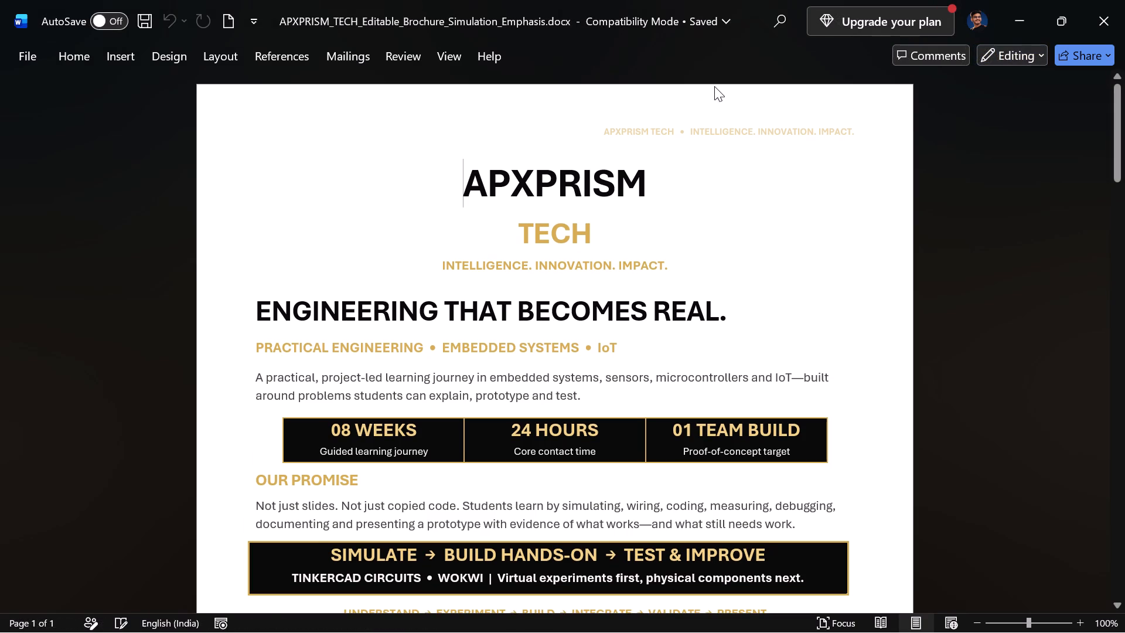
Add a Box page border with a 1½ pt line width to the whole brochure document.
scroll(898, 366, up, 2)
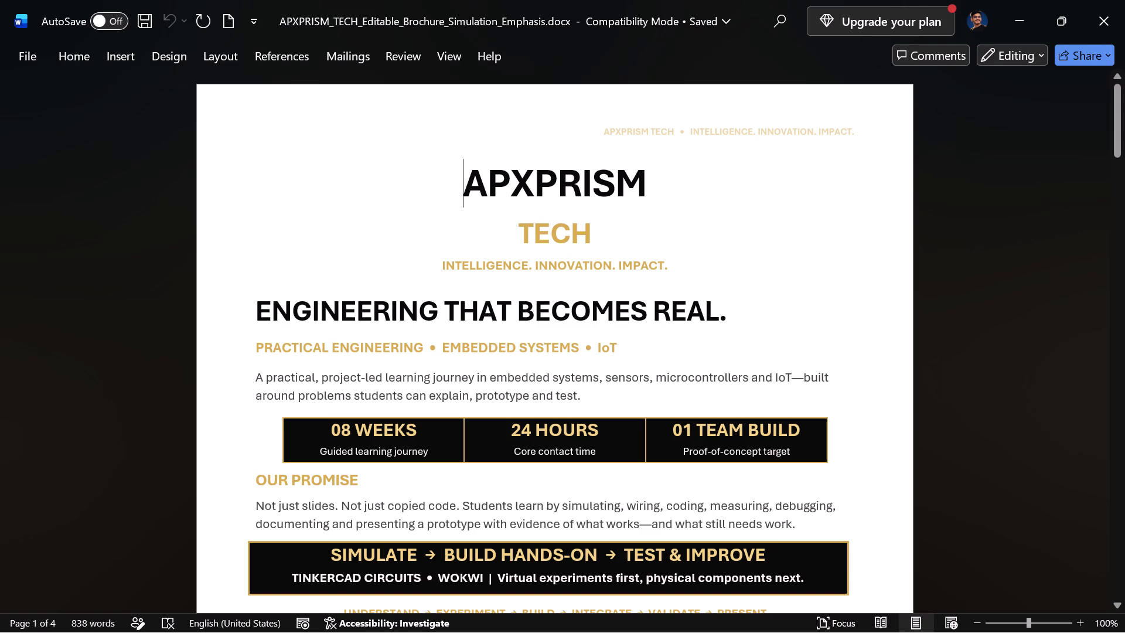
click(827, 441)
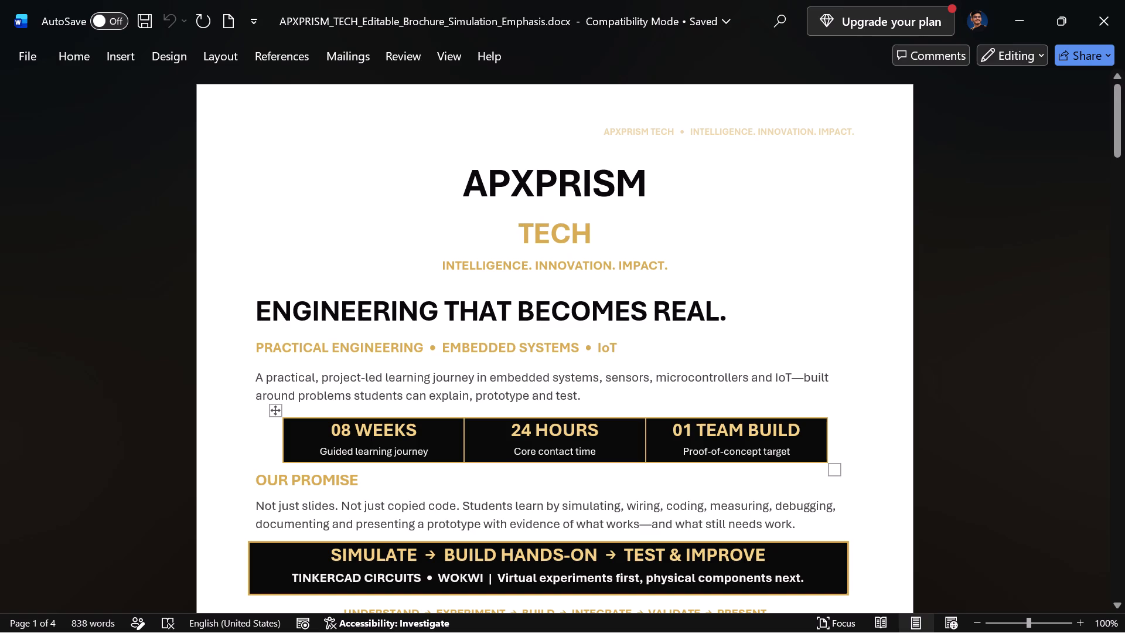
click(817, 441)
scroll(815, 442, down, 1)
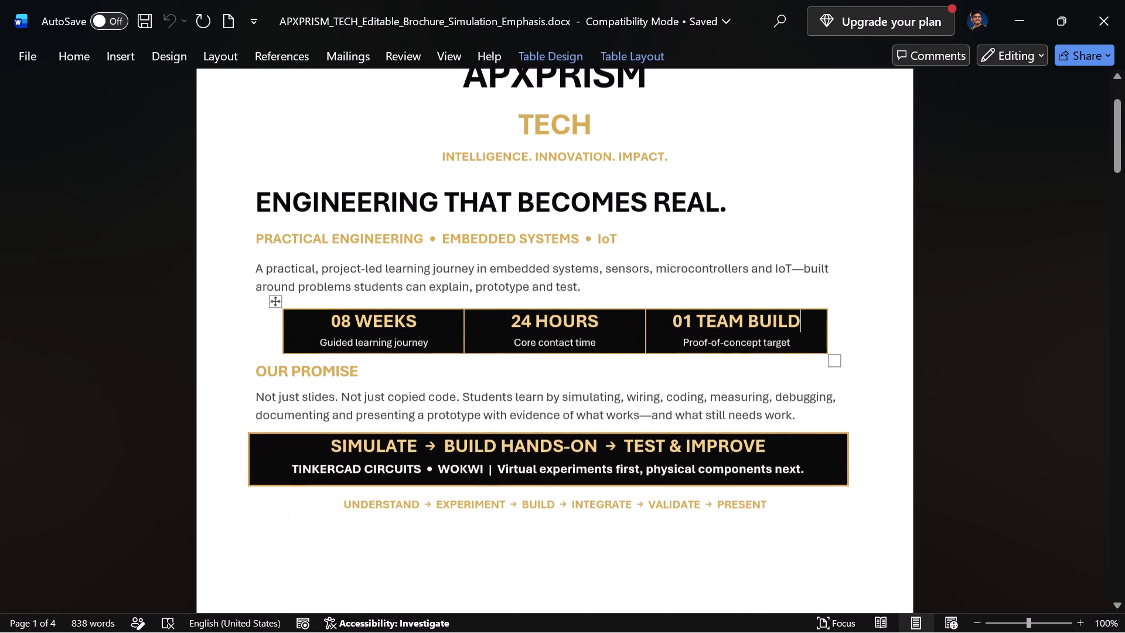
scroll(865, 175, up, 5)
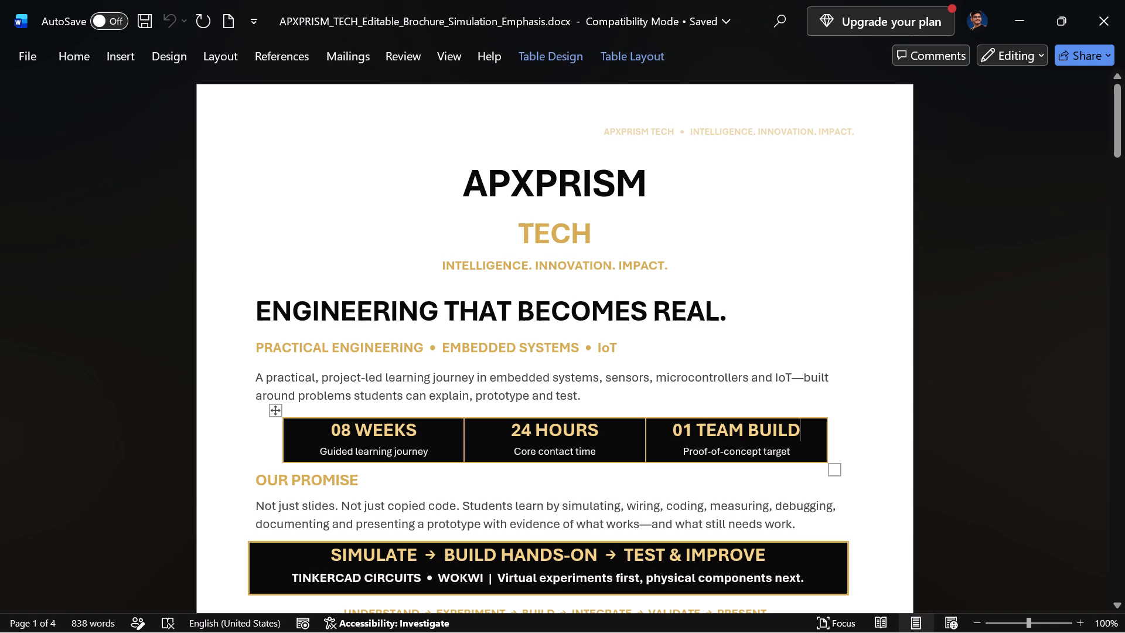
click(326, 148)
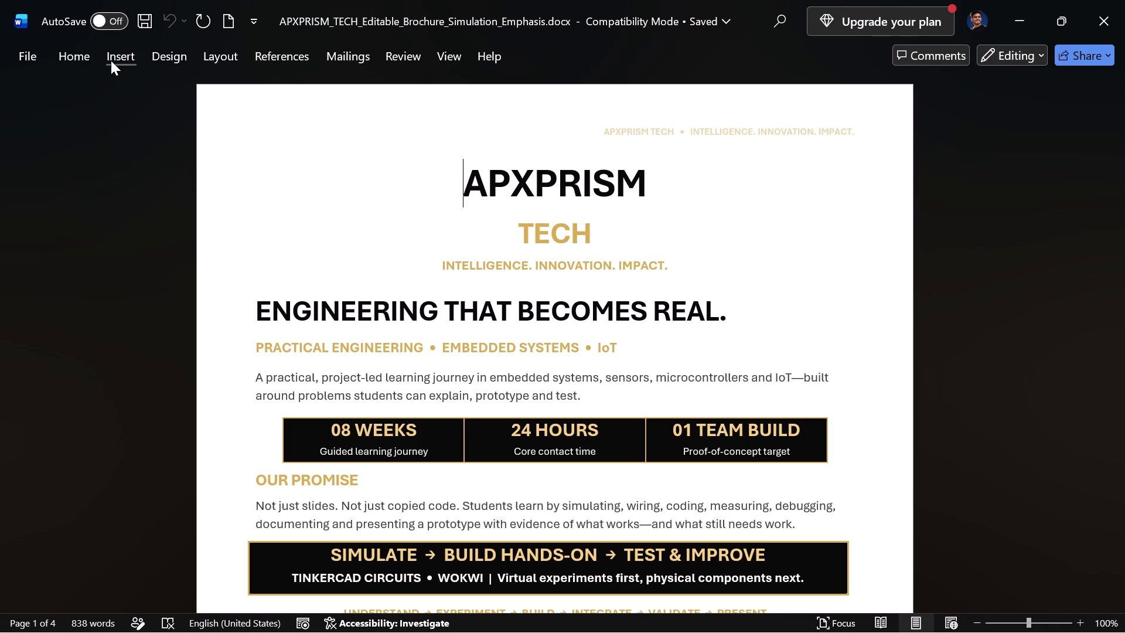
click(78, 60)
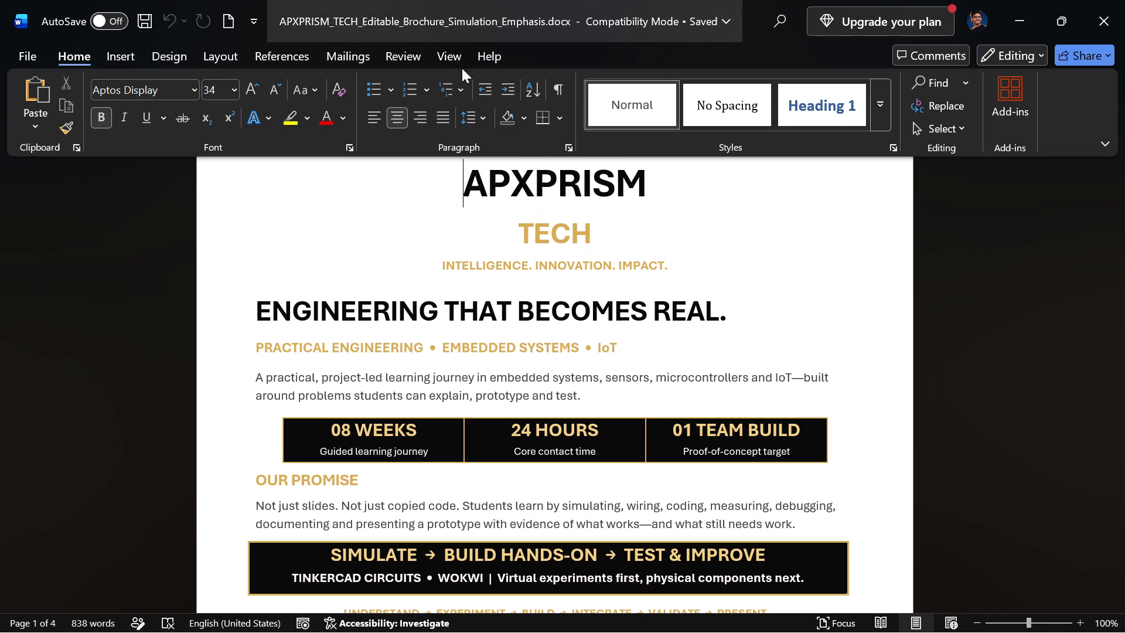
click(210, 59)
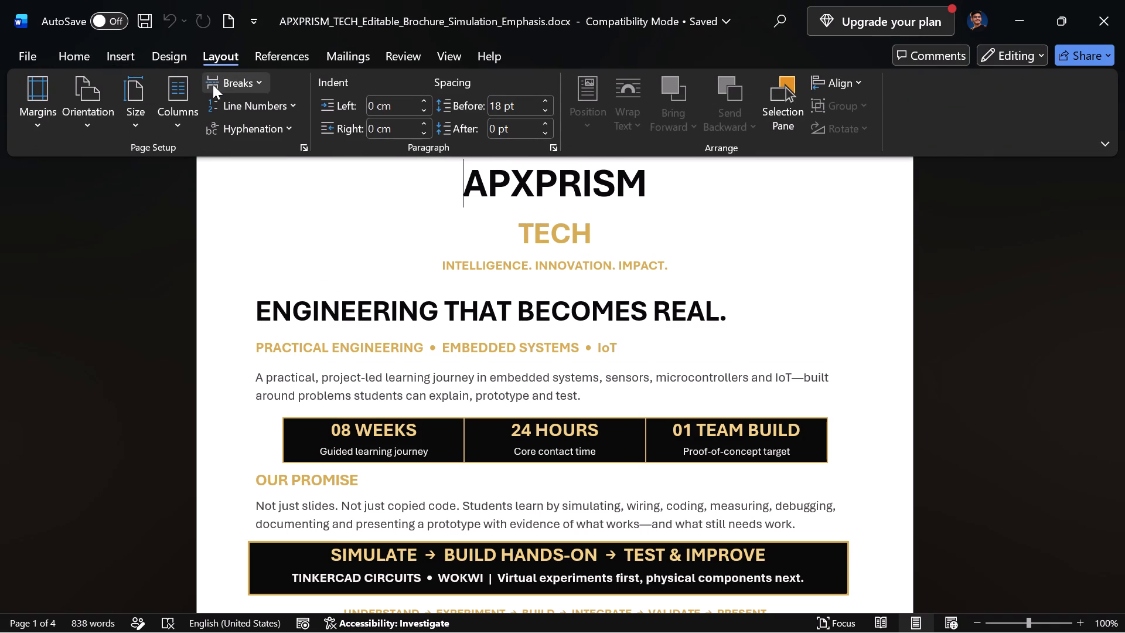
click(167, 64)
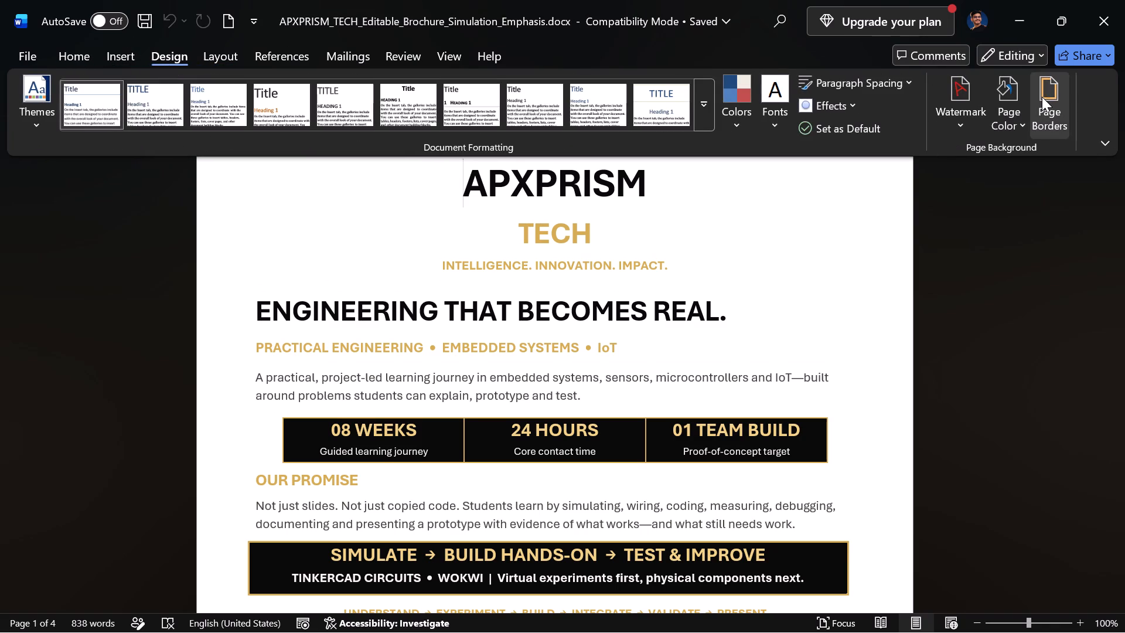
click(1046, 104)
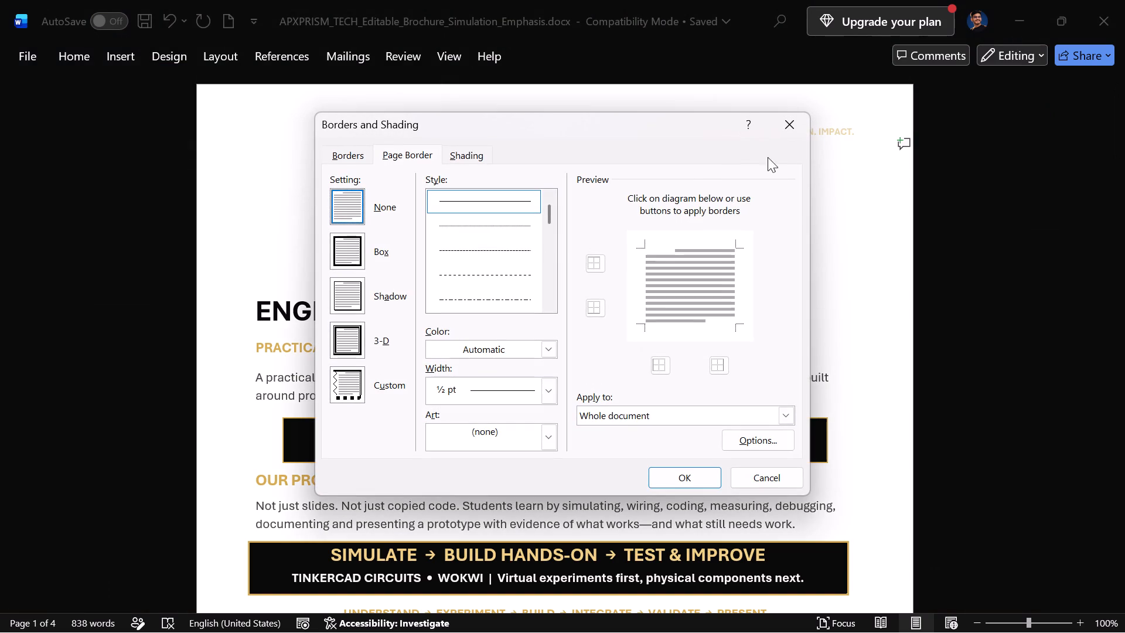
click(347, 258)
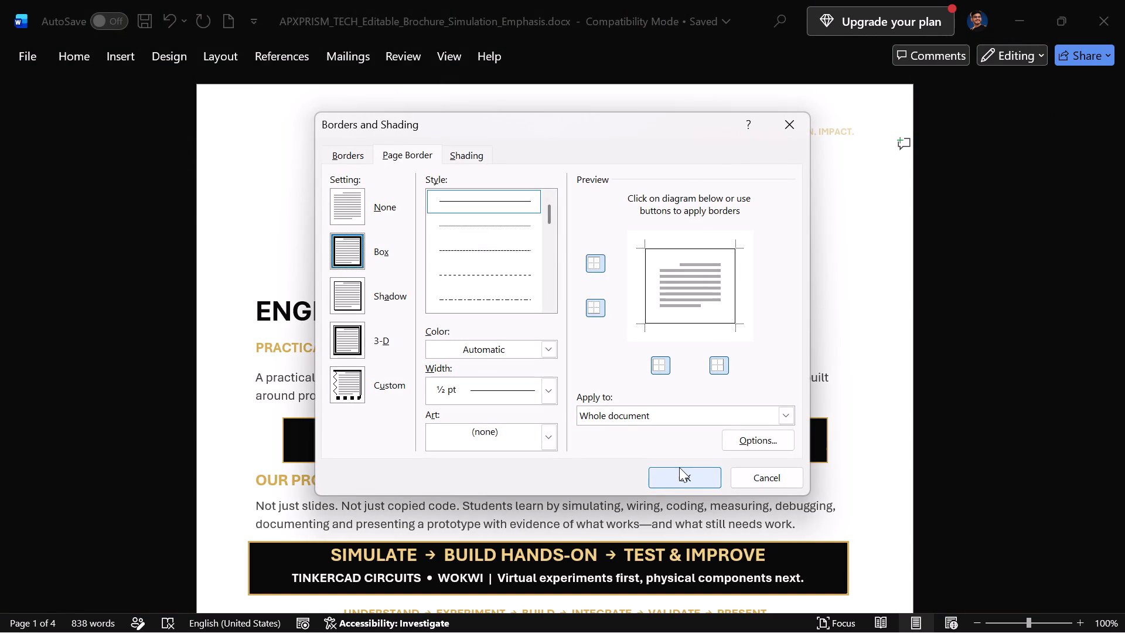
click(540, 393)
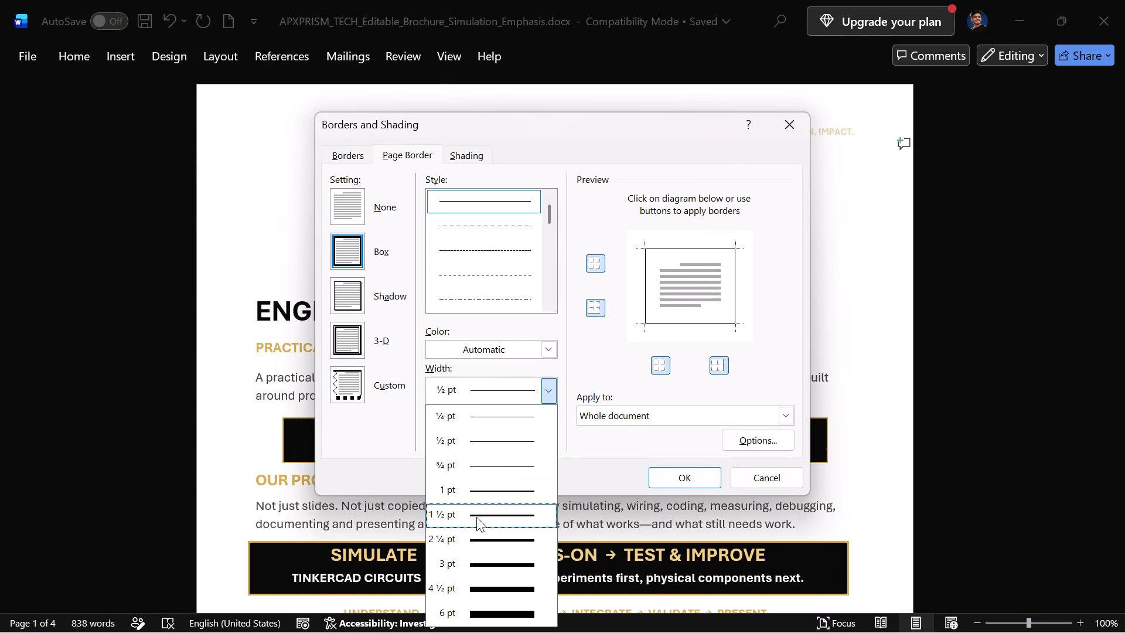
click(476, 517)
click(696, 467)
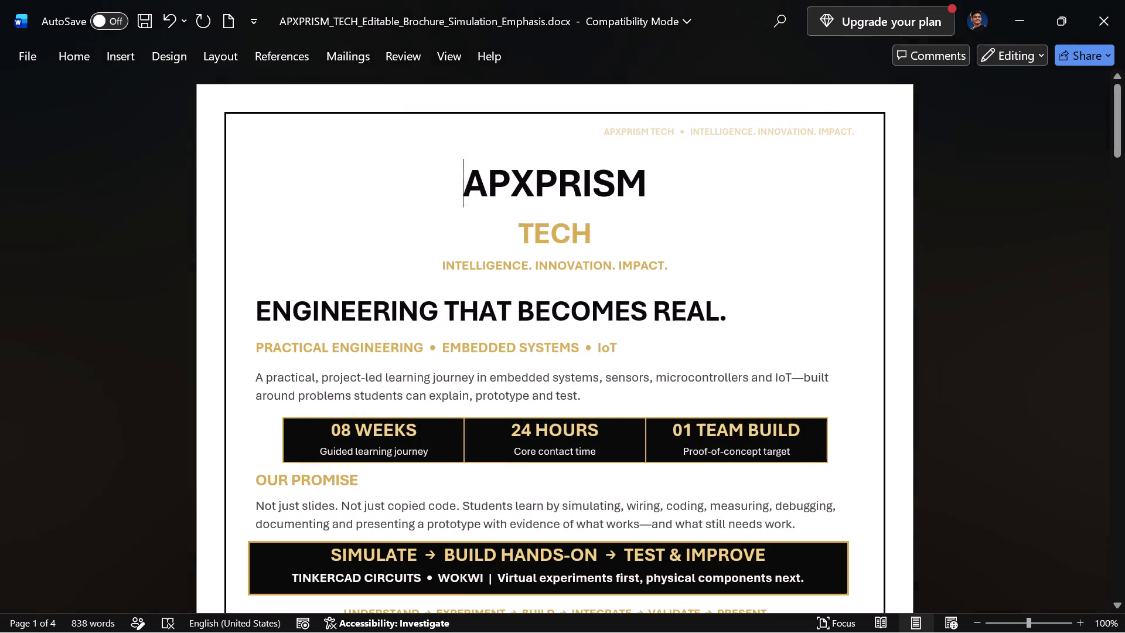
Change the font of all the brochure's body text to Times New Roman.
scroll(646, 250, down, 7)
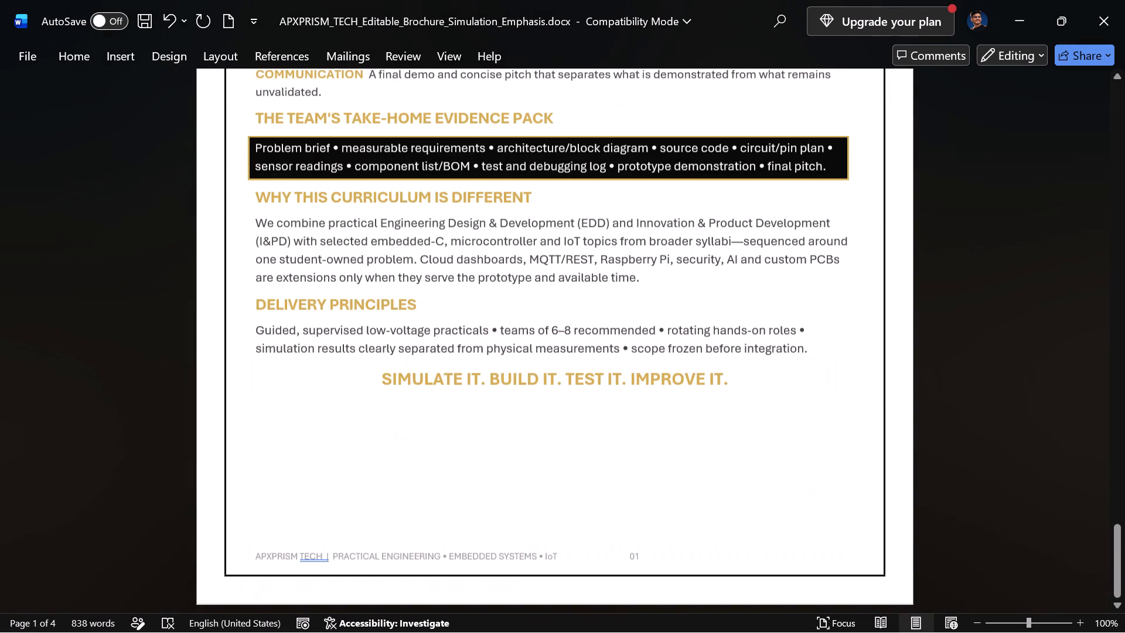
scroll(646, 250, up, 6)
click(564, 294)
key(ctrl+a)
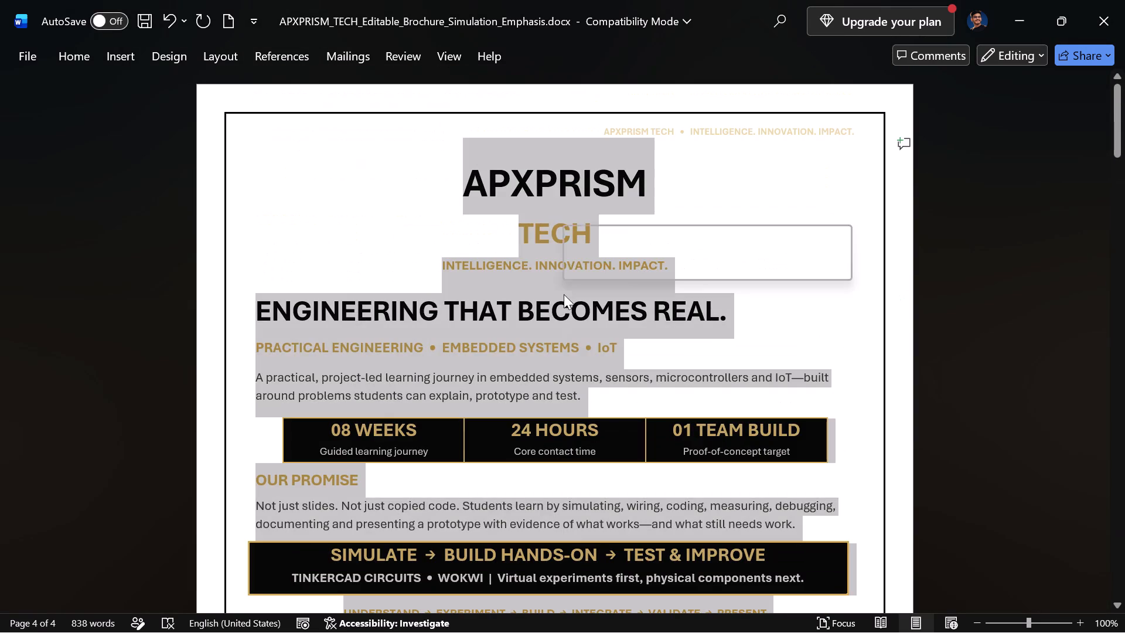
click(56, 57)
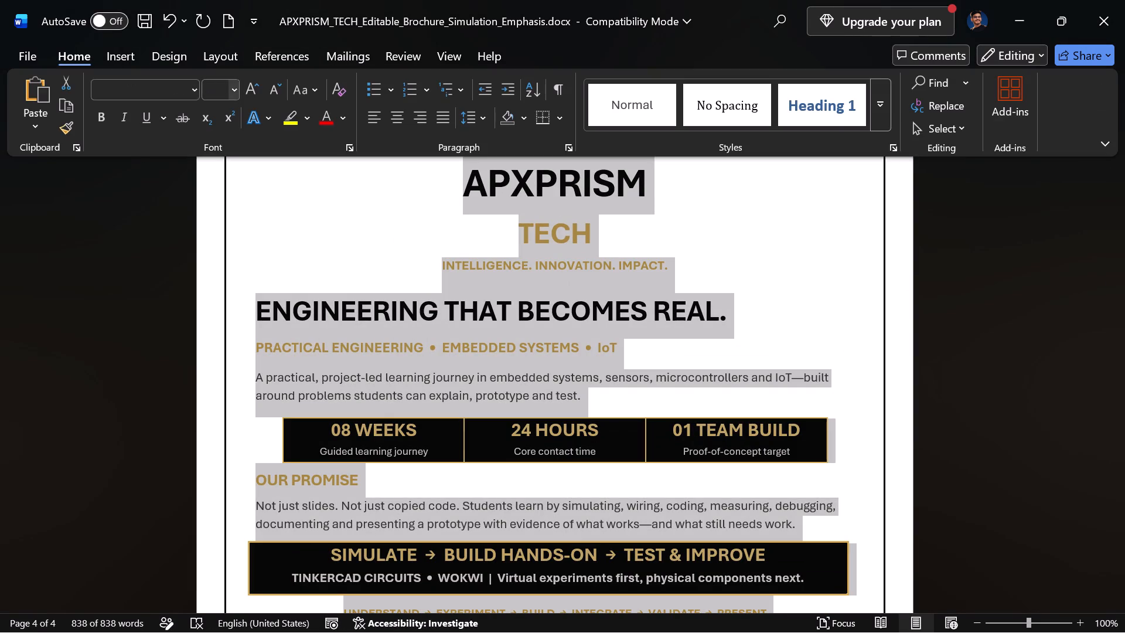
click(171, 91)
text(TO)
key(BackSpace)
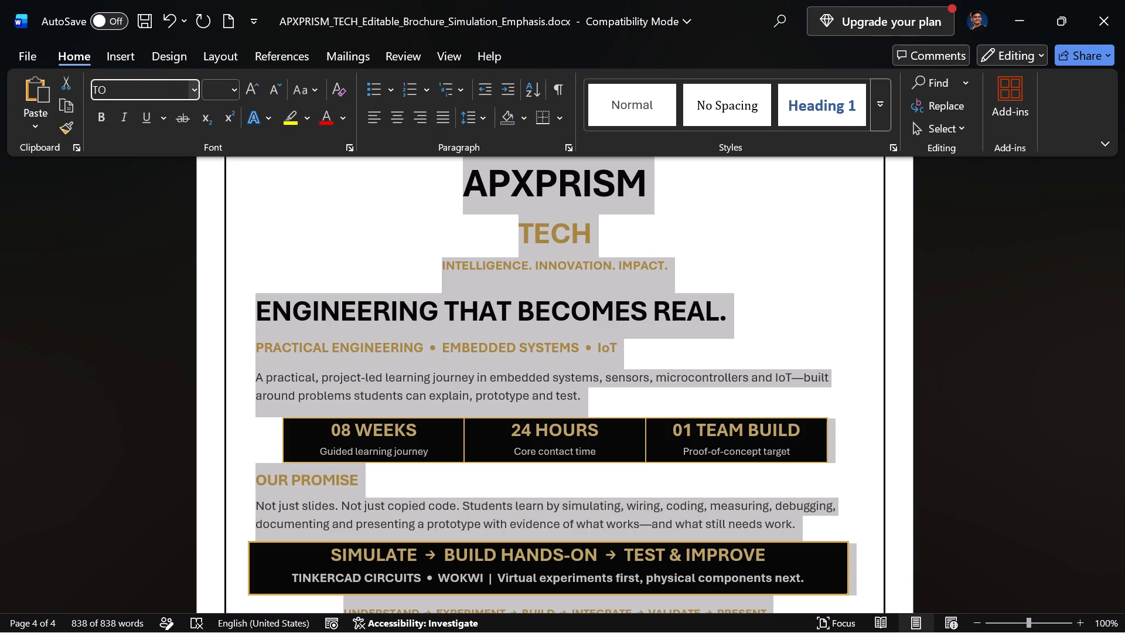
text(IM)
key(Return)
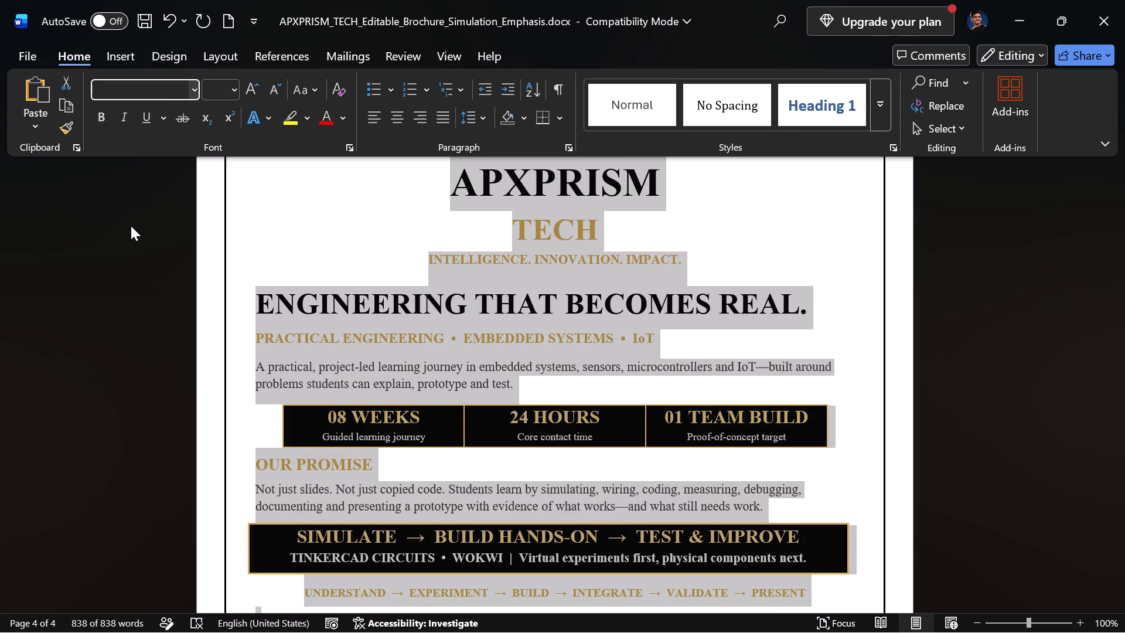
click(117, 291)
click(117, 291)
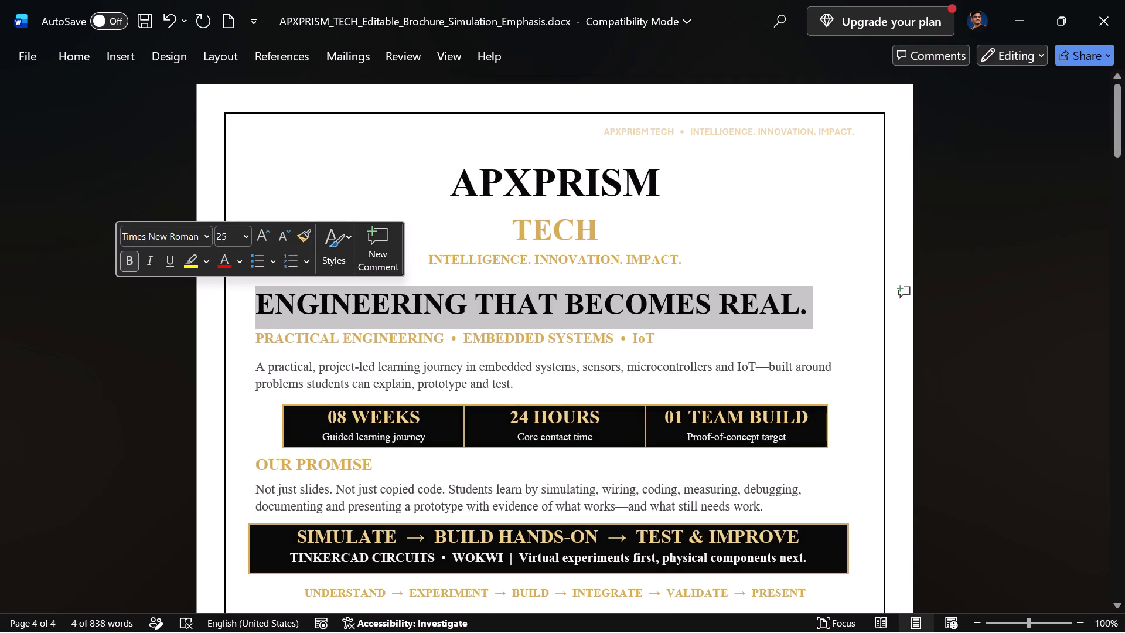
Insert the 03_APXPRISM_TECH_Logo-removebg-preview picture from Downloads after the APXPRISM title on the first page.
click(708, 185)
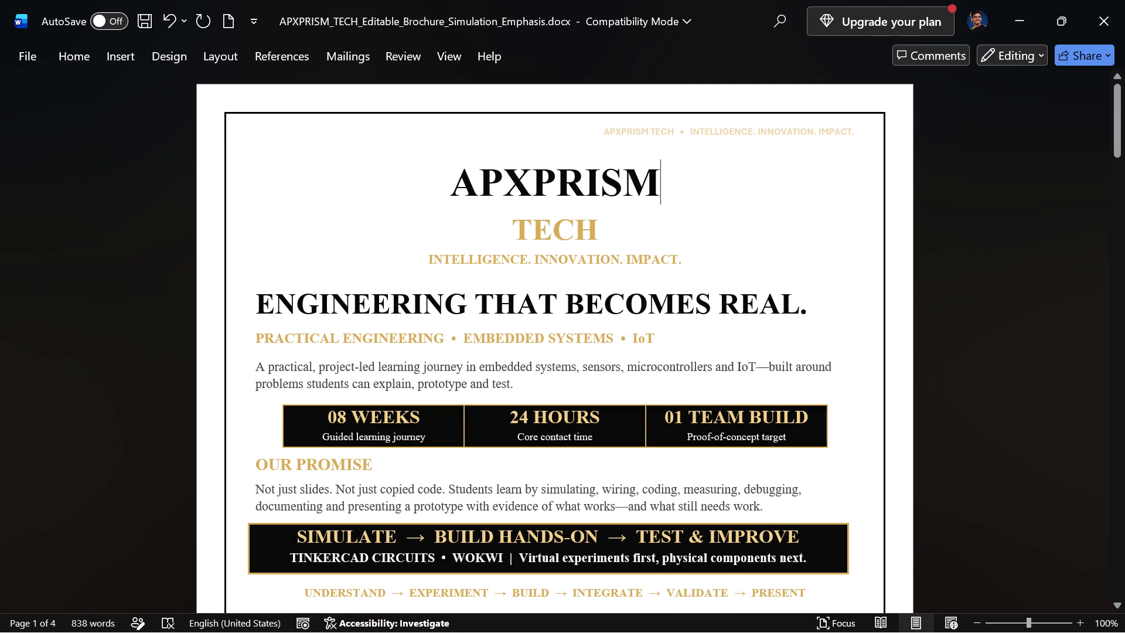
scroll(611, 266, up, 1)
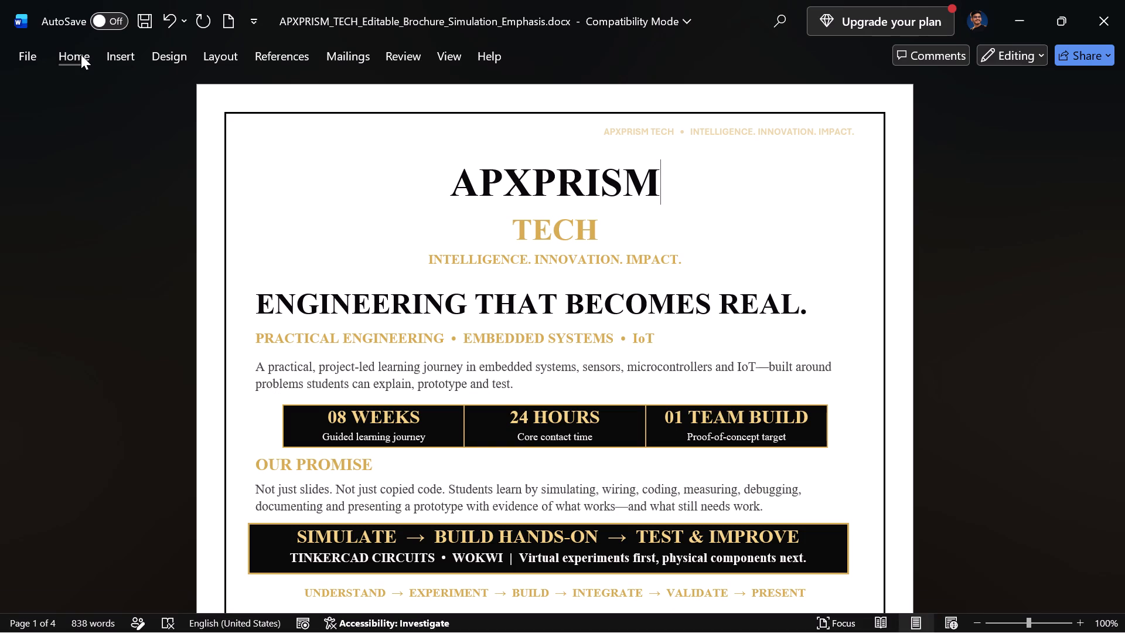
click(108, 49)
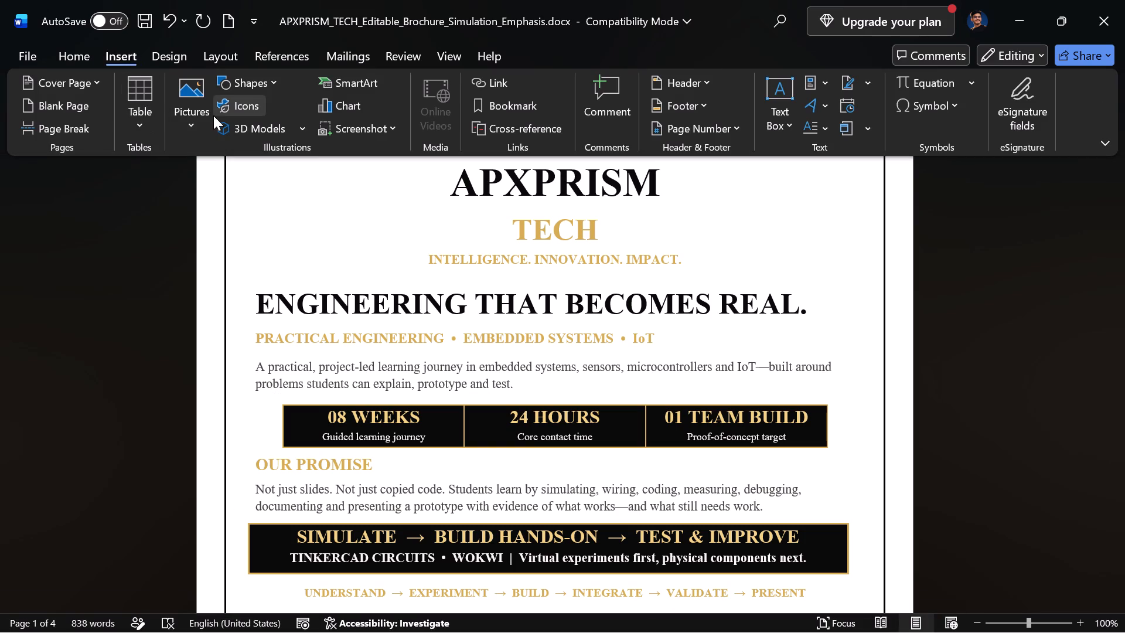
click(175, 125)
click(221, 183)
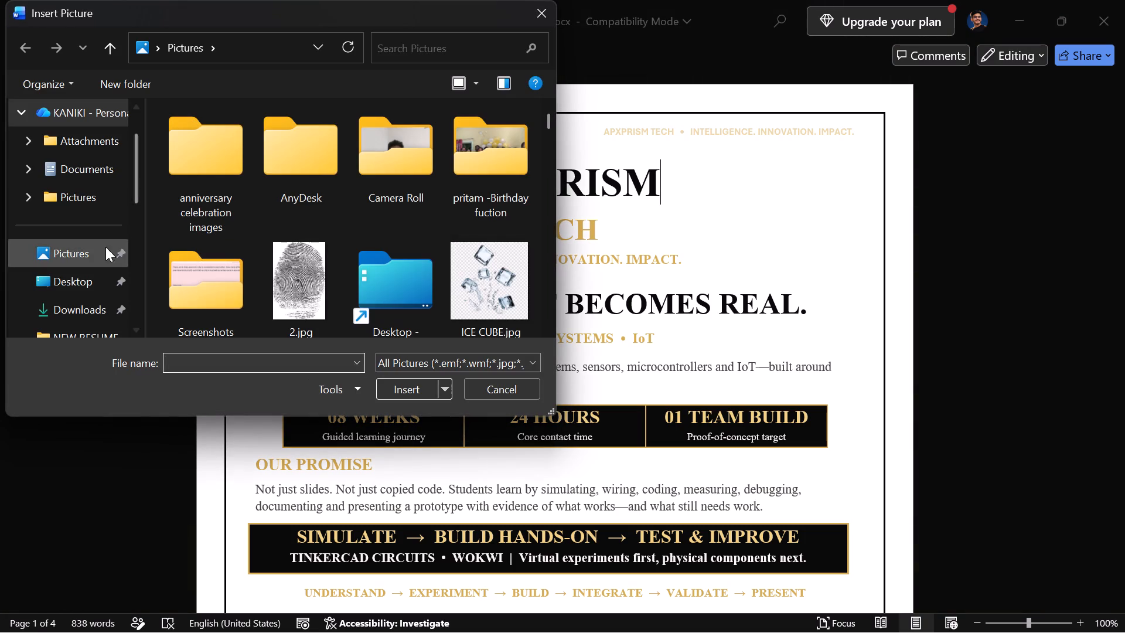
click(77, 311)
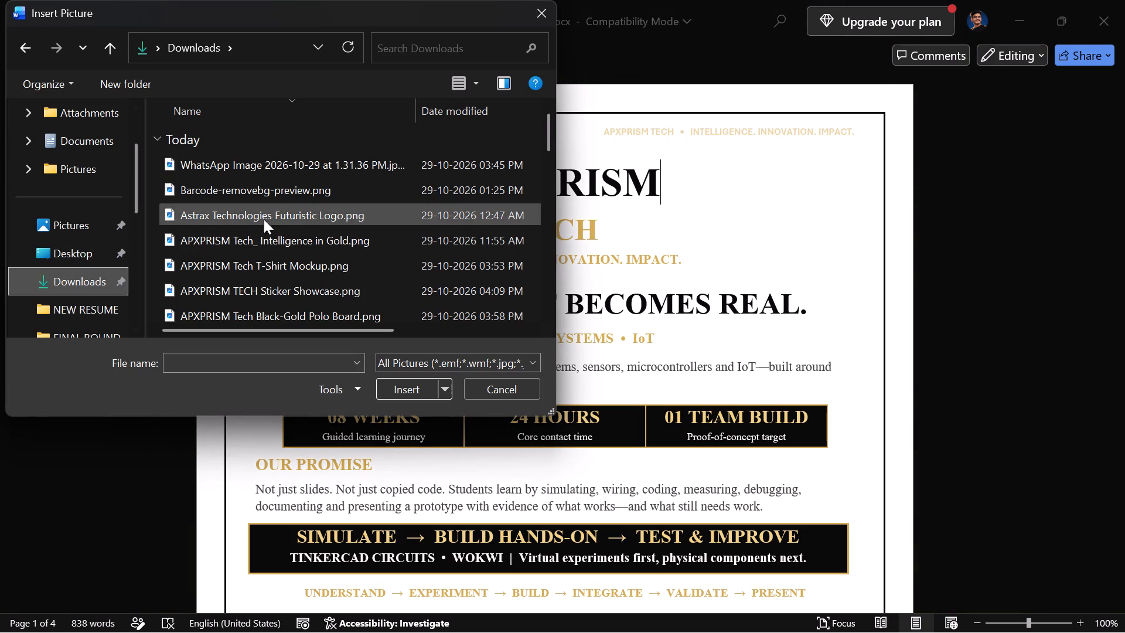
click(267, 236)
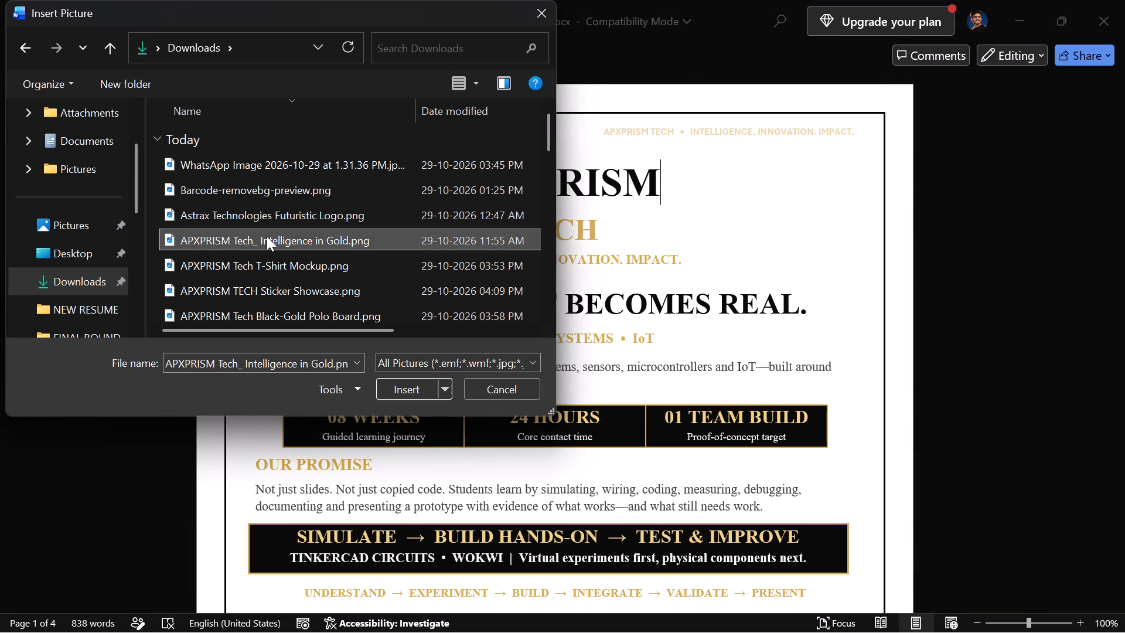
key(Down)
key(Down)
key(Down)
key(Down)
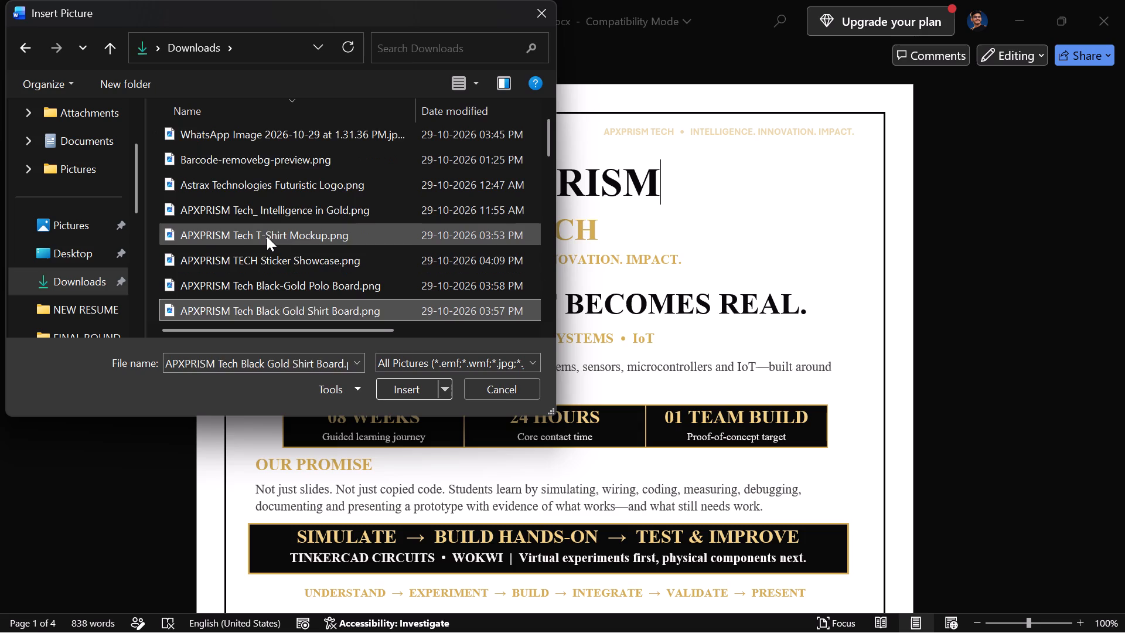
key(Down)
key(Down)
key(Down)
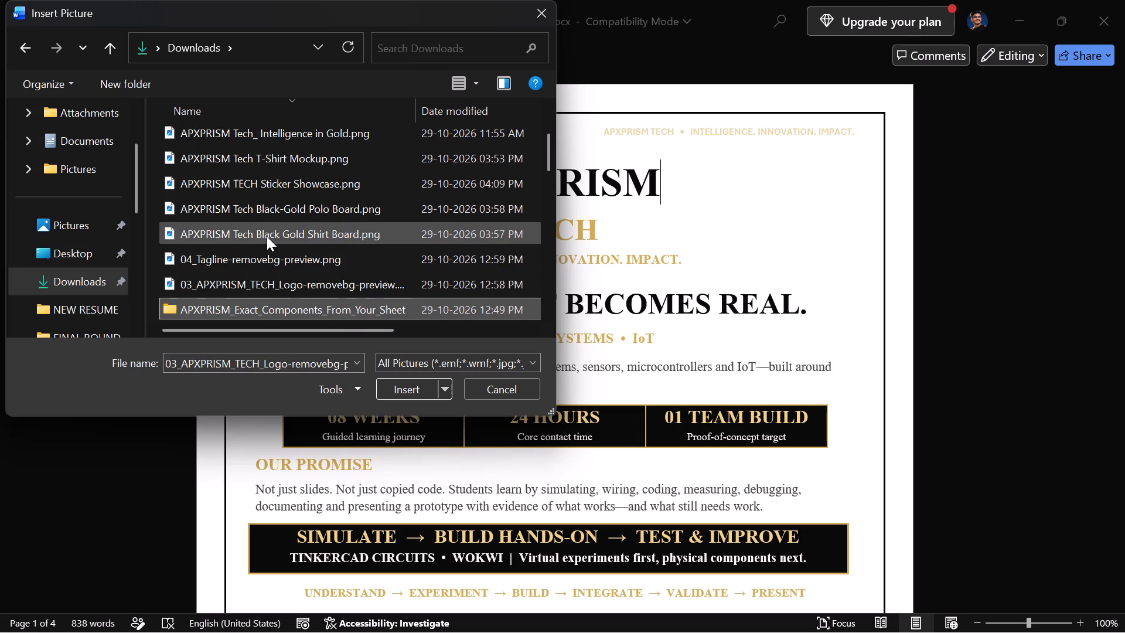
key(Up)
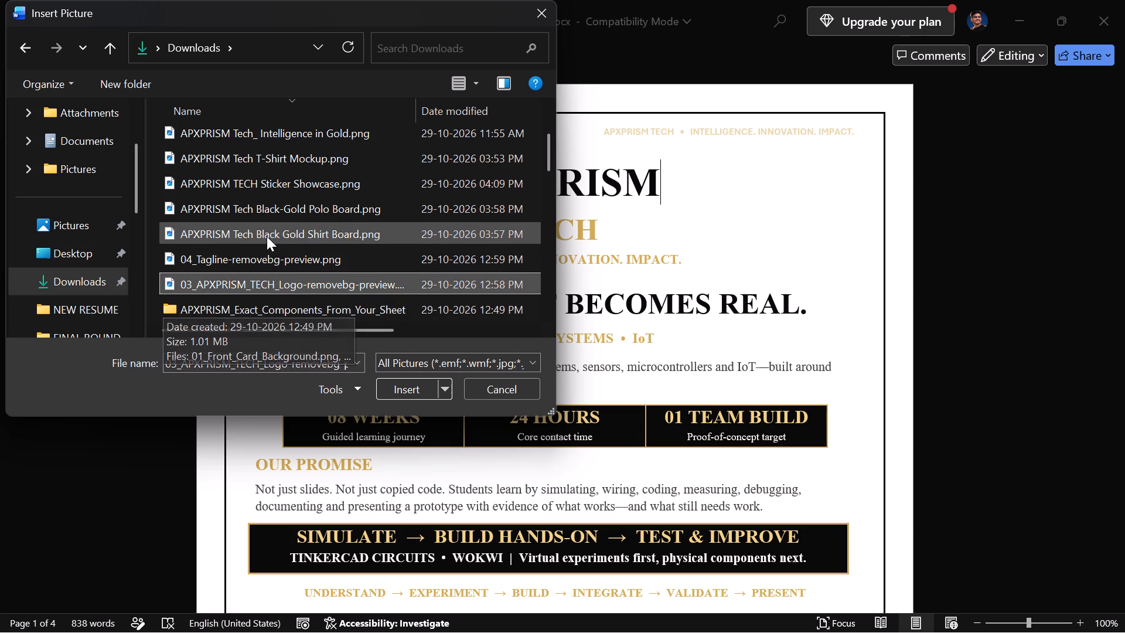
double_click(285, 290)
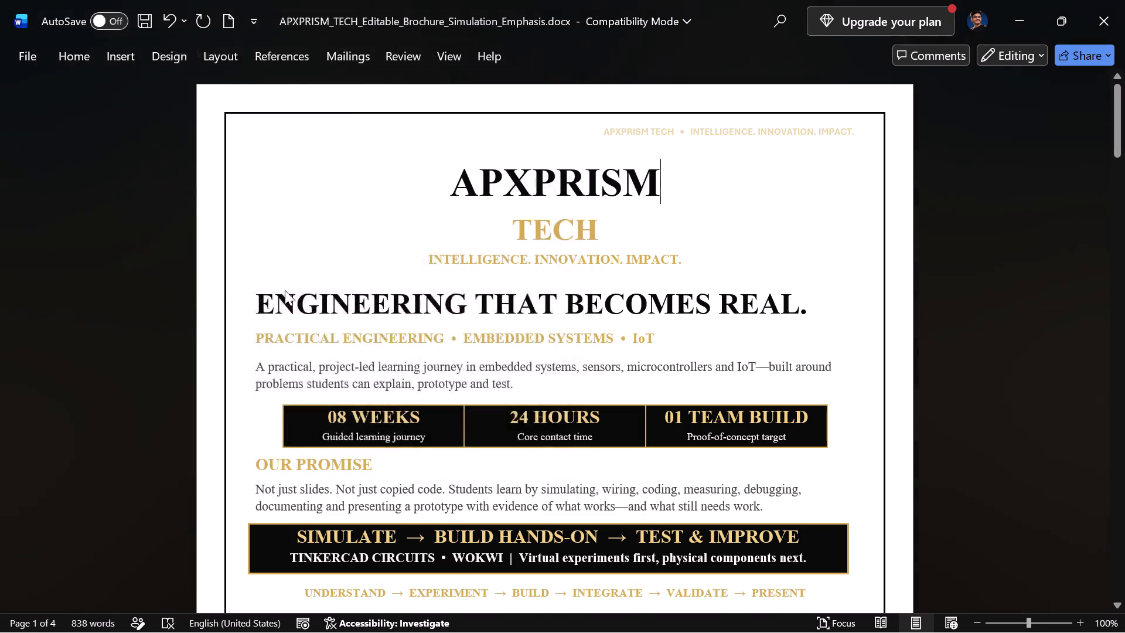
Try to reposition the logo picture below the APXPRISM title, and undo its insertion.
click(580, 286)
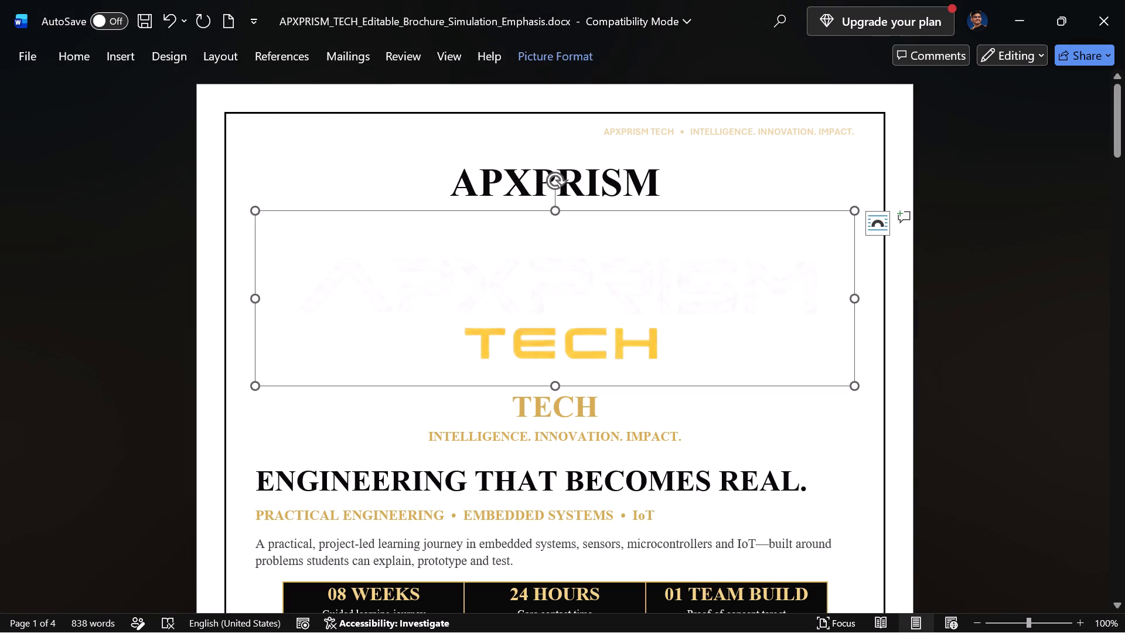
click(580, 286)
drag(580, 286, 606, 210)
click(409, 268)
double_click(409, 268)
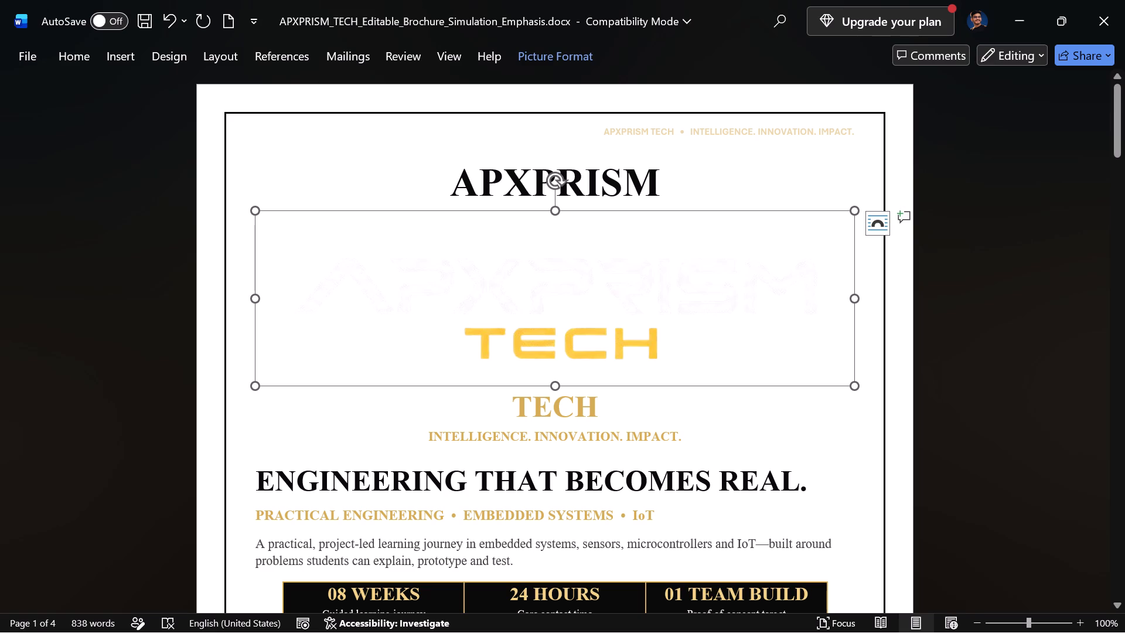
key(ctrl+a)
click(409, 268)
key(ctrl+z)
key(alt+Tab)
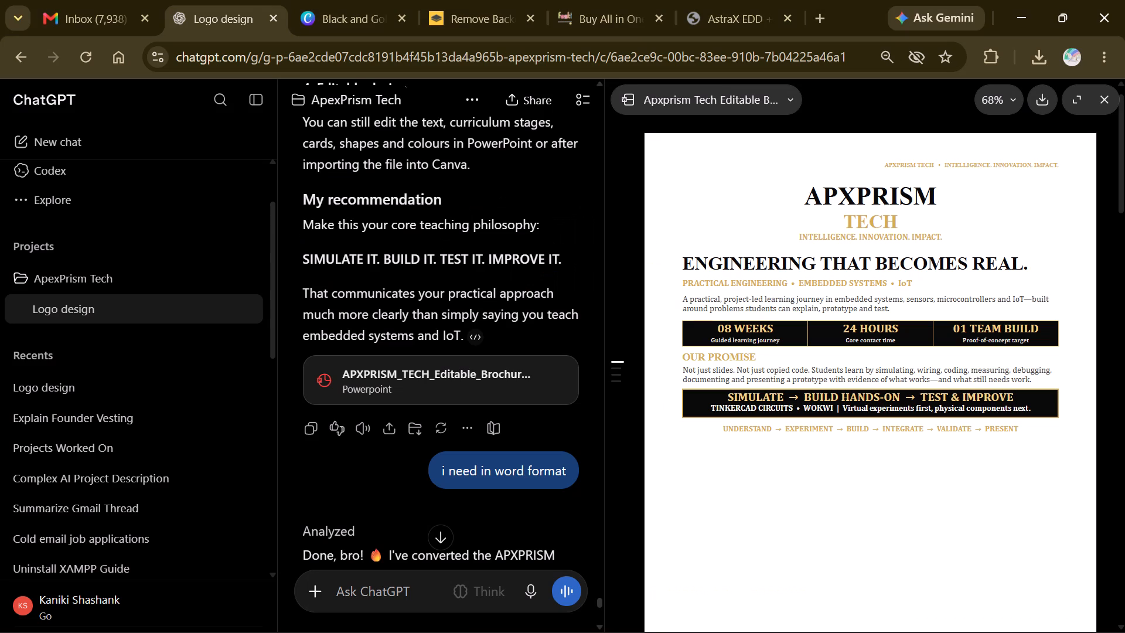
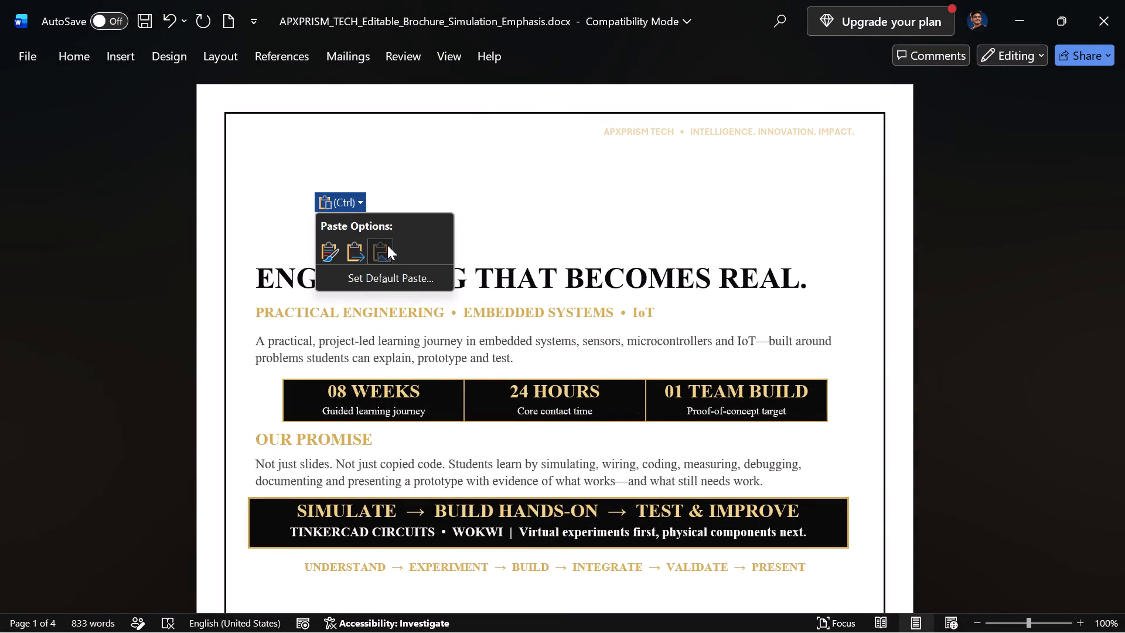
Scale the pasted logo down proportionally until it fits inside the first page's border.
click(558, 341)
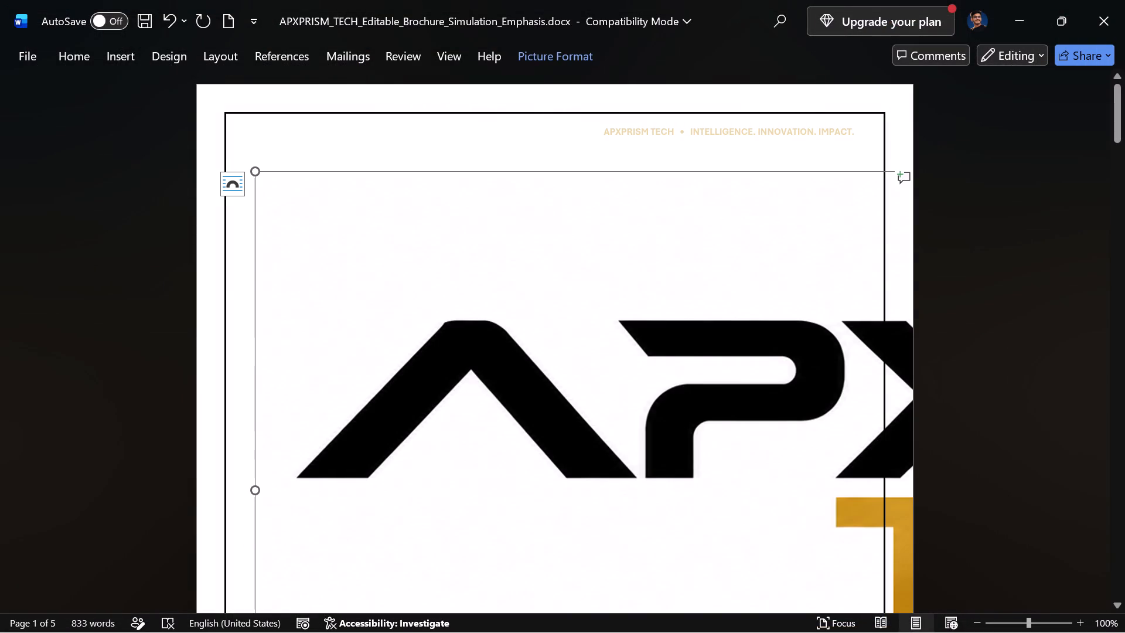
drag(257, 172, 562, 318)
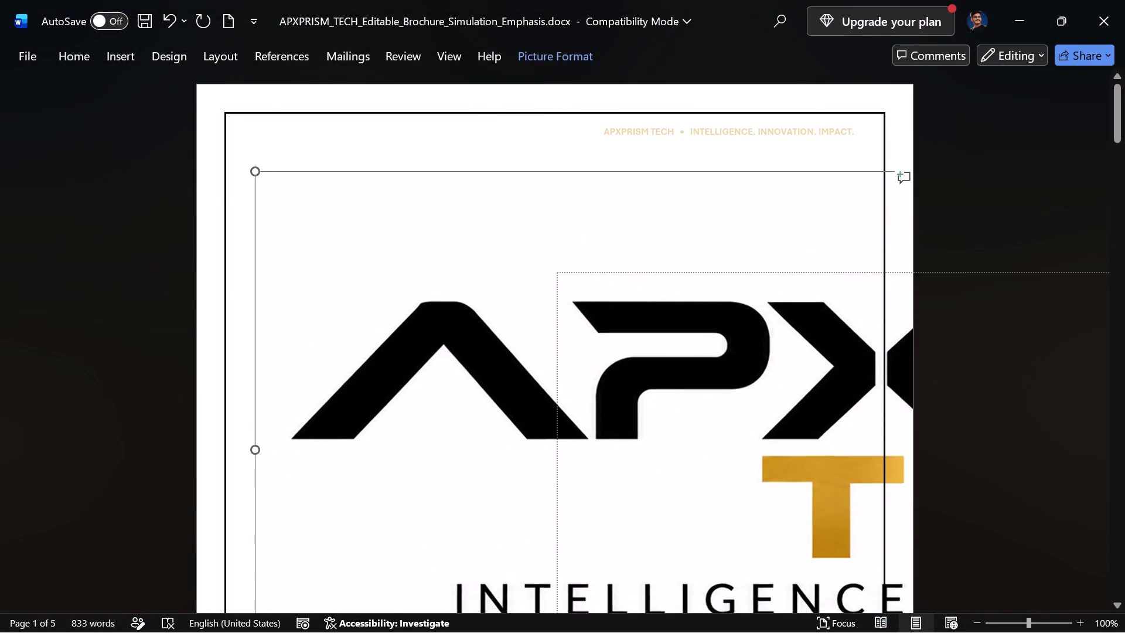
drag(562, 318, 746, 380)
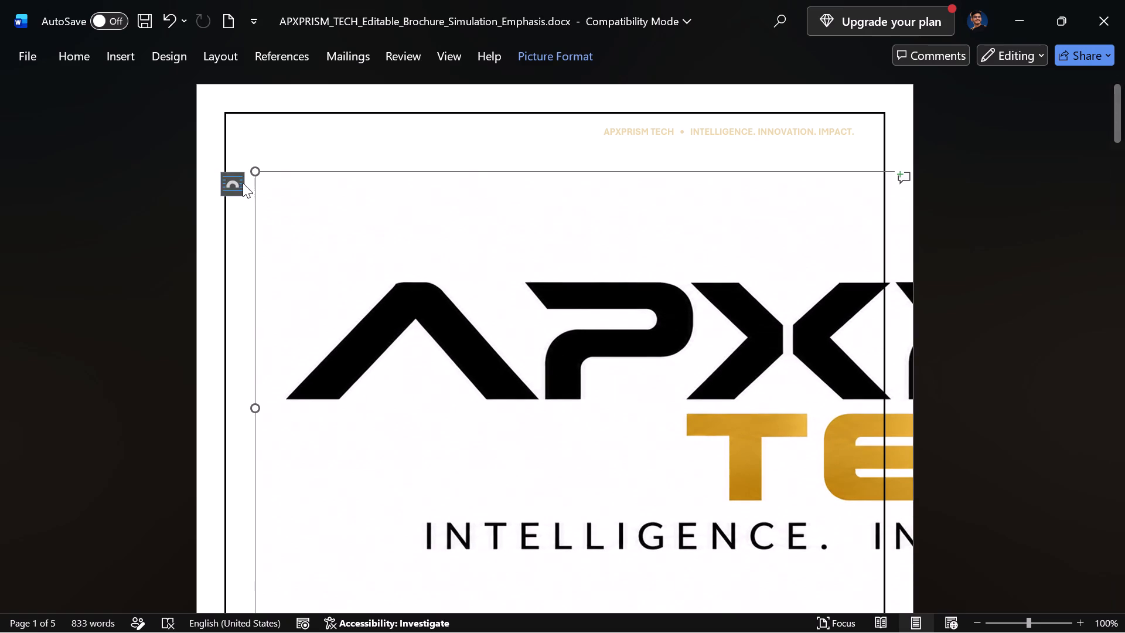
drag(254, 173, 671, 339)
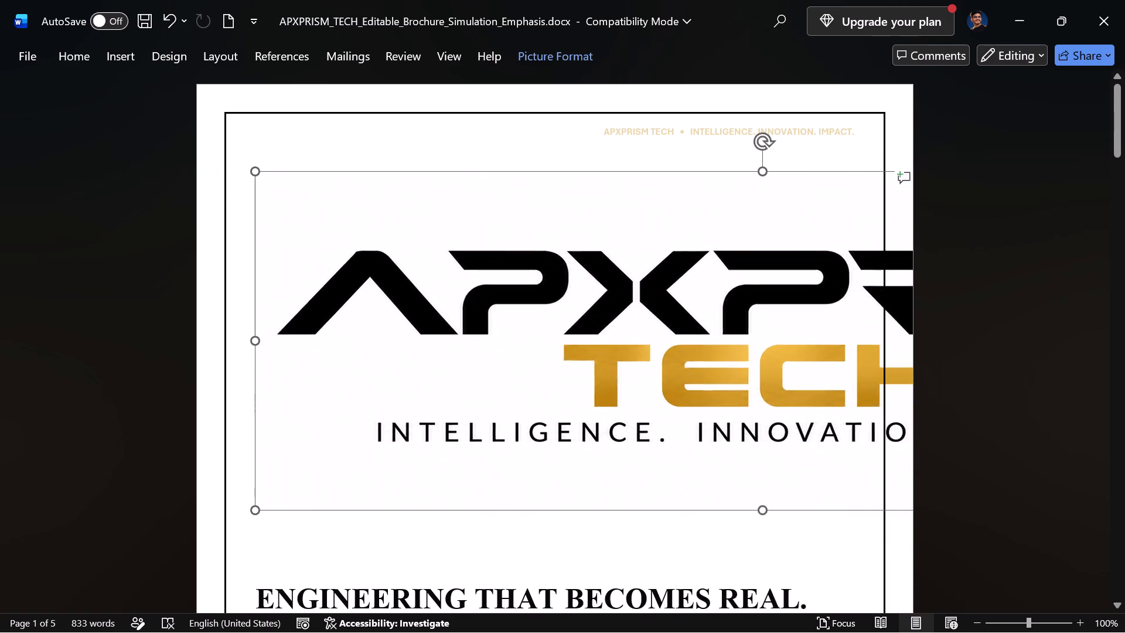
drag(671, 339, 697, 345)
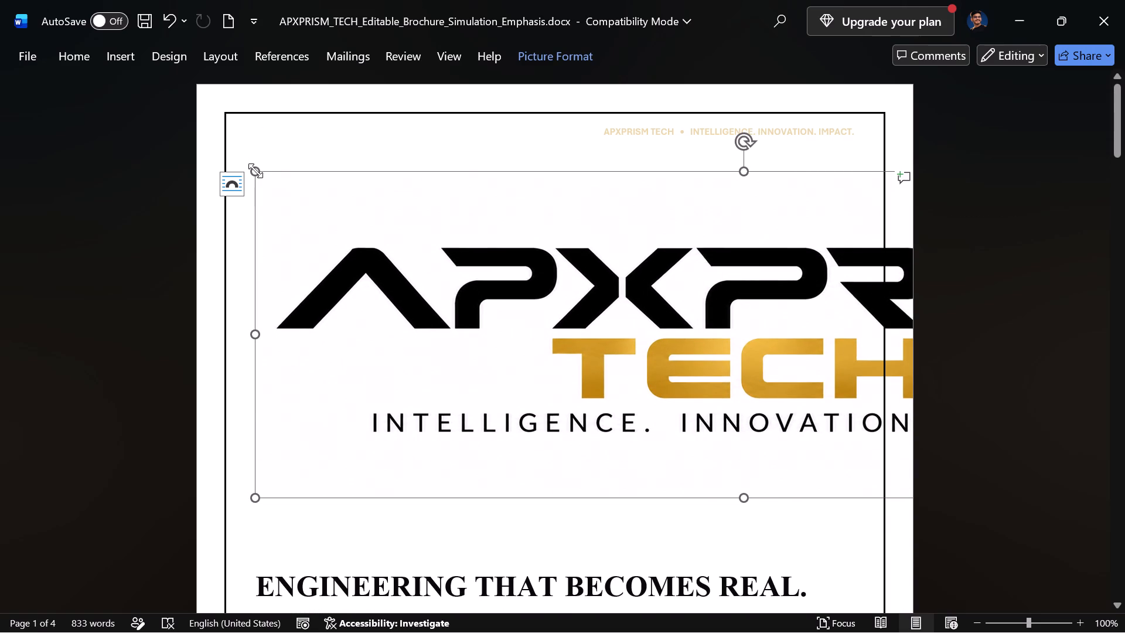
drag(254, 171, 594, 294)
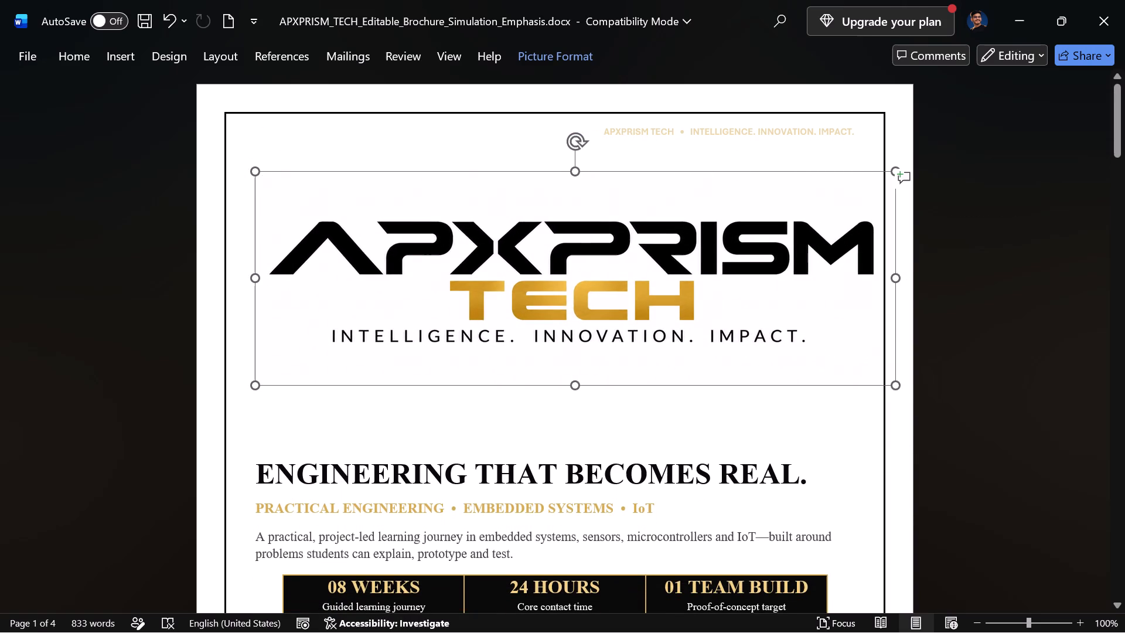
drag(594, 294, 626, 308)
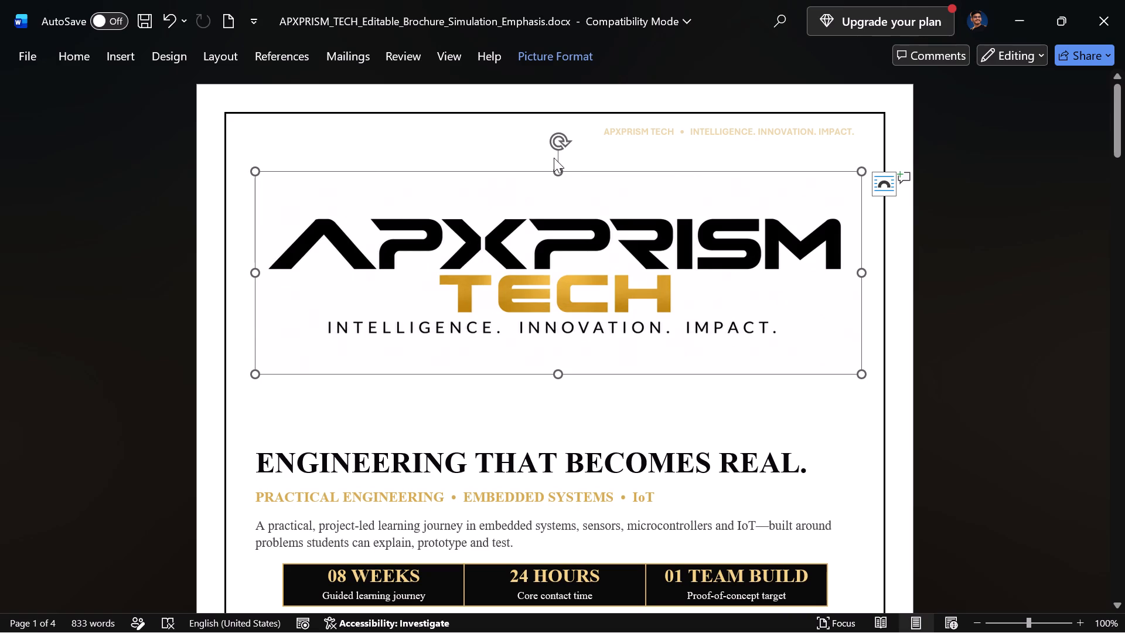
Reduce only the logo's height so it is slightly flatter, keeping its width, and deselect it.
drag(558, 373, 570, 331)
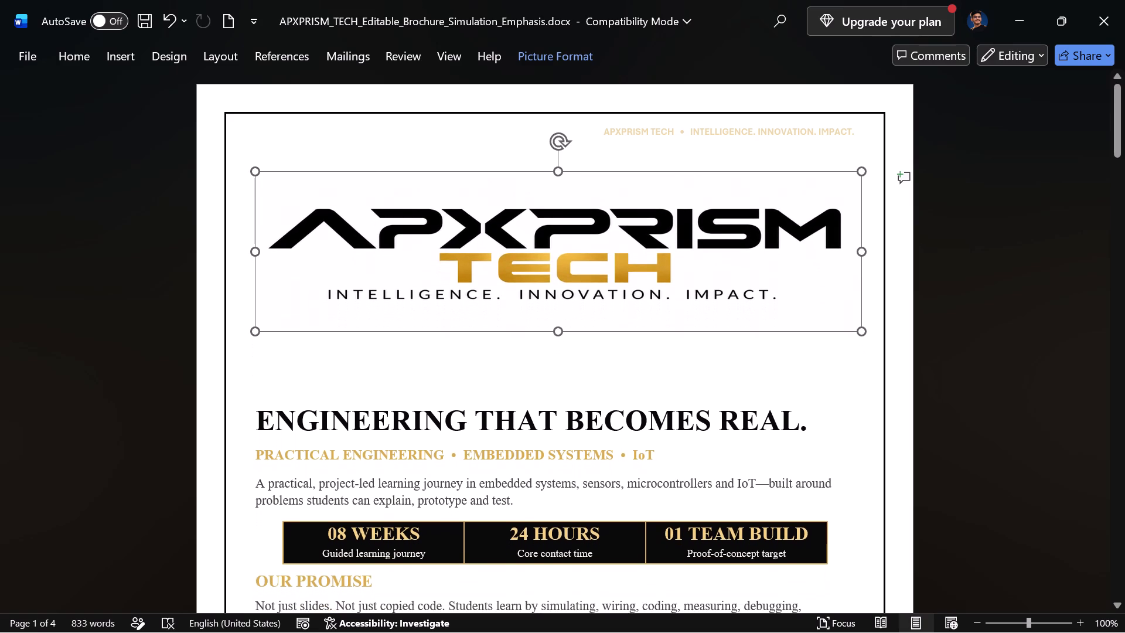
drag(570, 331, 569, 335)
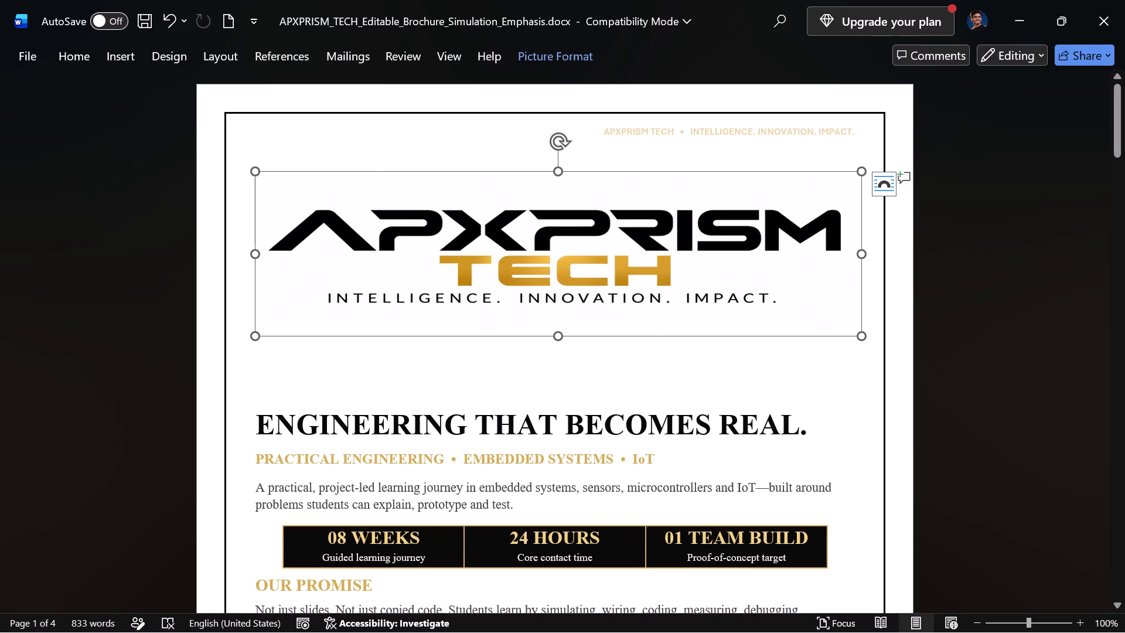
click(949, 333)
scroll(643, 425, down, 1)
scroll(643, 425, up, 1)
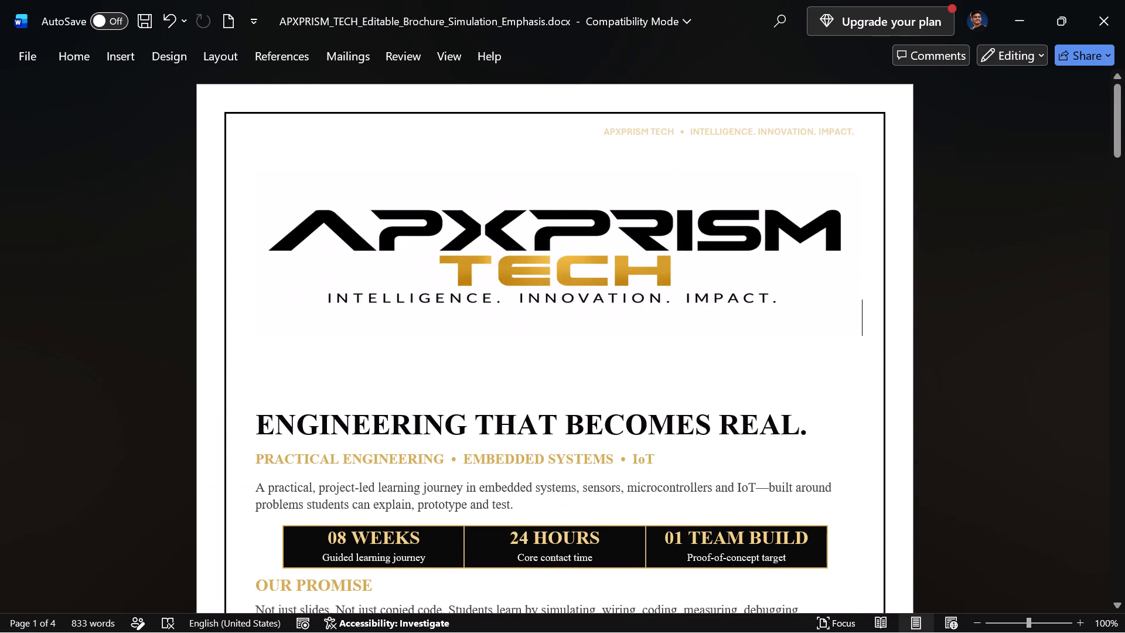
Delete the heading "ENGINEERING THAT BECOMES REAL." below the logo on the first page.
drag(818, 433, 296, 449)
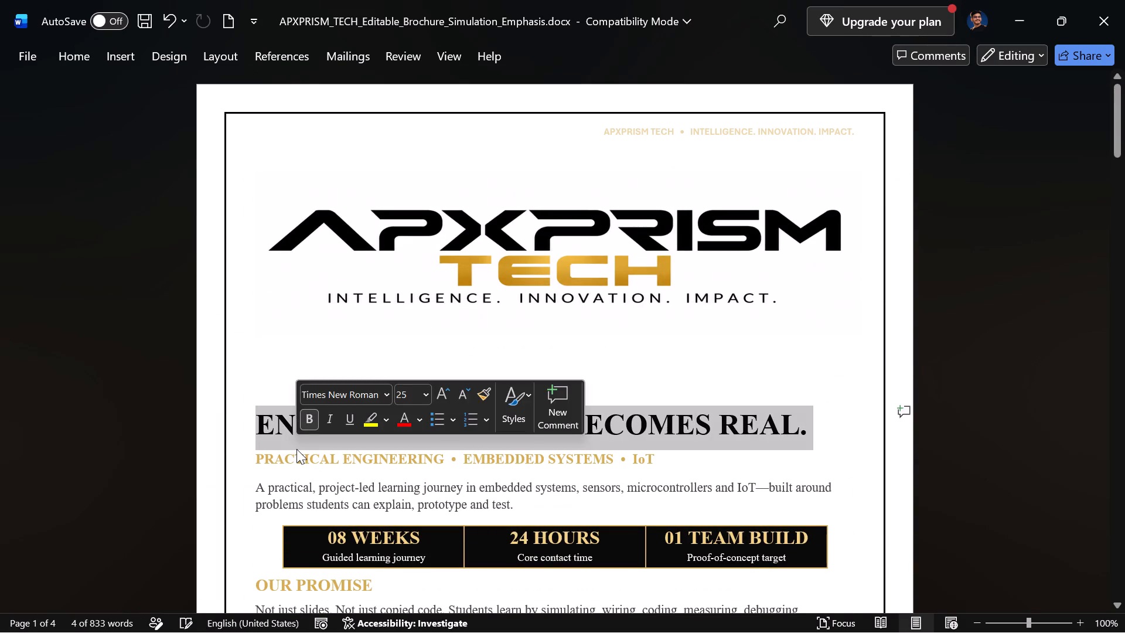
key(BackSpace)
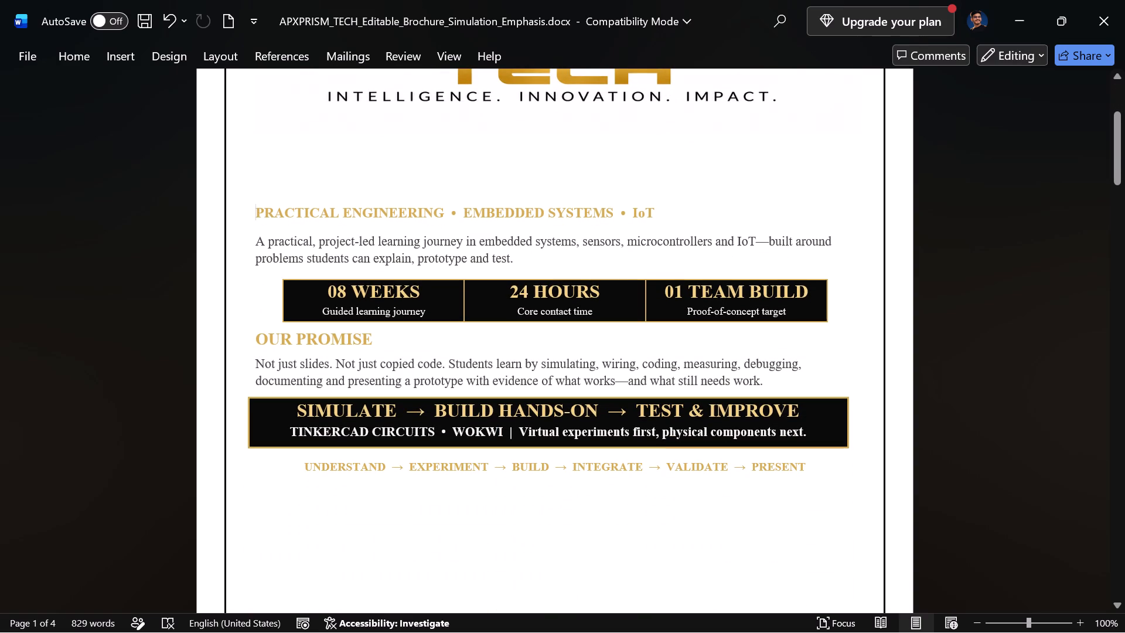
click(475, 173)
Replace the header text "APXPRISM TECH • INTELLIGENCE. INNOVATION. IMPACT." with the copied gold TECH logo, pasted as a picture.
scroll(475, 173, up, 1)
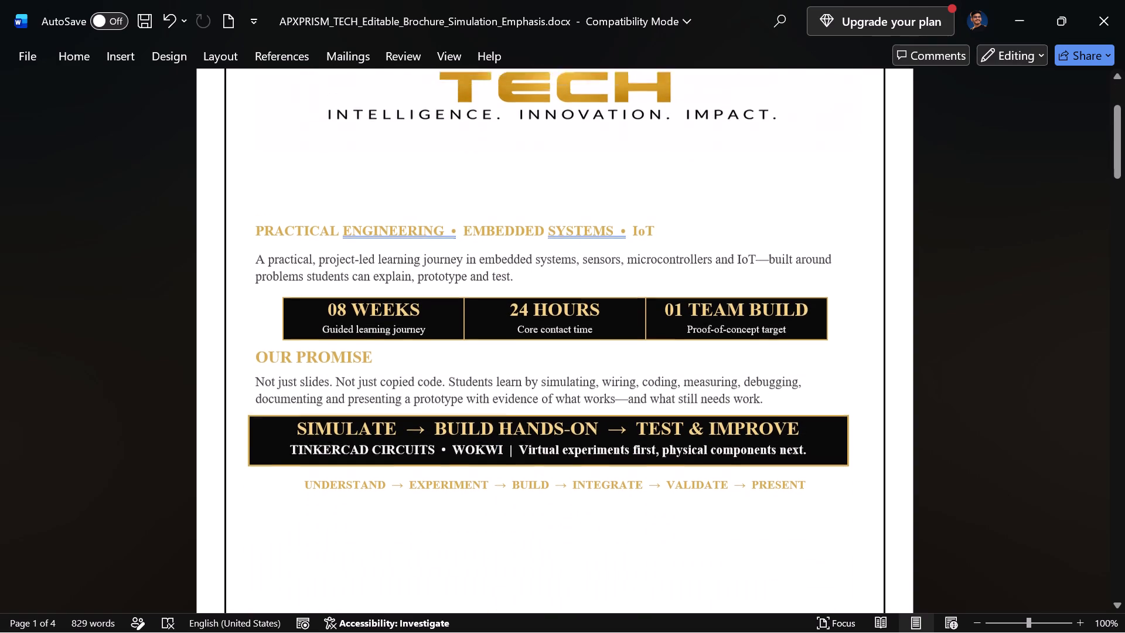
scroll(475, 173, up, 1)
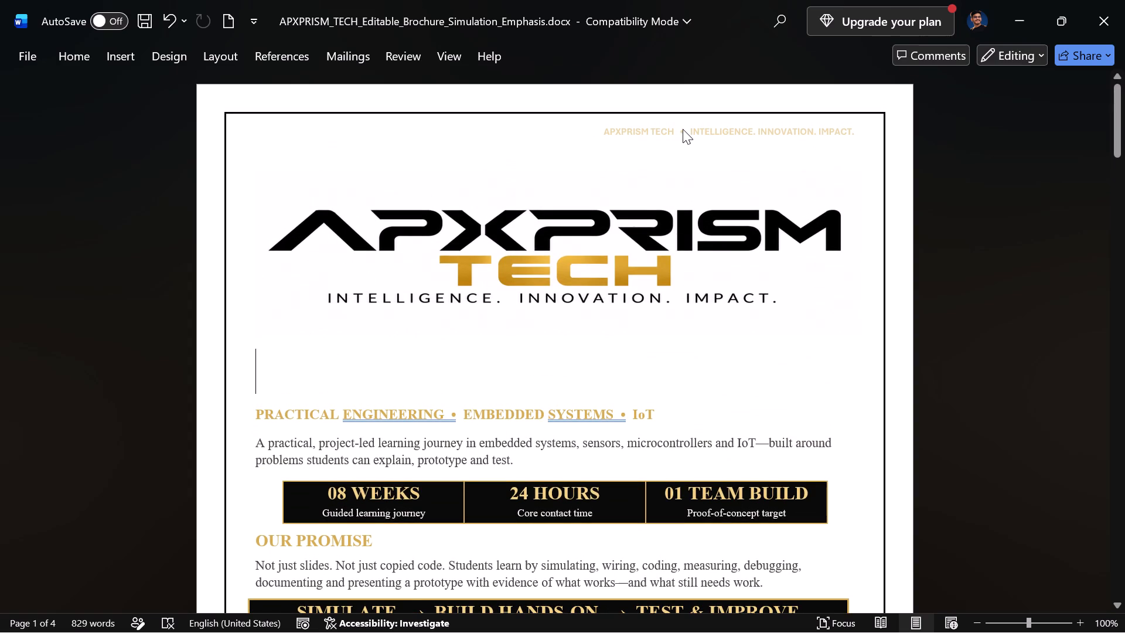
double_click(683, 129)
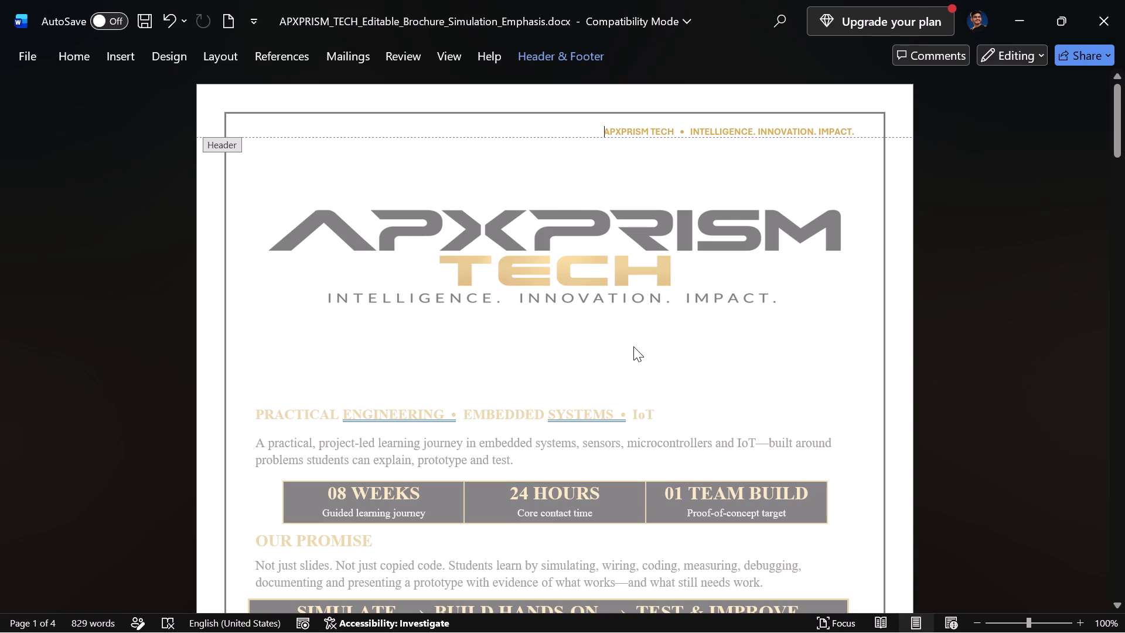
key(alt+Tab)
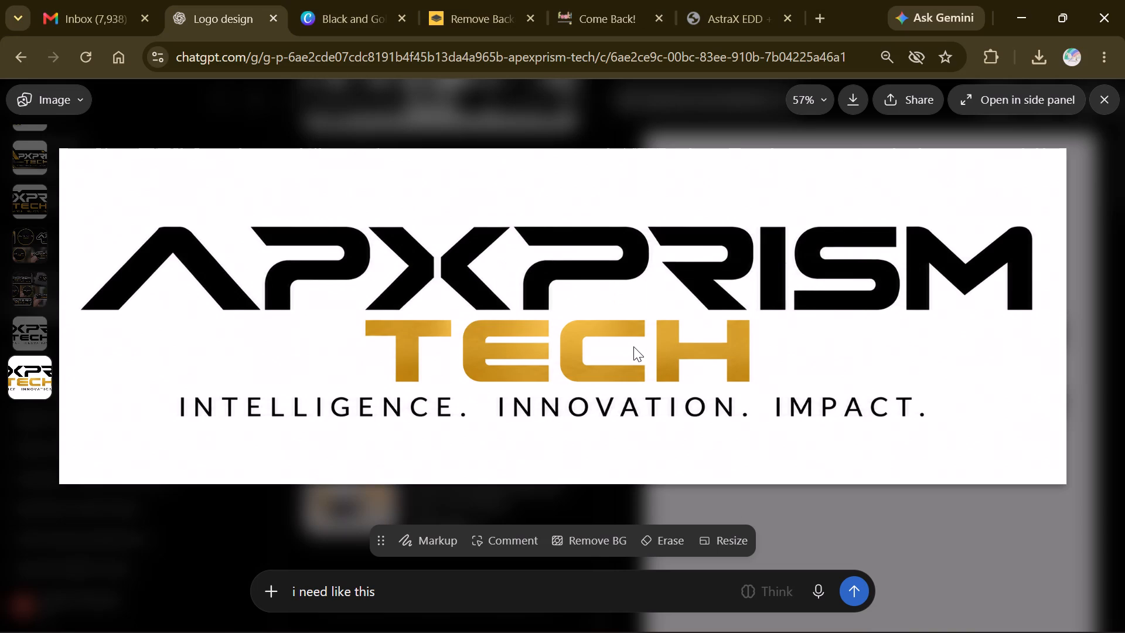
key(alt+Tab)
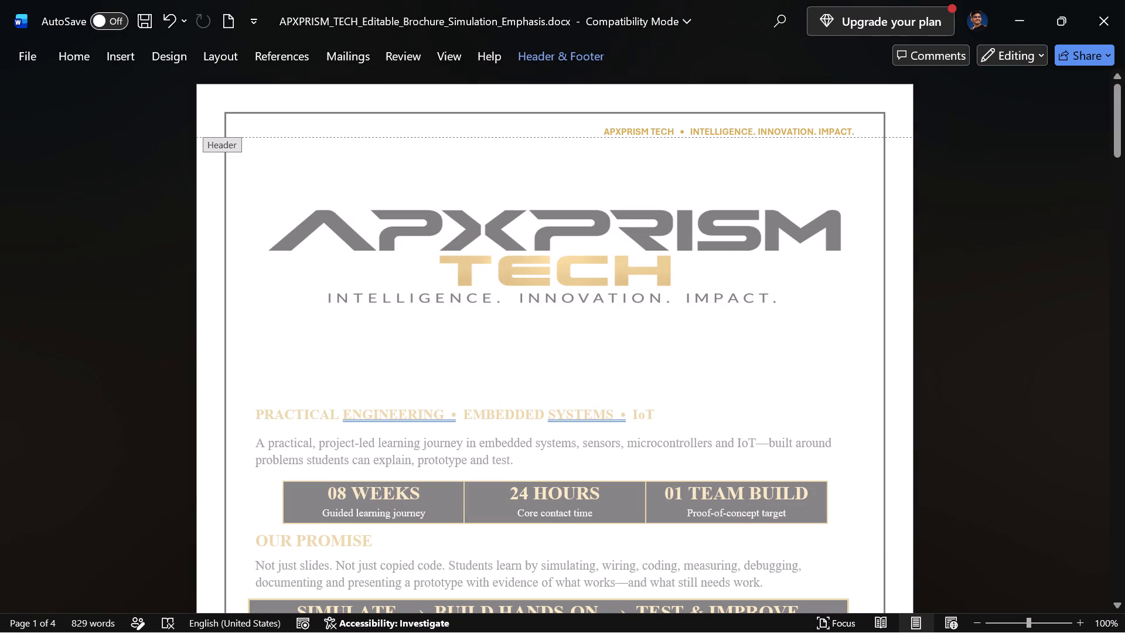
drag(868, 130, 628, 140)
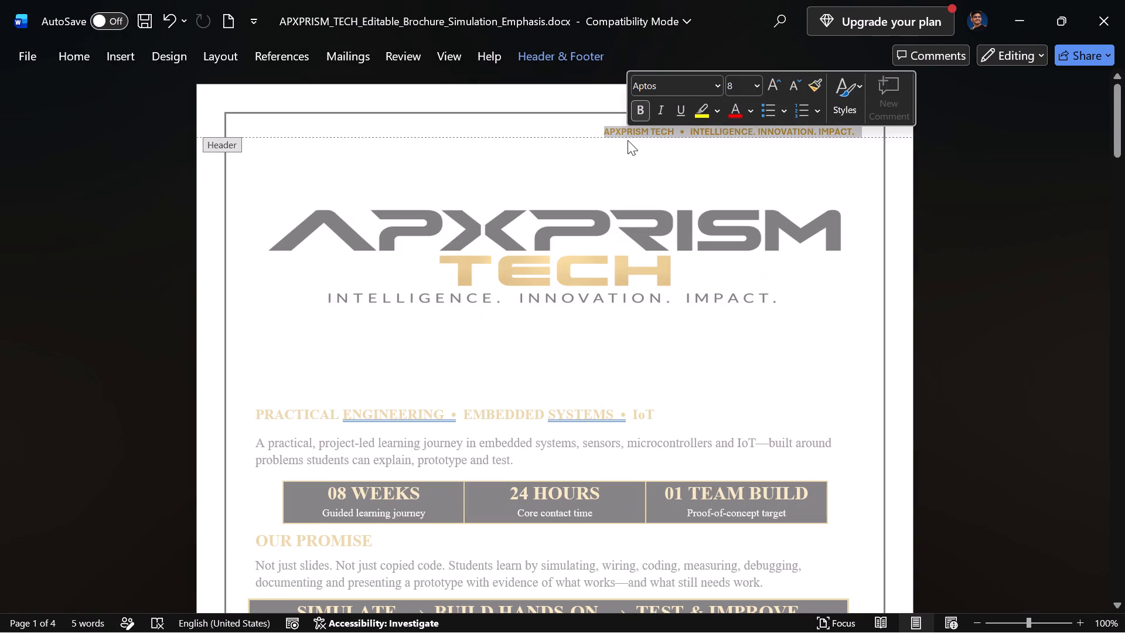
key(BackSpace)
key(ctrl+v)
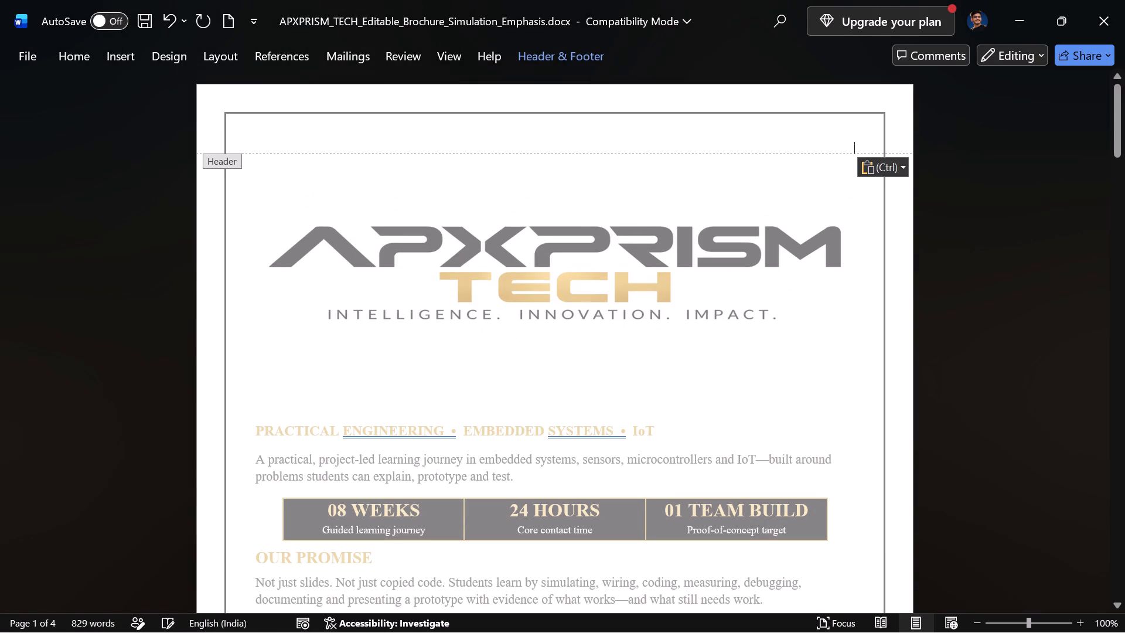
click(868, 163)
click(925, 223)
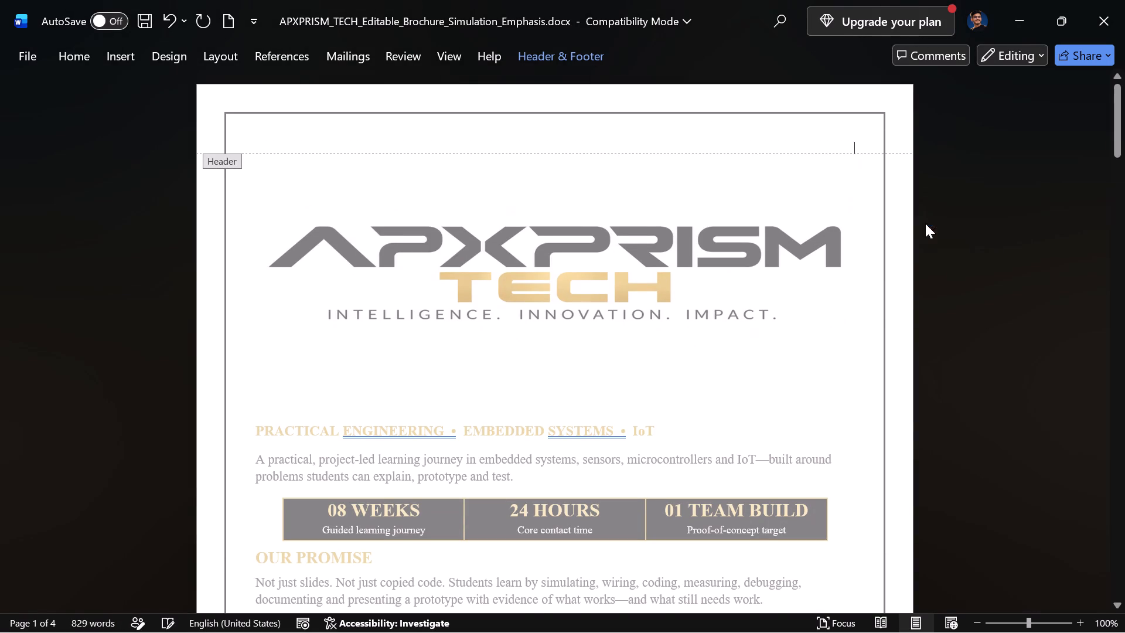
Scale the header logo down proportionally until it is a small mark at the right end of the header line.
click(381, 273)
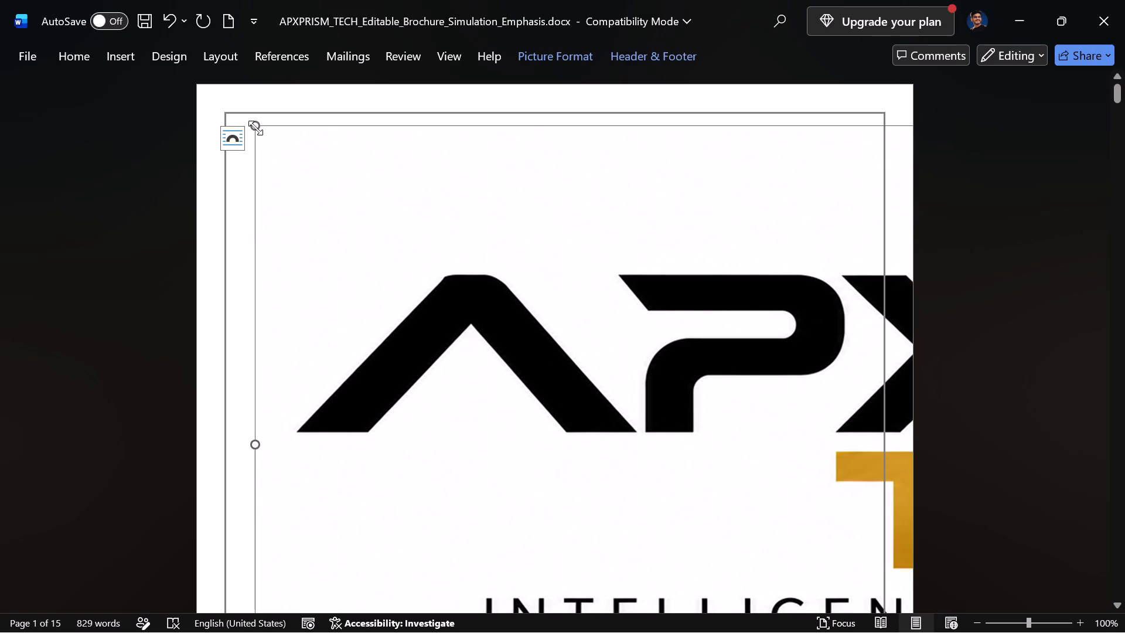
drag(255, 125, 769, 417)
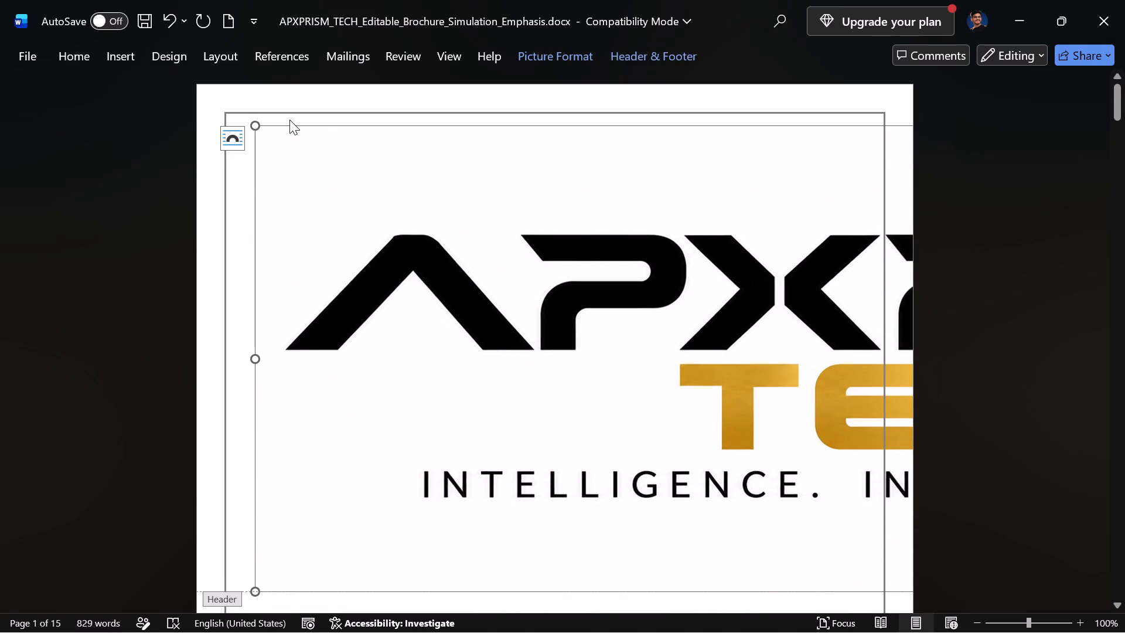
drag(257, 124, 690, 342)
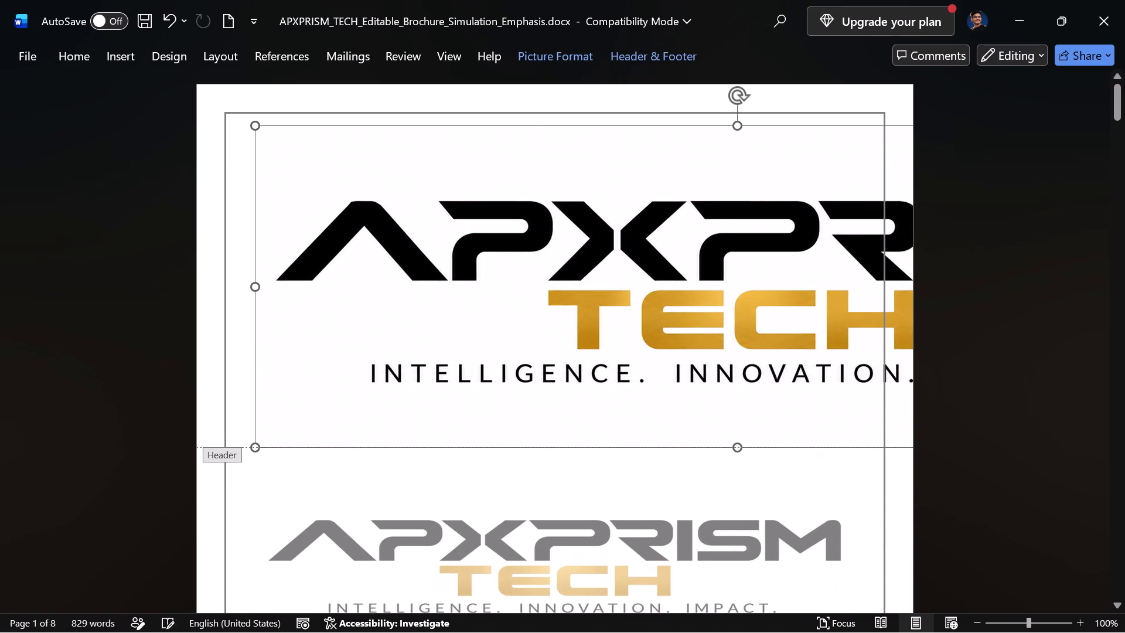
drag(251, 125, 698, 294)
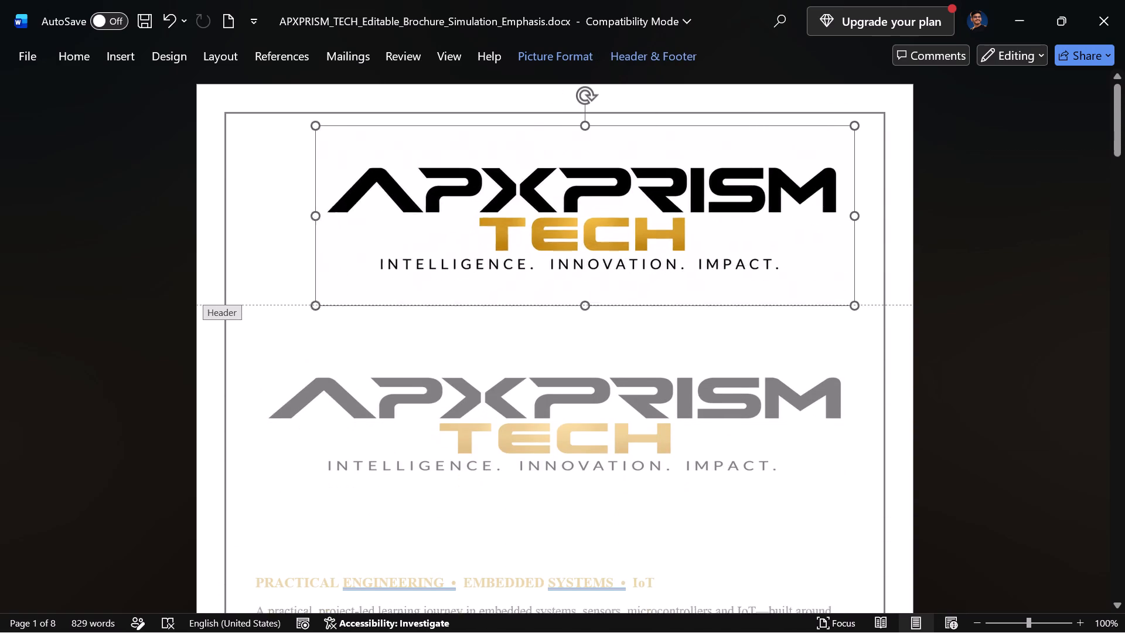
drag(698, 294, 708, 300)
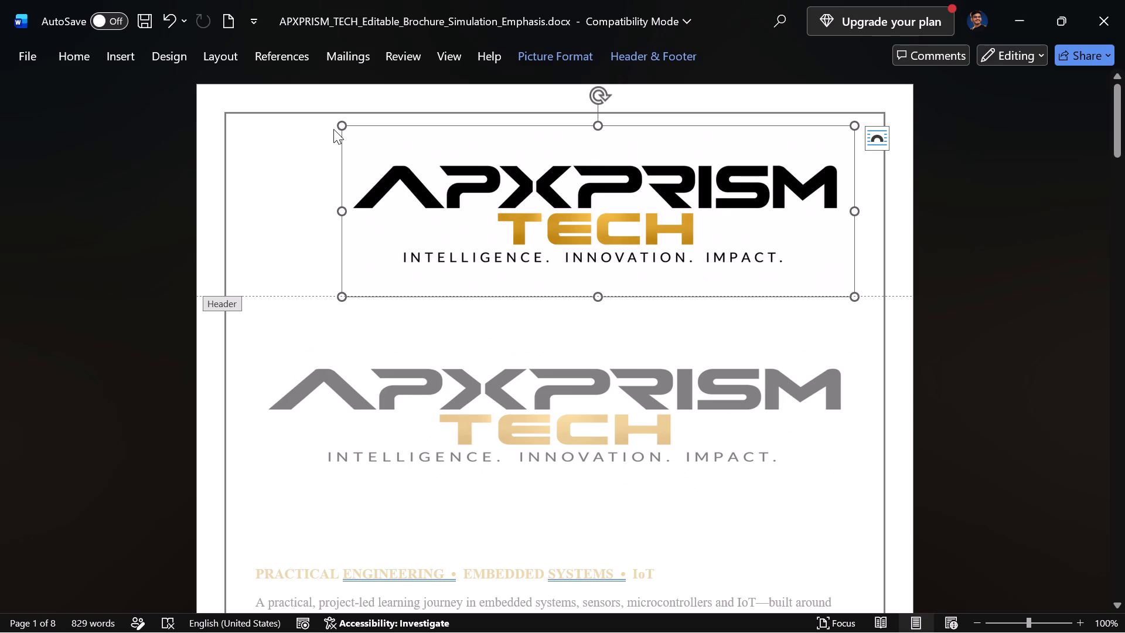
drag(342, 127, 714, 168)
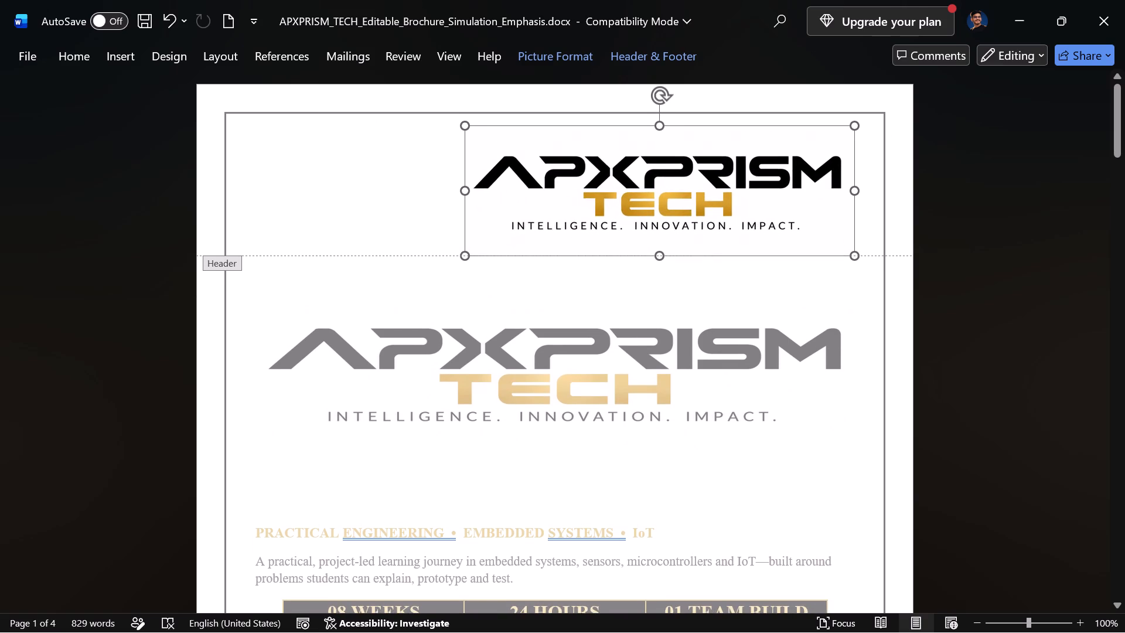
drag(714, 168, 729, 171)
drag(473, 125, 790, 173)
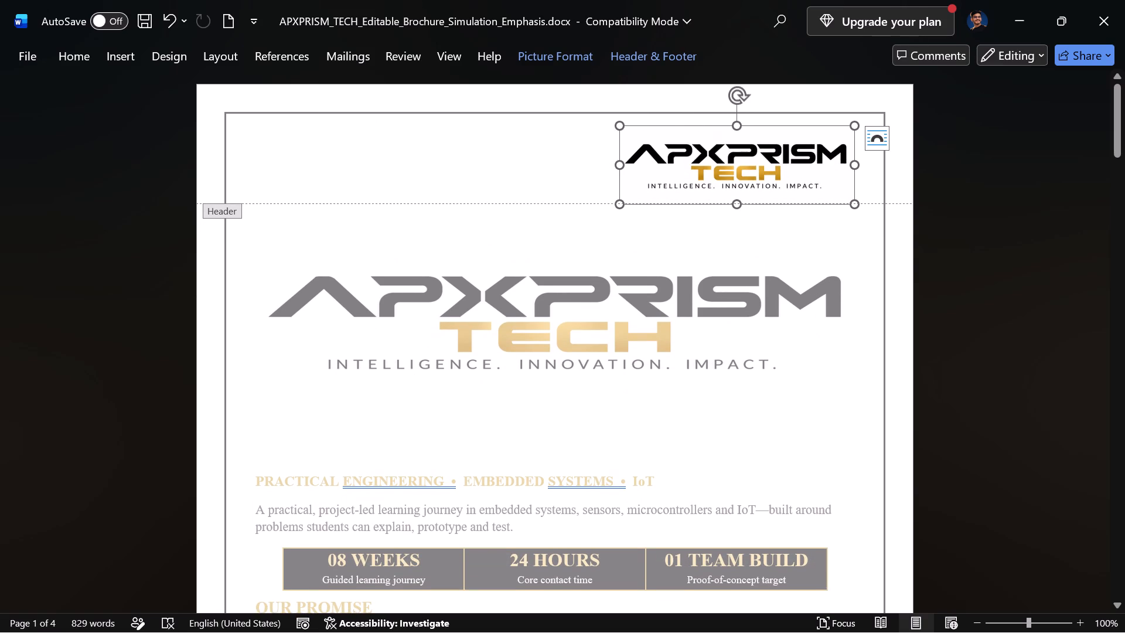
drag(623, 125, 771, 155)
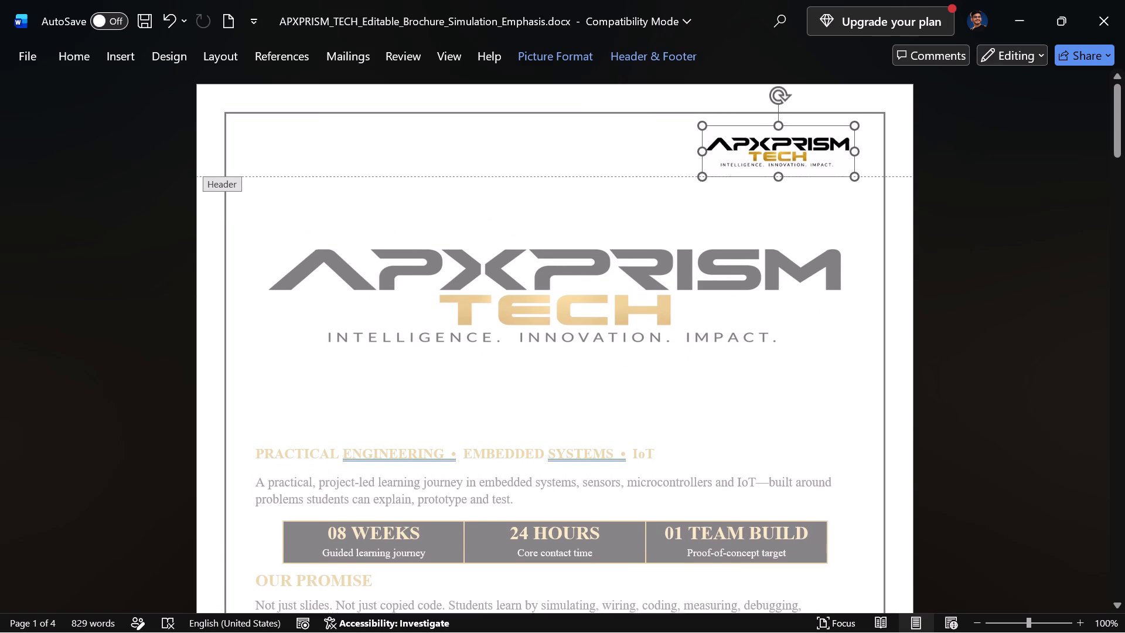
drag(771, 155, 775, 156)
drag(712, 126, 805, 139)
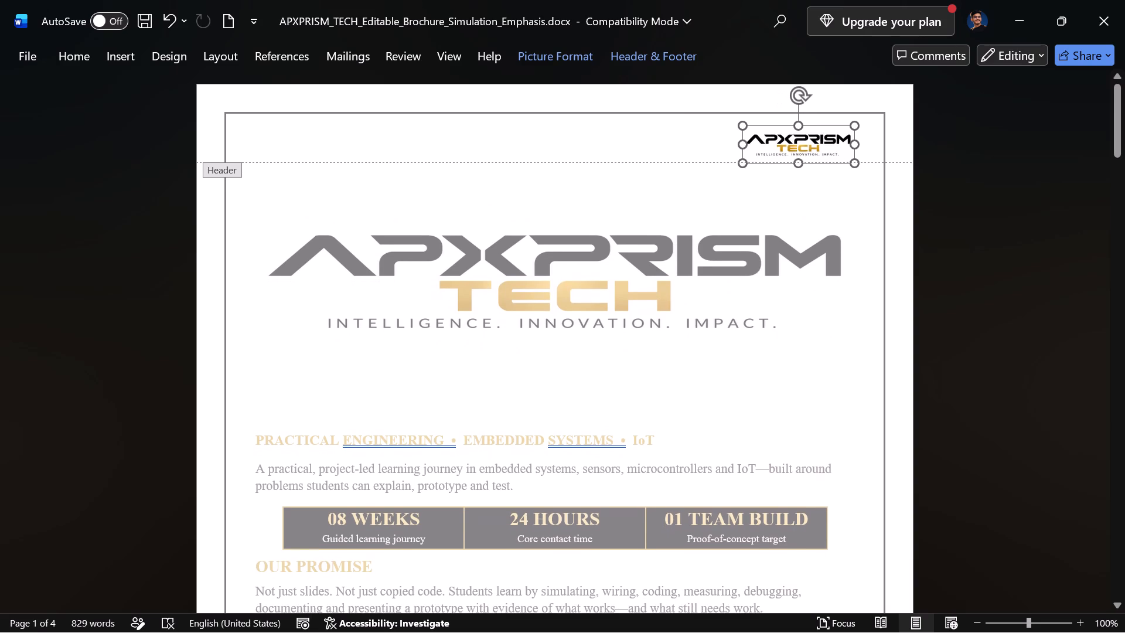
drag(805, 139, 818, 145)
Insert four spaces before the small header logo and return to editing the document body.
click(728, 135)
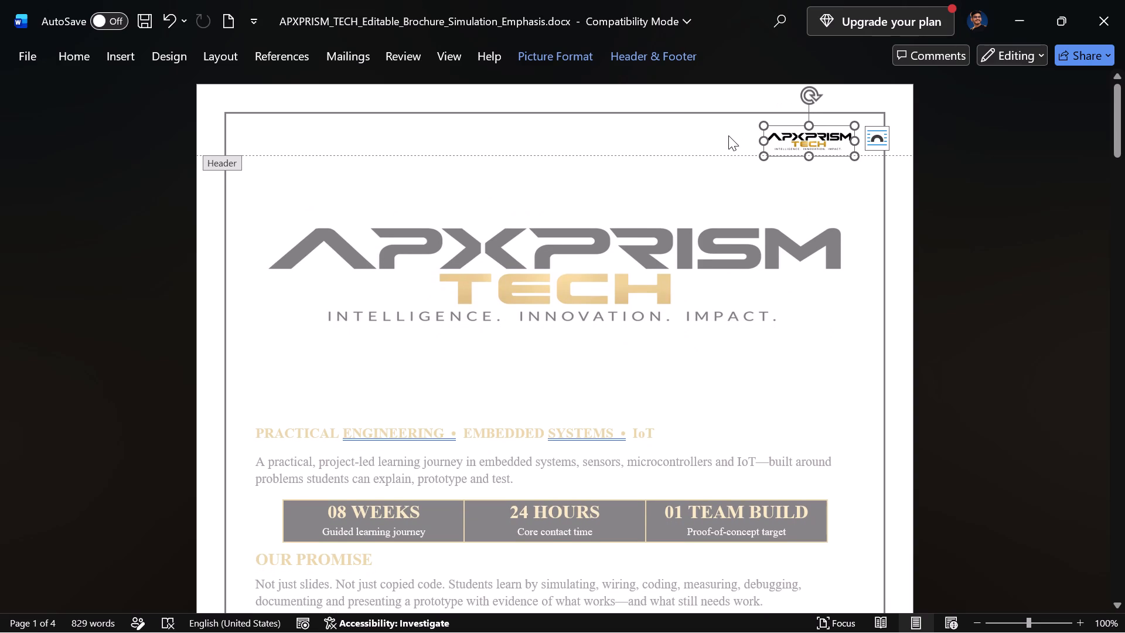
key(space)
key(space)
key(space)
key(space)
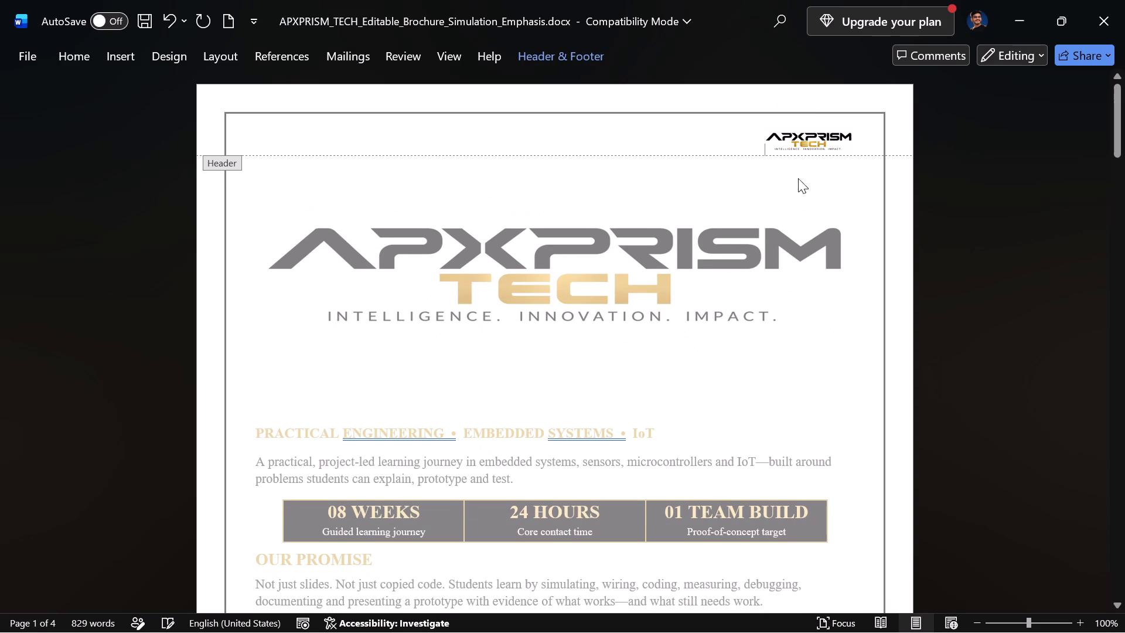
click(973, 308)
click(819, 335)
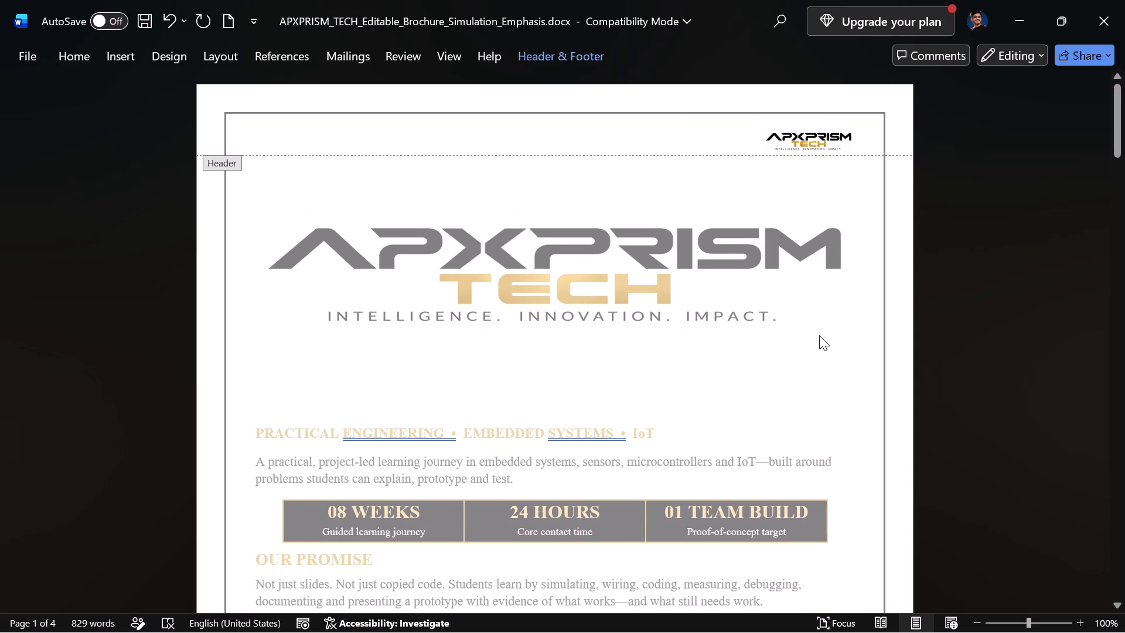
double_click(819, 335)
Review the brochure pages, checking the repeated header logo, the page border and the first page's layout and empty space.
scroll(819, 335, down, 3)
scroll(777, 376, up, 1)
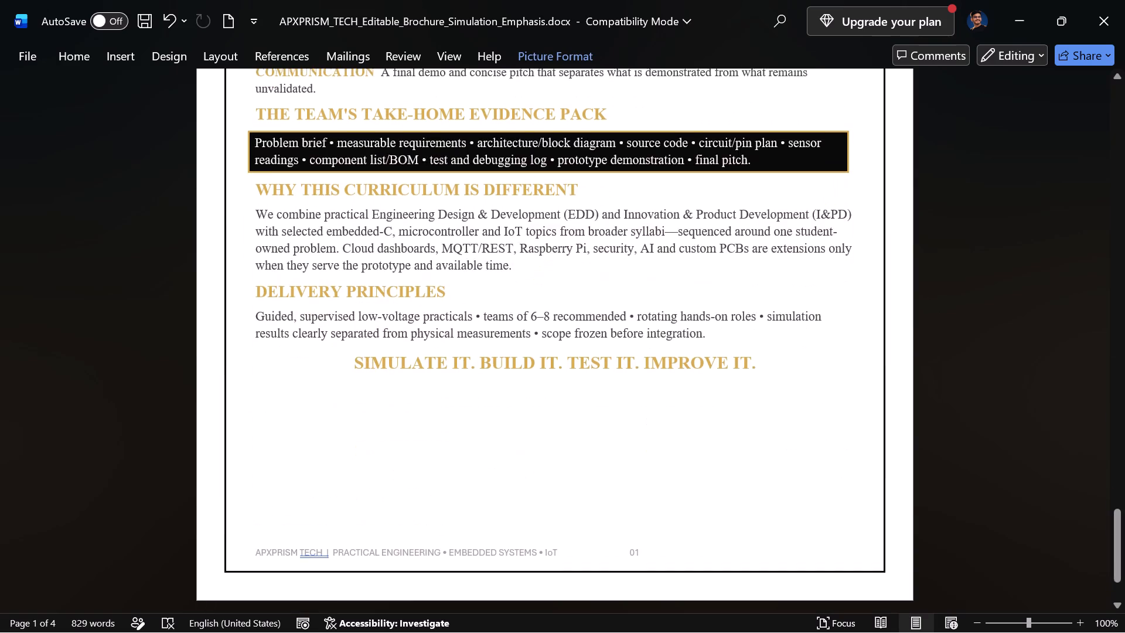
scroll(777, 376, up, 1)
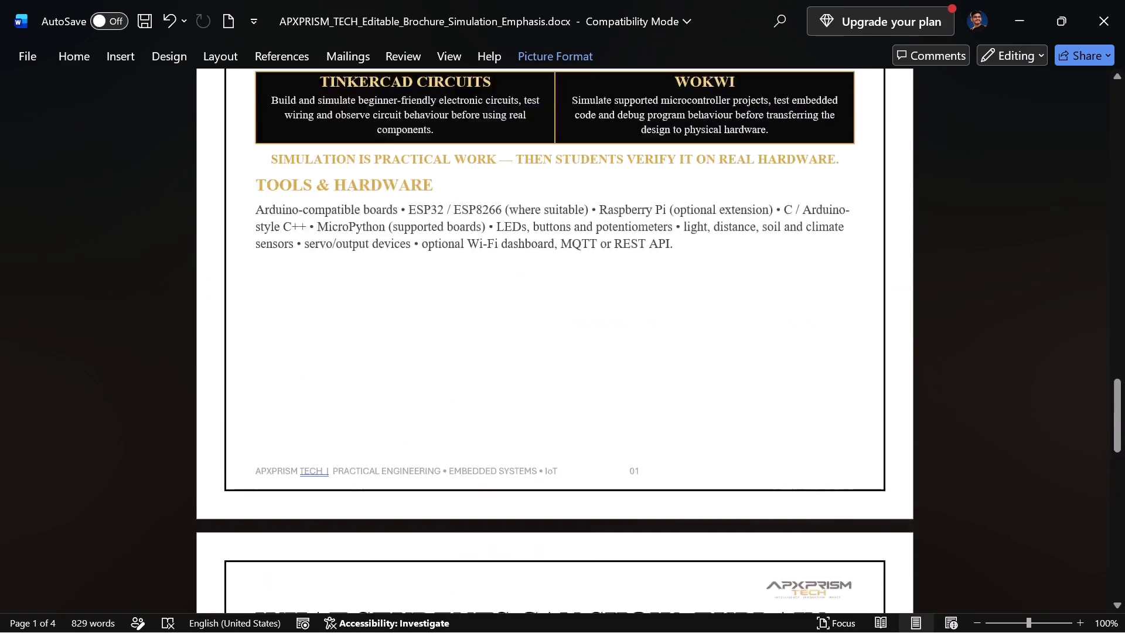
scroll(777, 376, up, 1)
click(1035, 331)
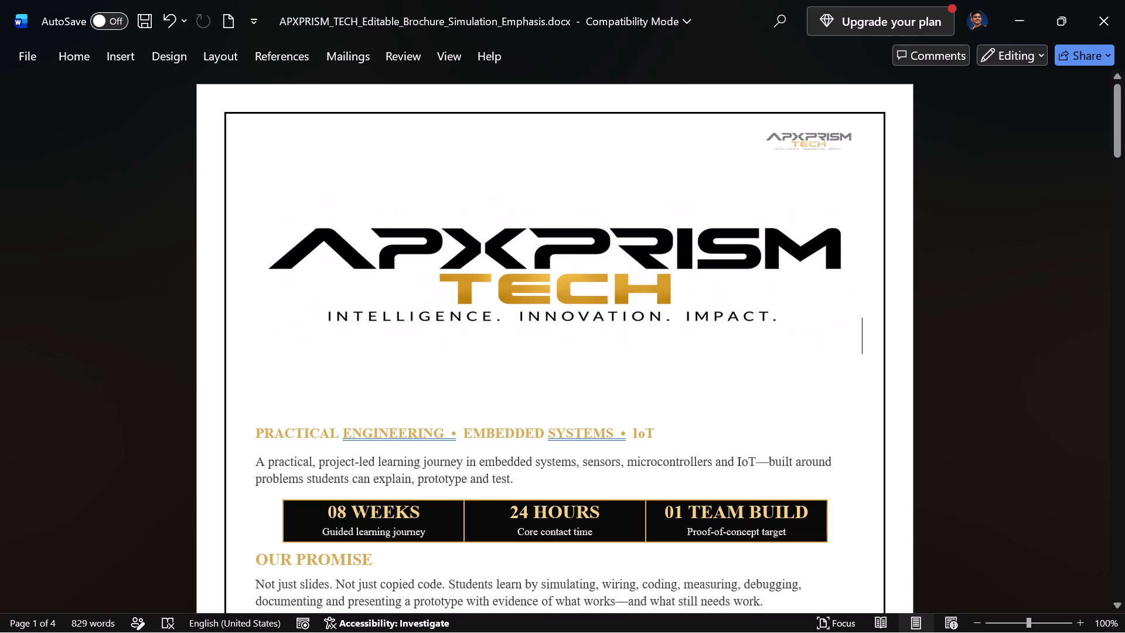
scroll(516, 405, down, 1)
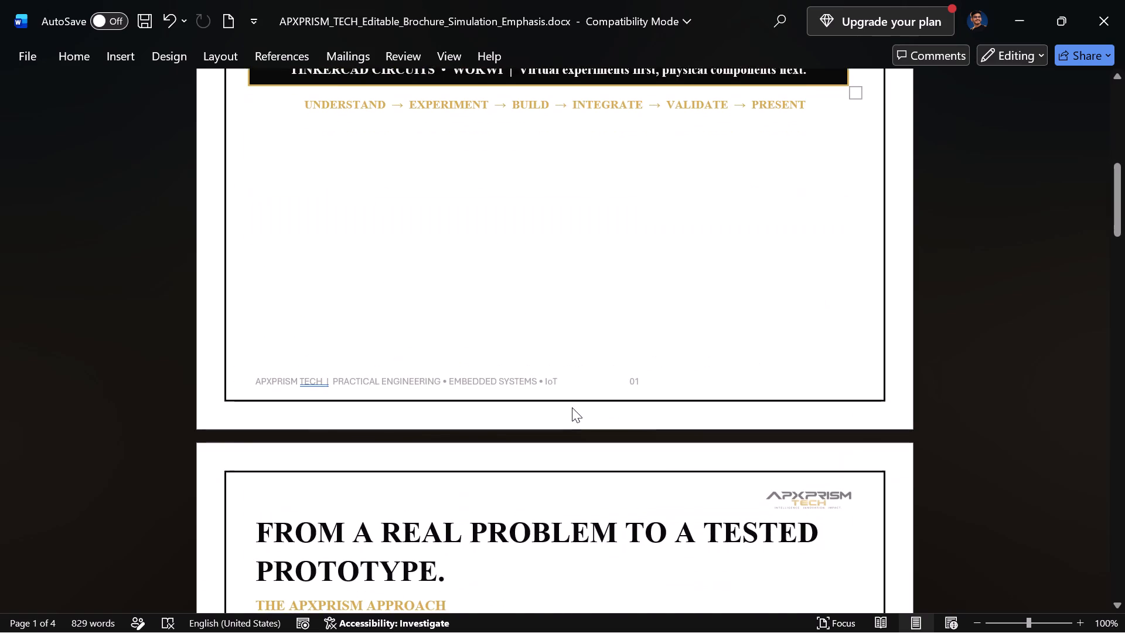
scroll(572, 407, up, 1)
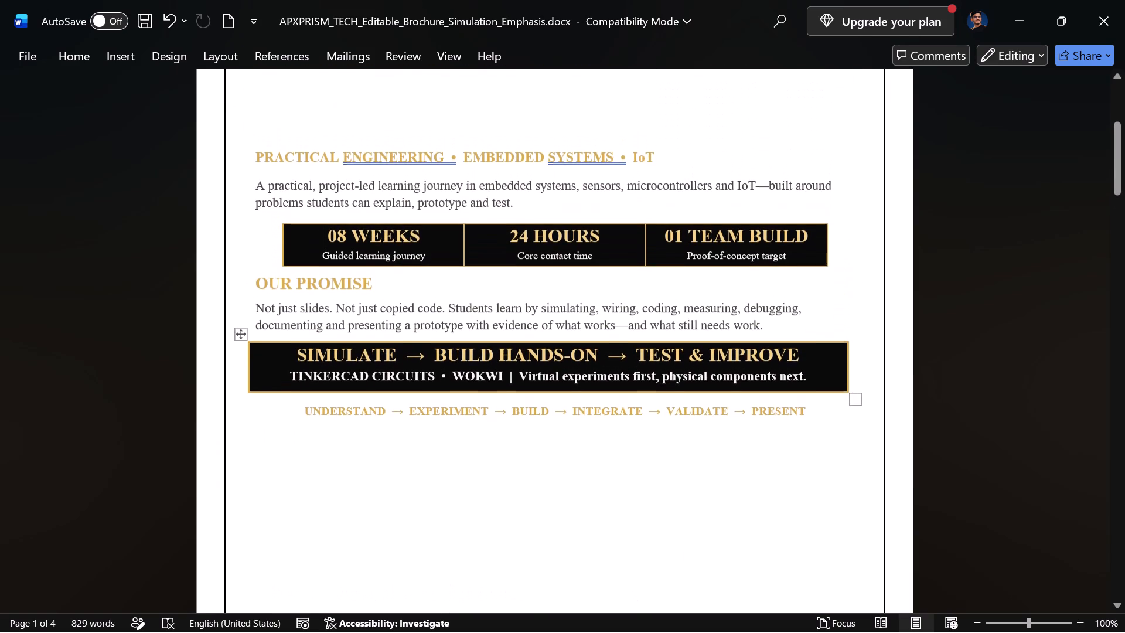
scroll(572, 407, up, 1)
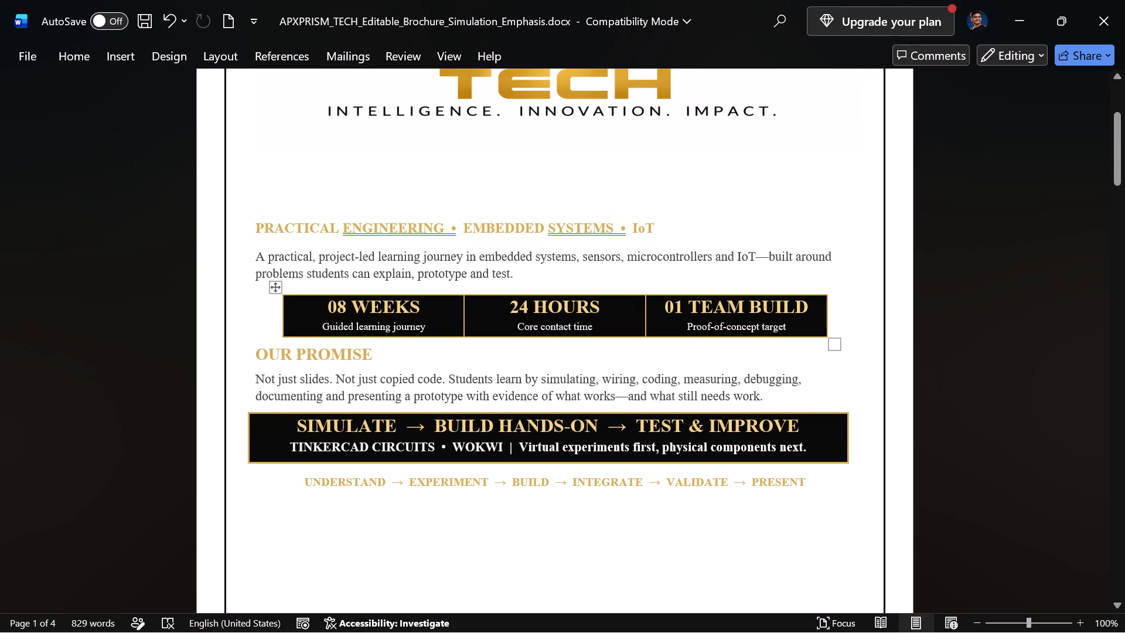
click(834, 339)
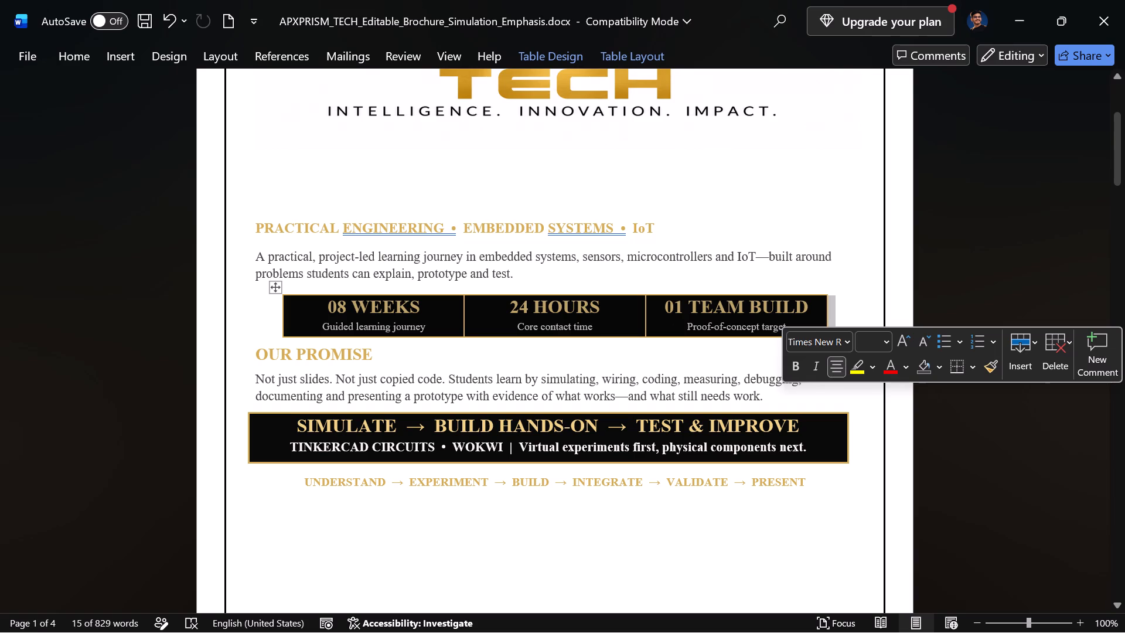
scroll(541, 236, up, 2)
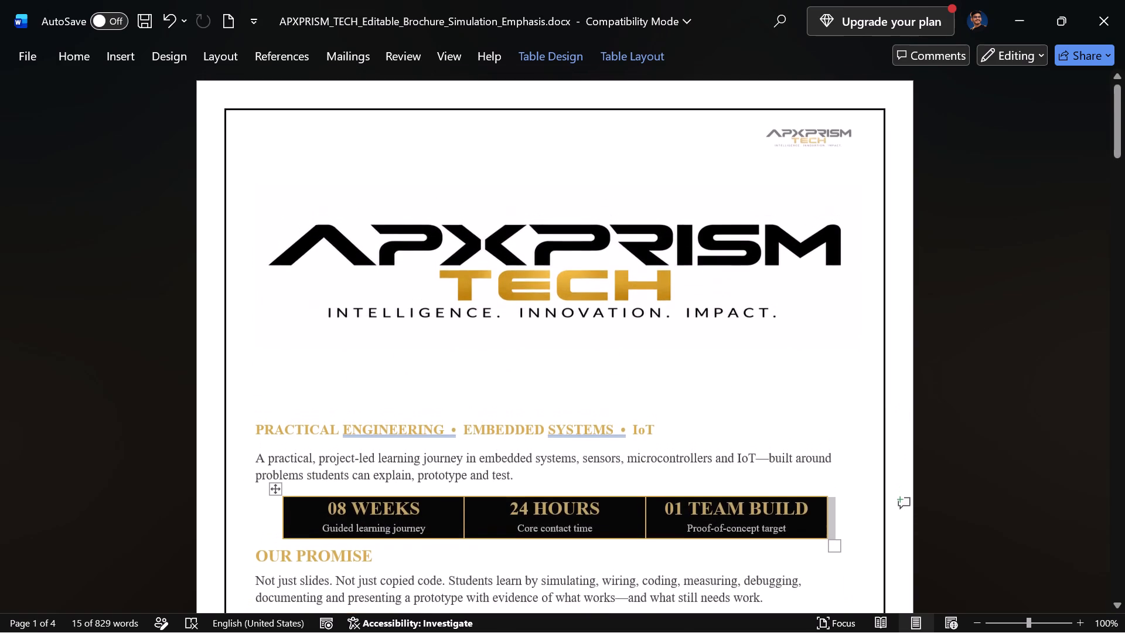
scroll(540, 240, up, 1)
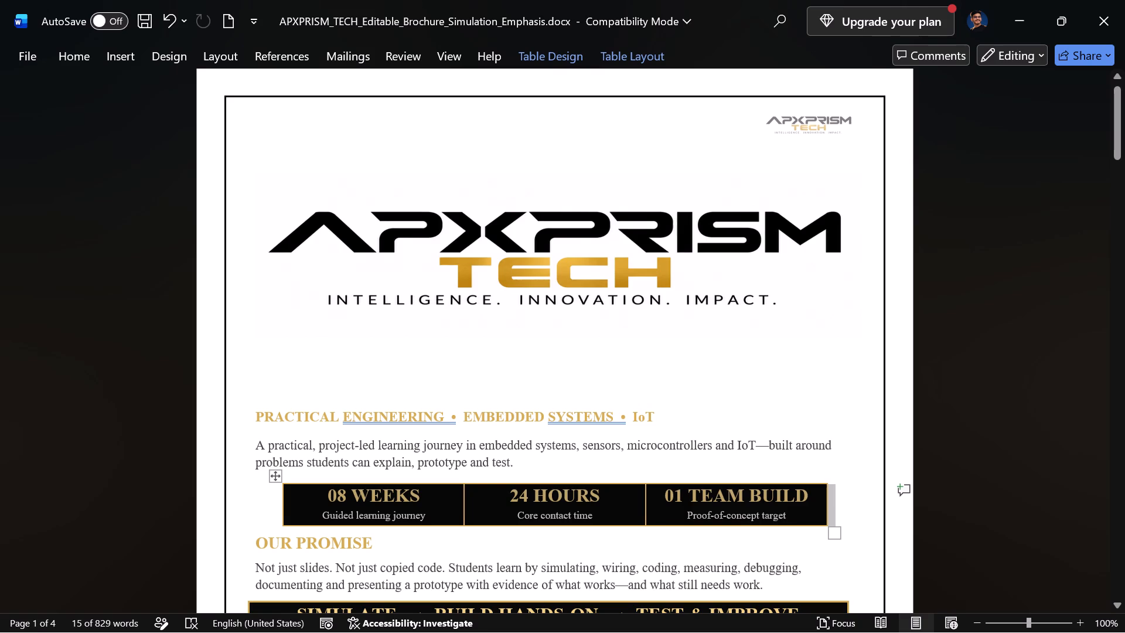
Switch to Chrome and close the enlarged logo image in the ChatGPT conversation.
key(alt+Tab)
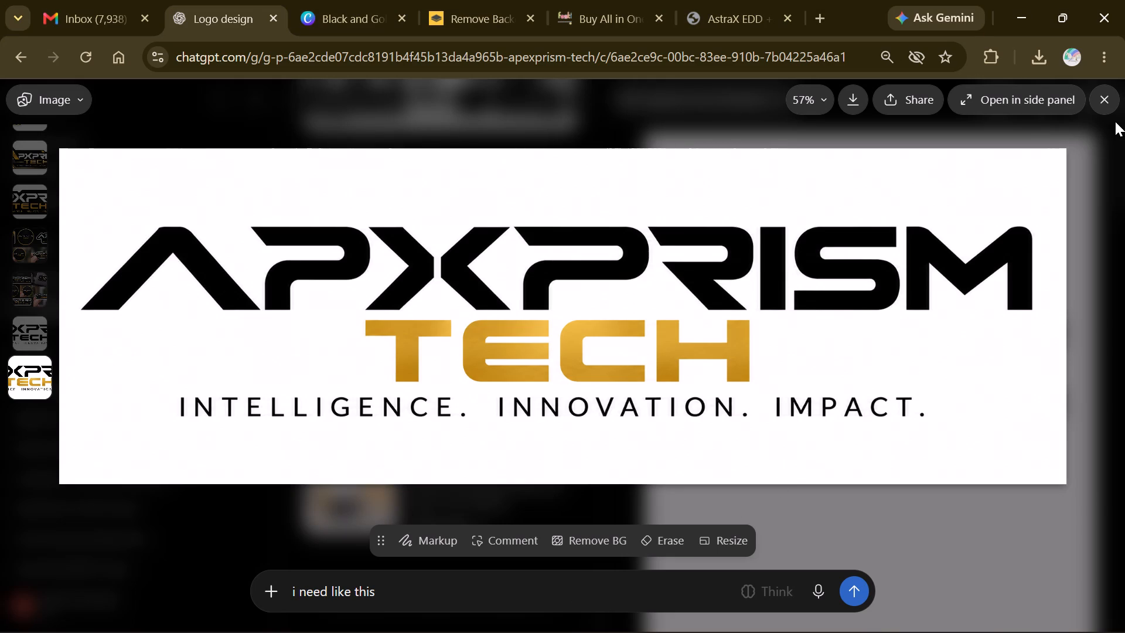
click(1085, 101)
click(1103, 102)
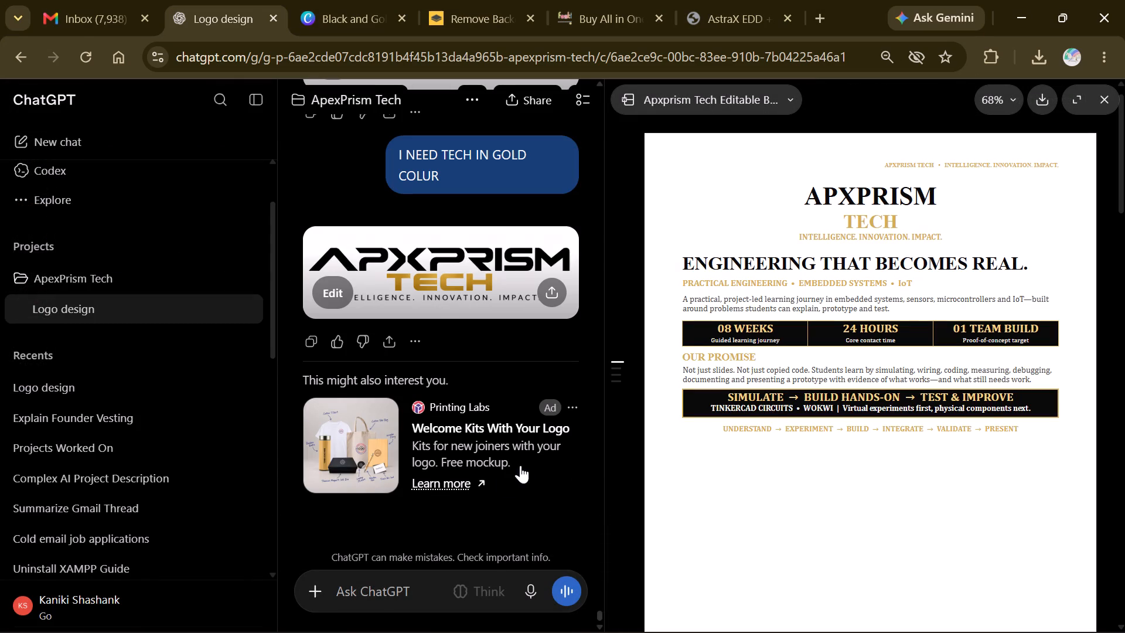
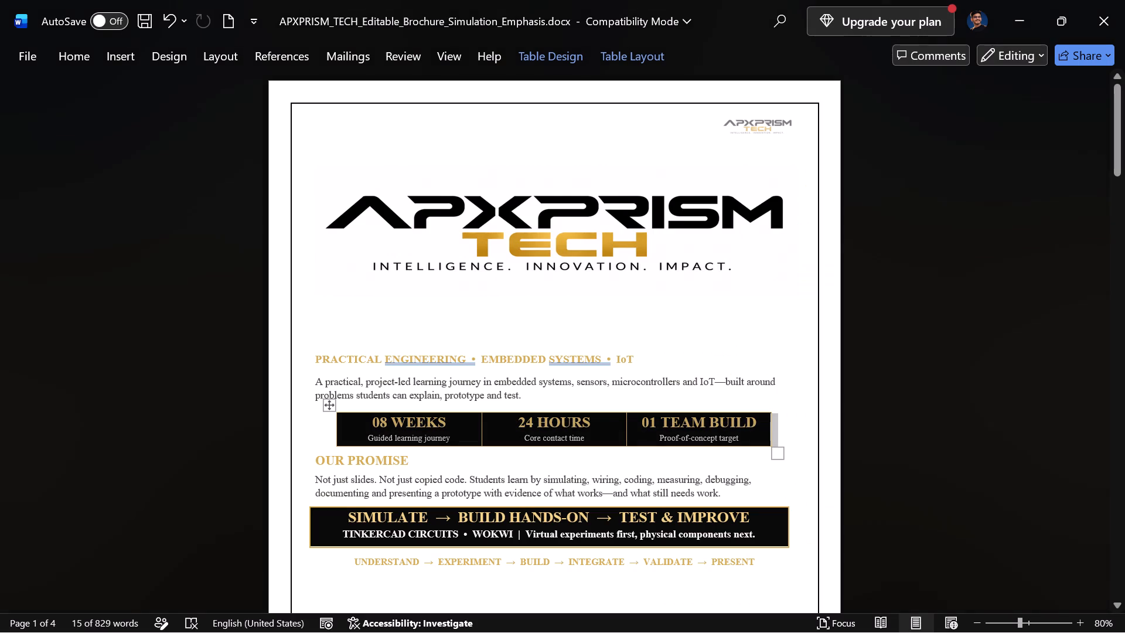
click(532, 292)
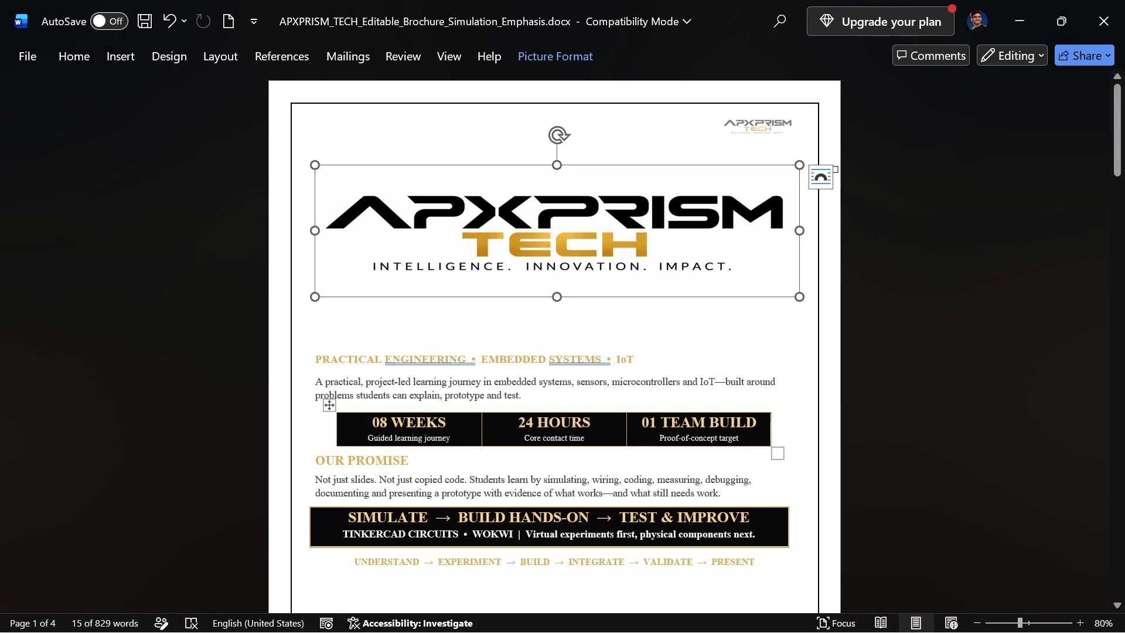
click(535, 314)
key(ctrl+v)
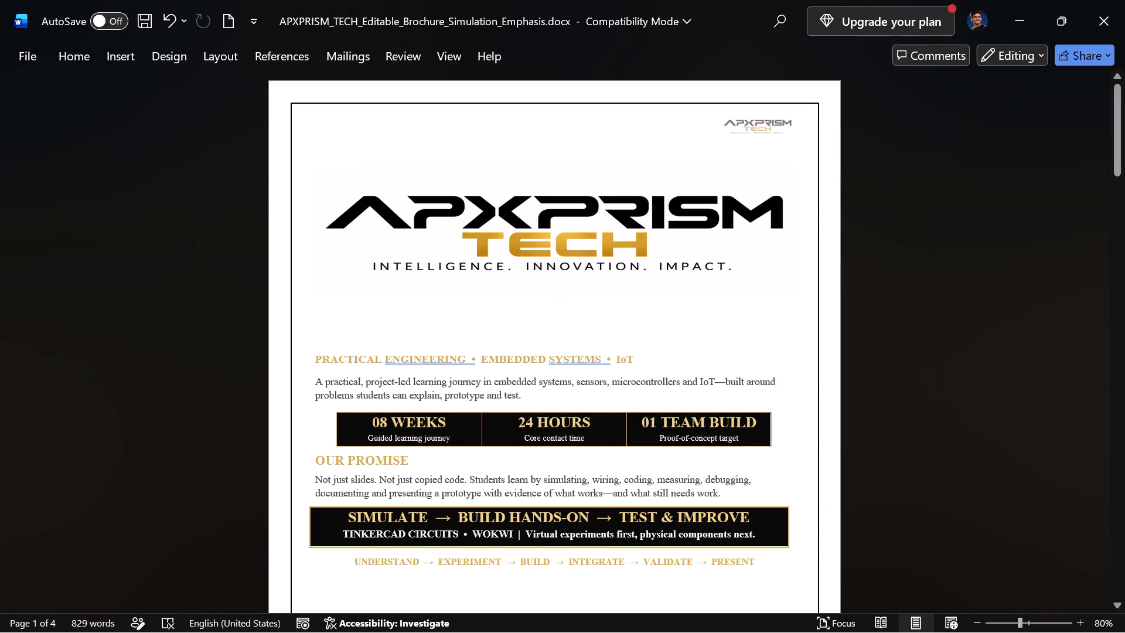
Reduce the pasted headline and subtitle lines to font size 18.
drag(320, 329, 710, 430)
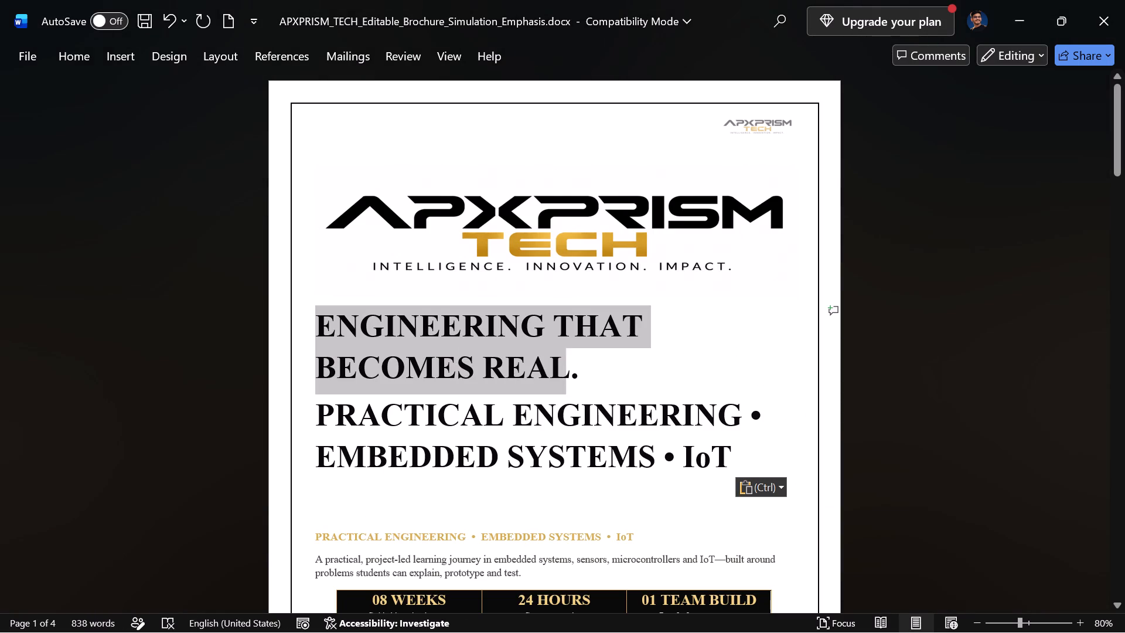
drag(710, 430, 737, 444)
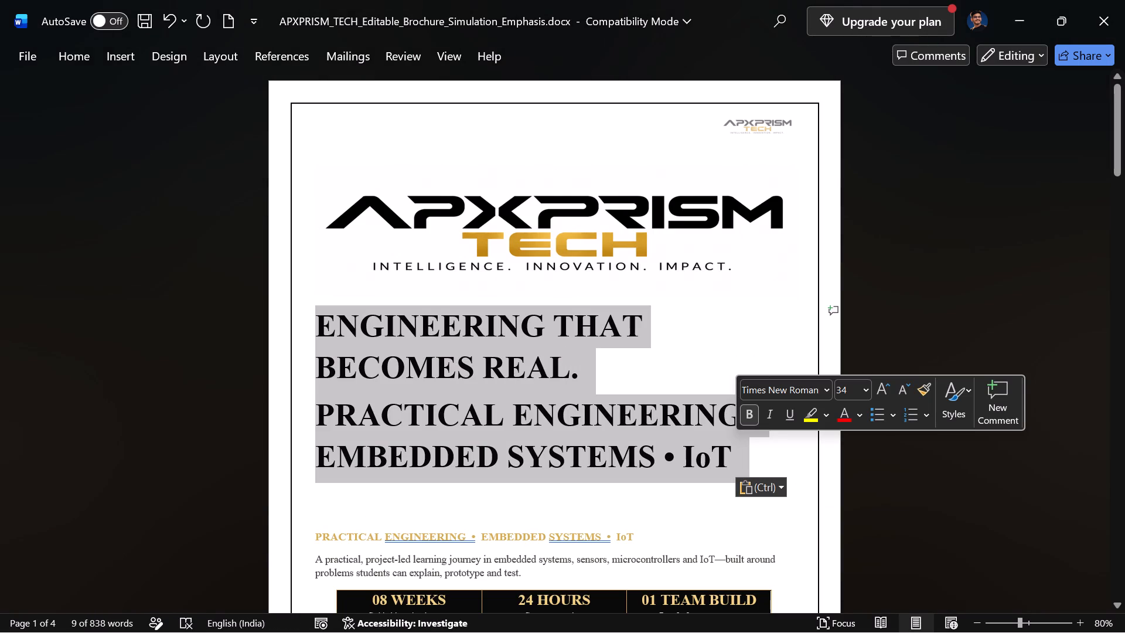
click(63, 63)
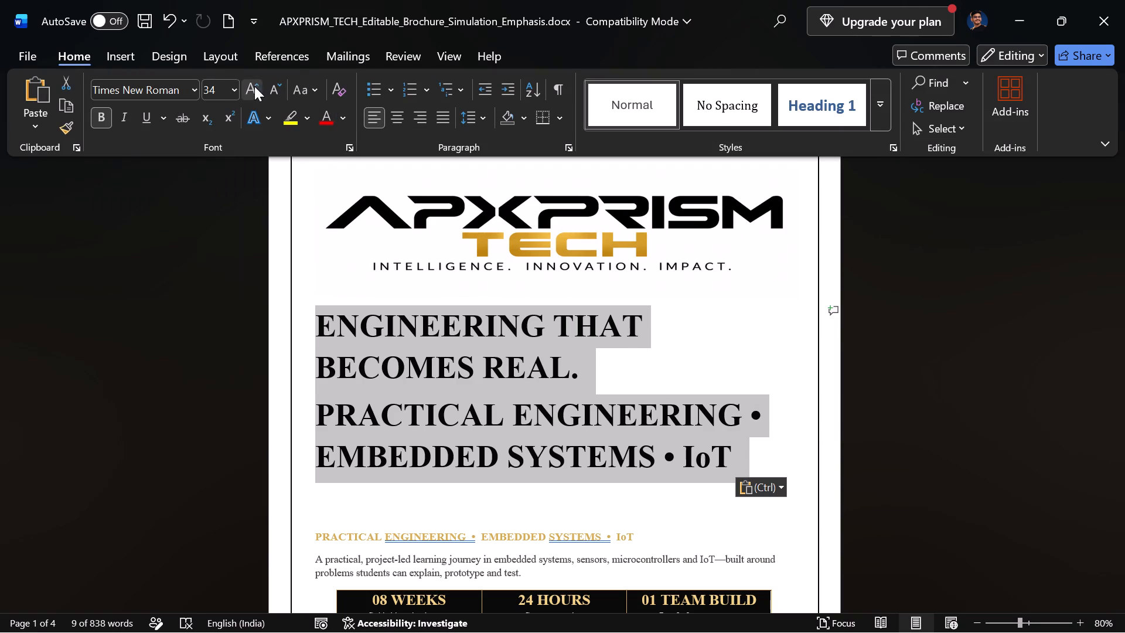
double_click(272, 89)
click(272, 89)
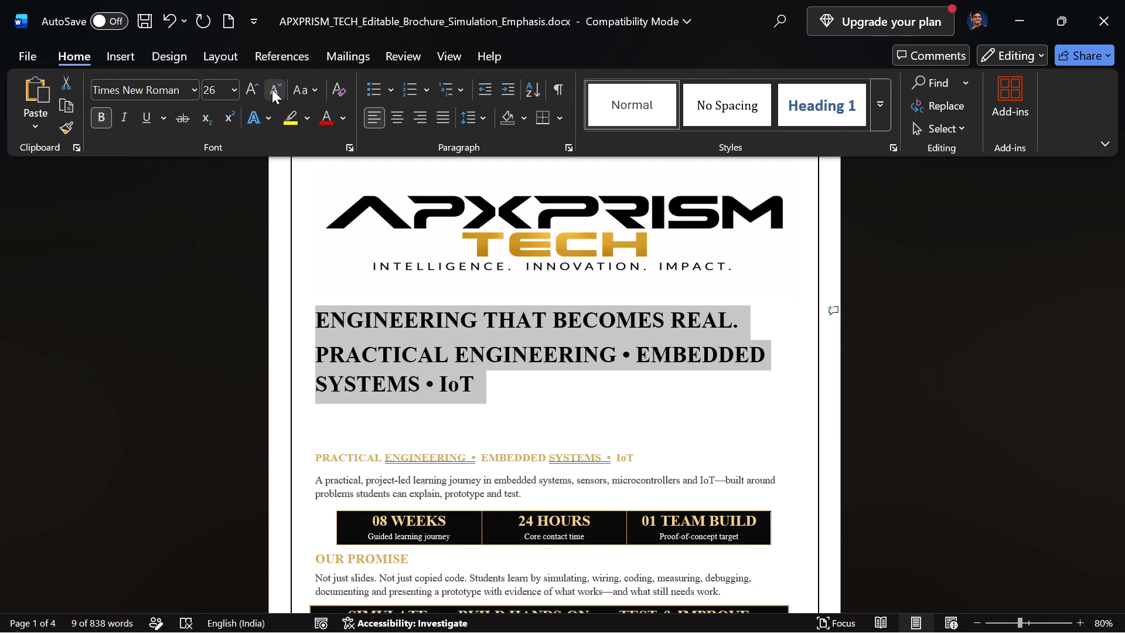
click(272, 89)
key(alt+Tab)
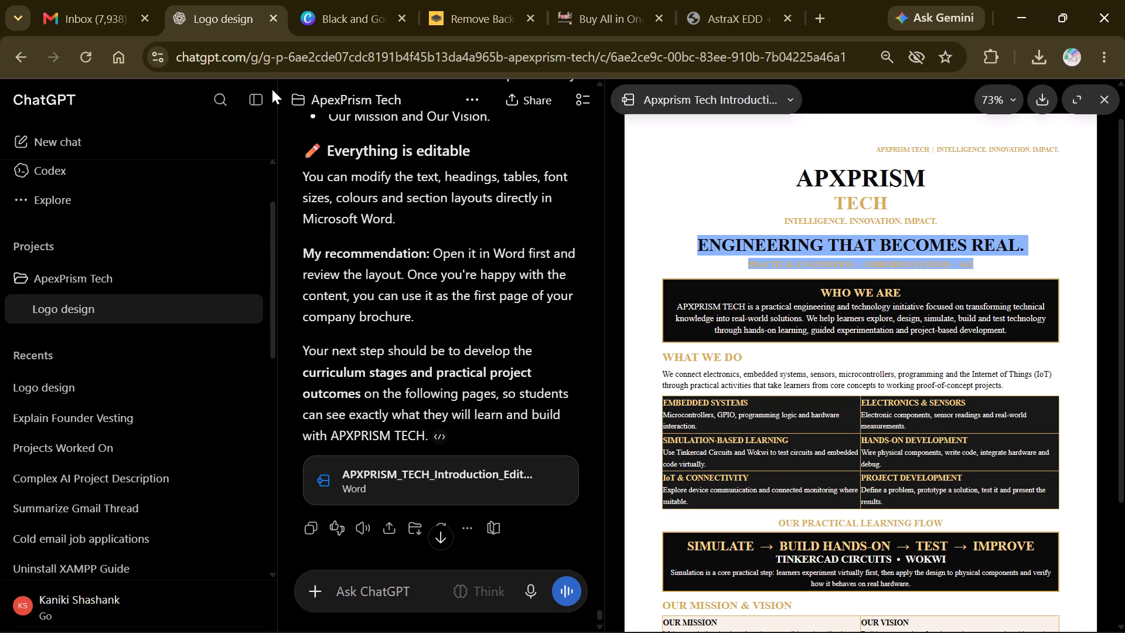
key(alt+Tab)
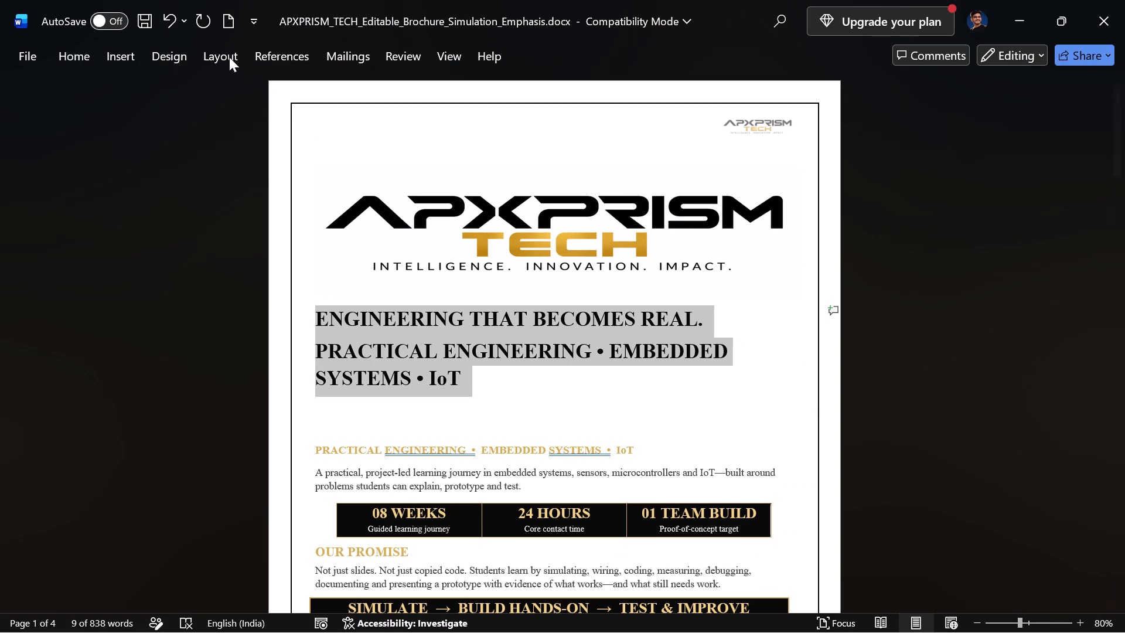
click(75, 52)
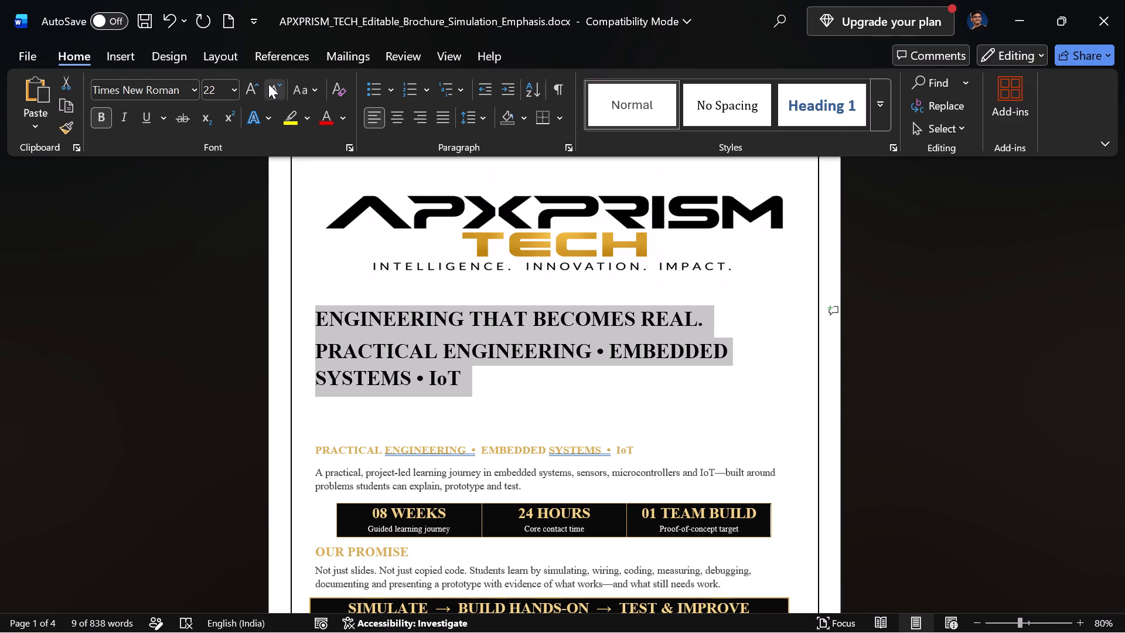
double_click(271, 85)
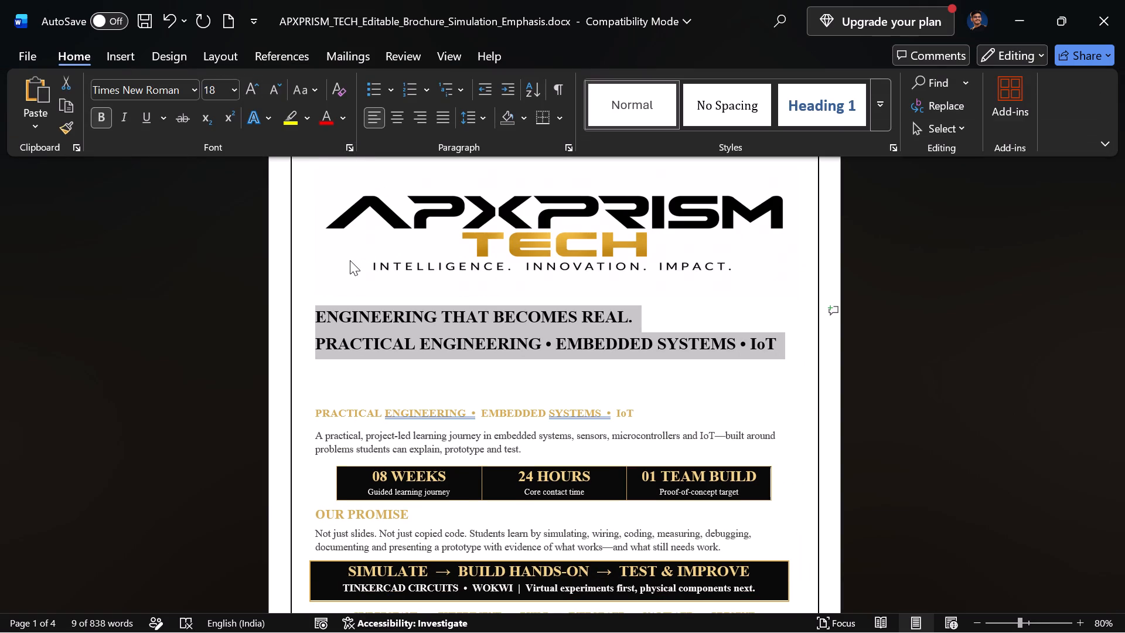
click(333, 284)
Centre the "ENGINEERING THAT BECOMES REAL." headline below the logo.
click(318, 318)
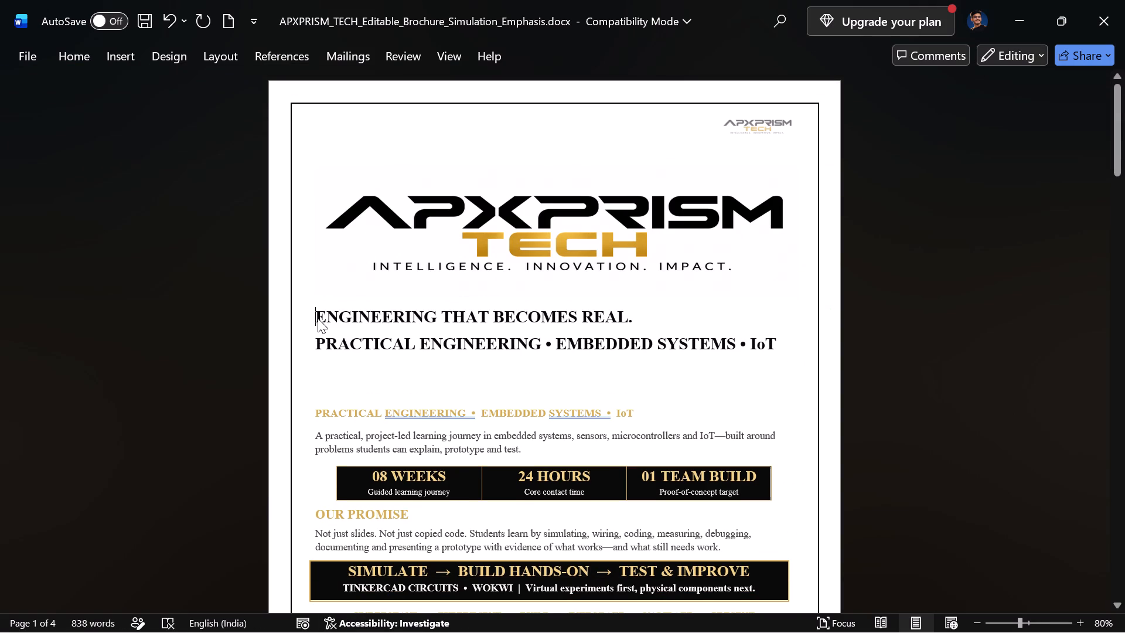
drag(318, 318, 641, 305)
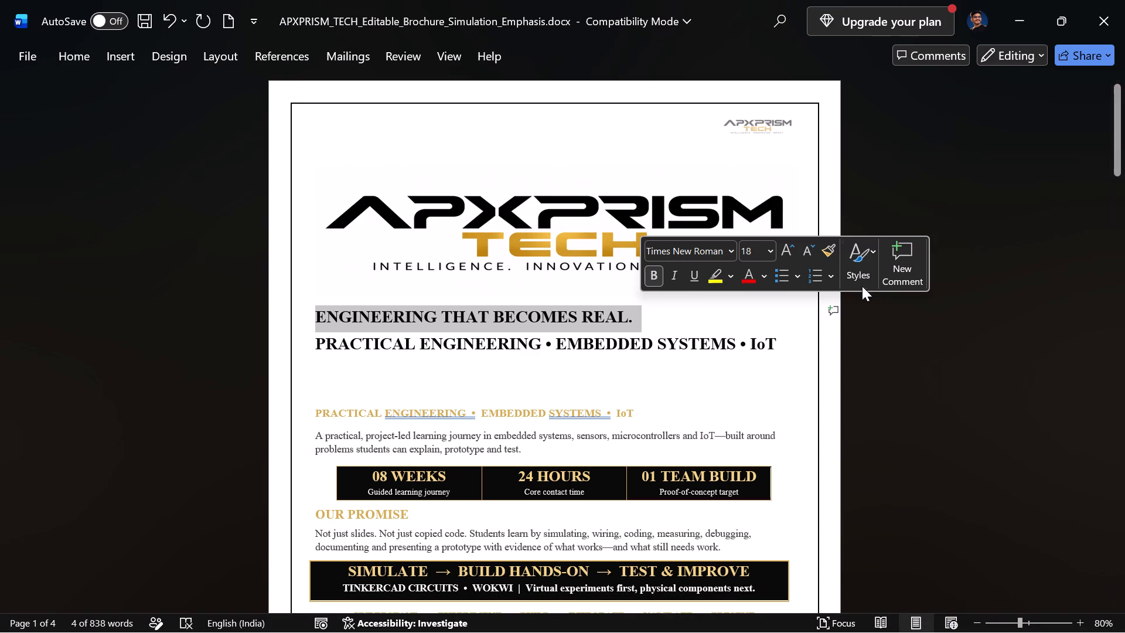
click(79, 61)
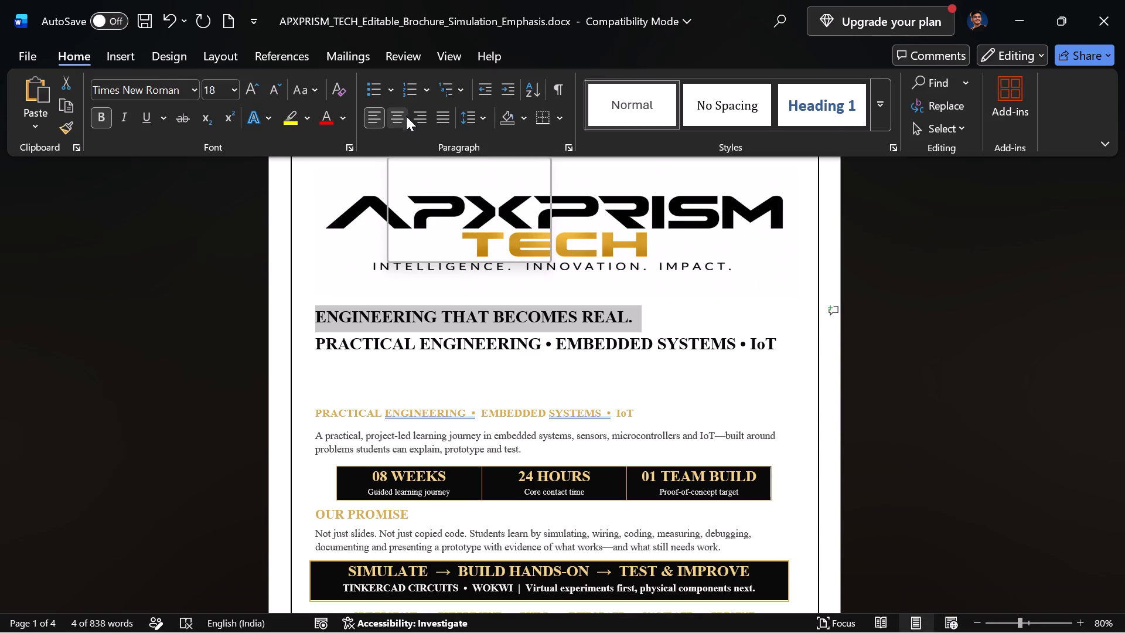
click(396, 118)
Delete the full stop at the end of the "ENGINEERING THAT BECOMES REAL." headline.
click(725, 311)
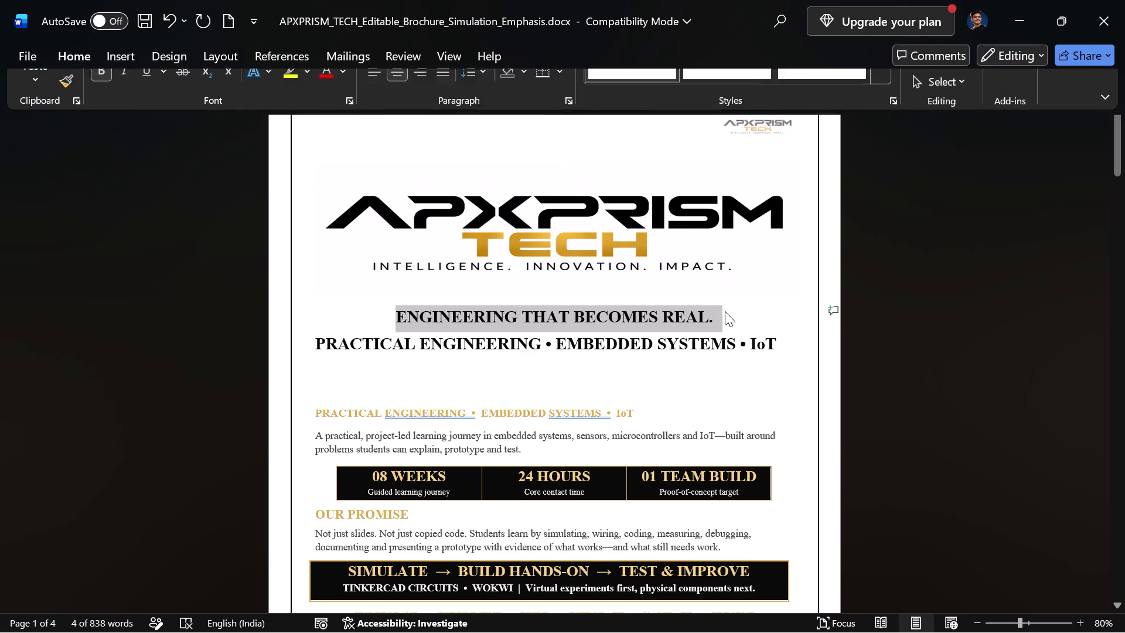
double_click(725, 311)
click(725, 311)
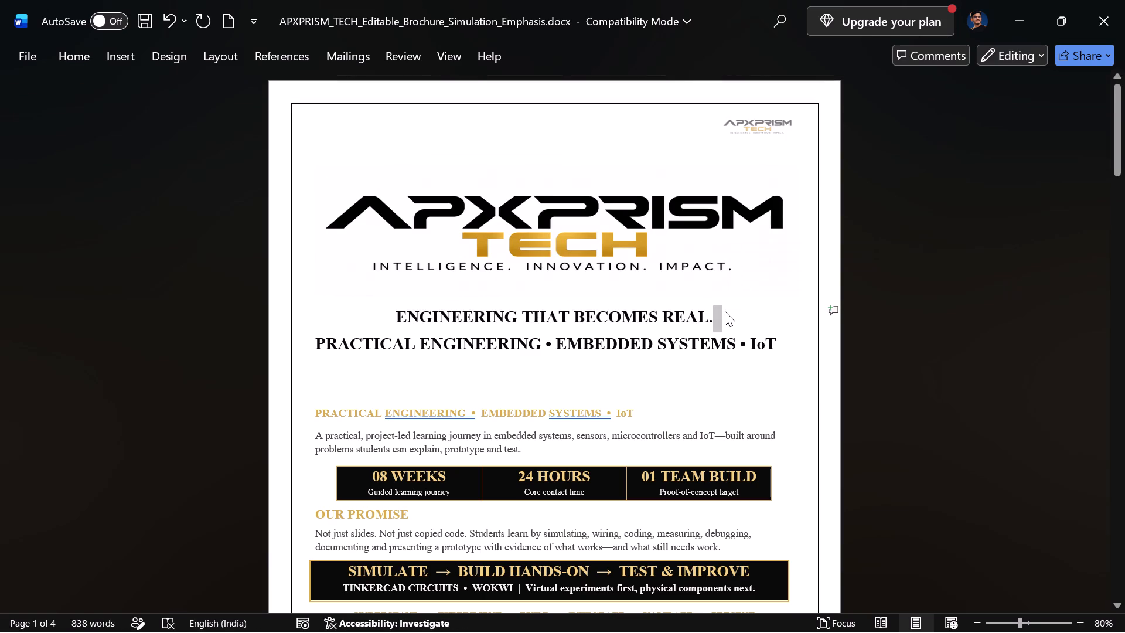
key(BackSpace)
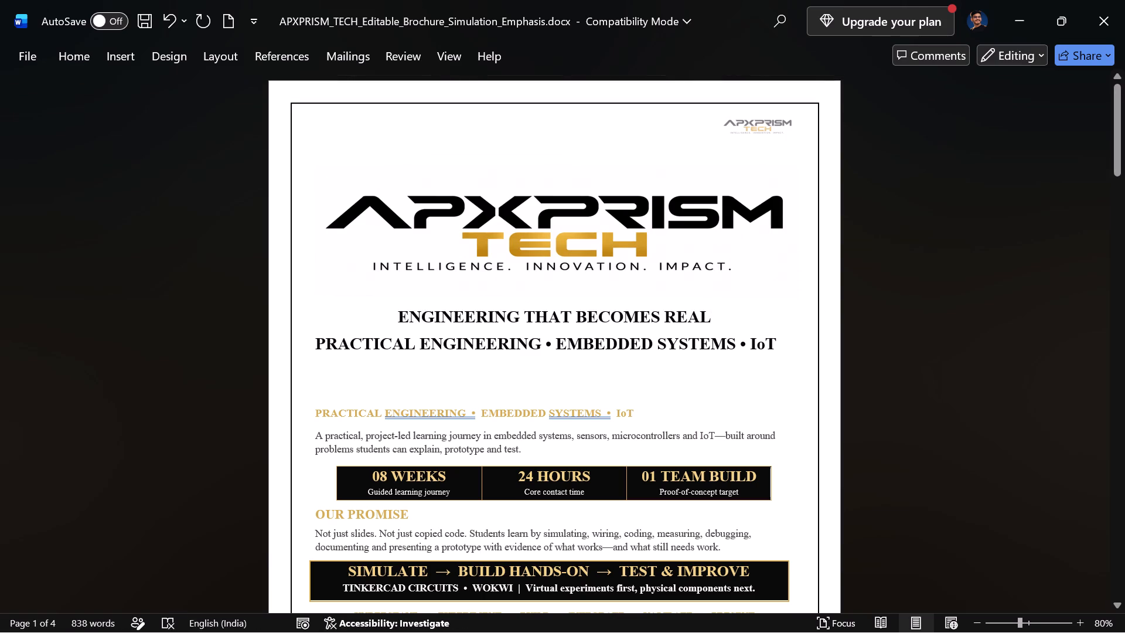
Set the pasted black "PRACTICAL ENGINEERING • EMBEDDED SYSTEMS • IoT" line to font size 10 and centre it under the headline.
drag(313, 345, 771, 356)
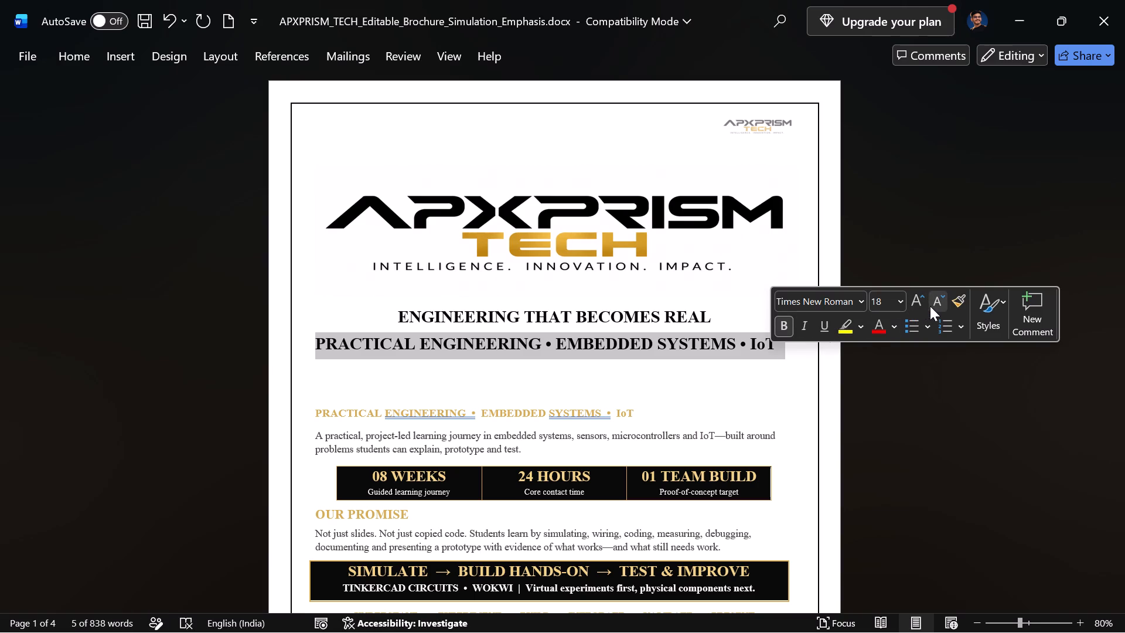
triple_click(930, 306)
click(930, 306)
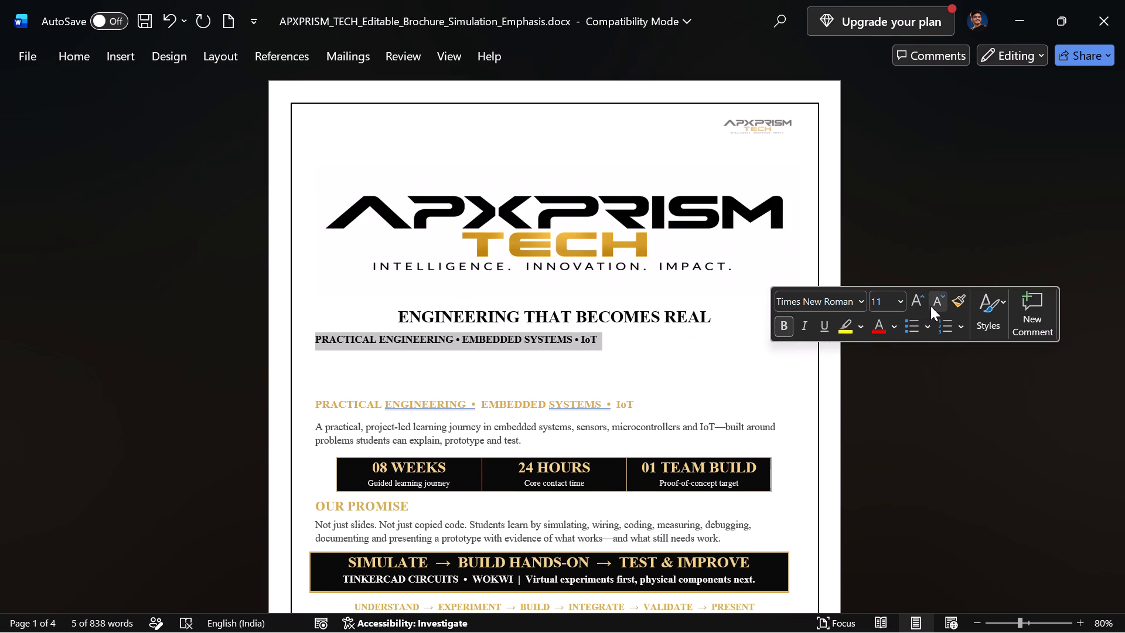
click(930, 306)
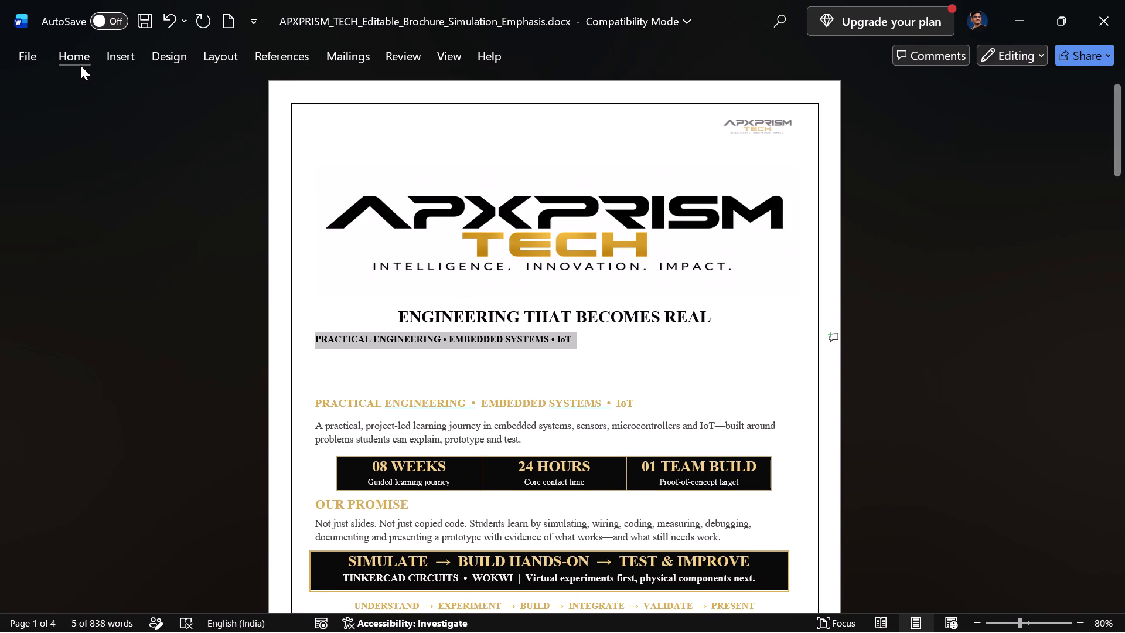
click(79, 62)
click(400, 122)
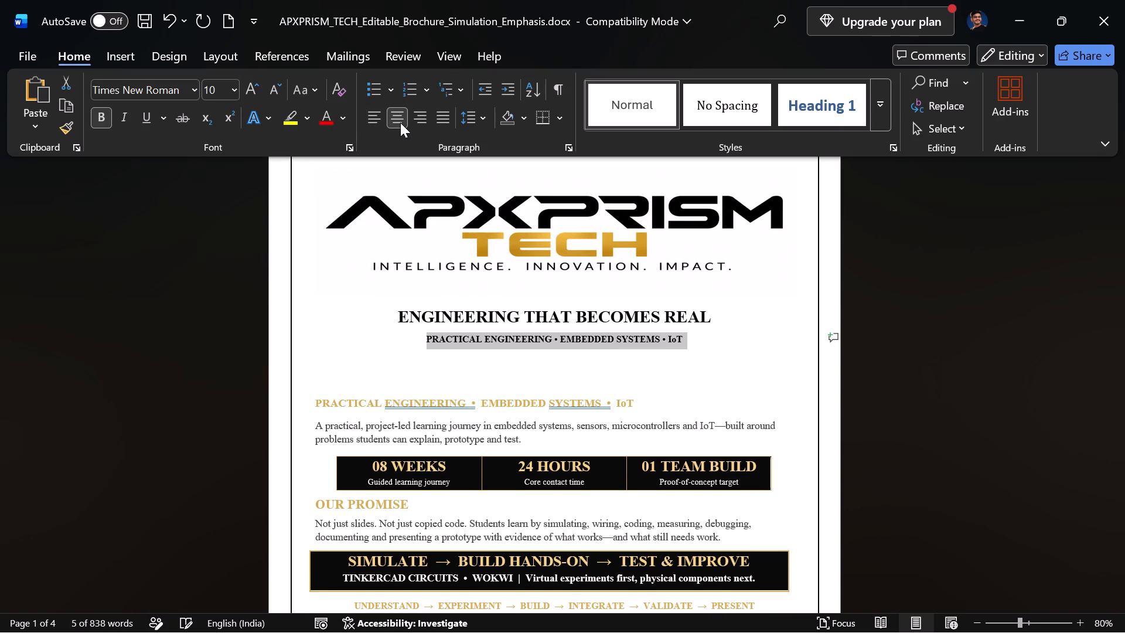
click(213, 325)
click(213, 325)
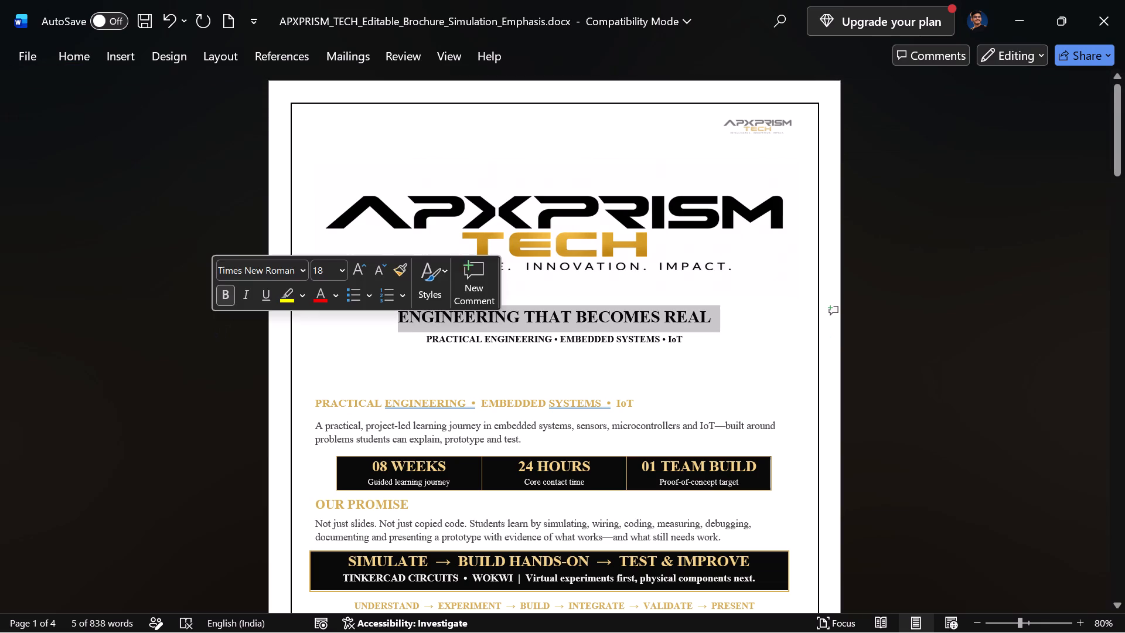
click(783, 370)
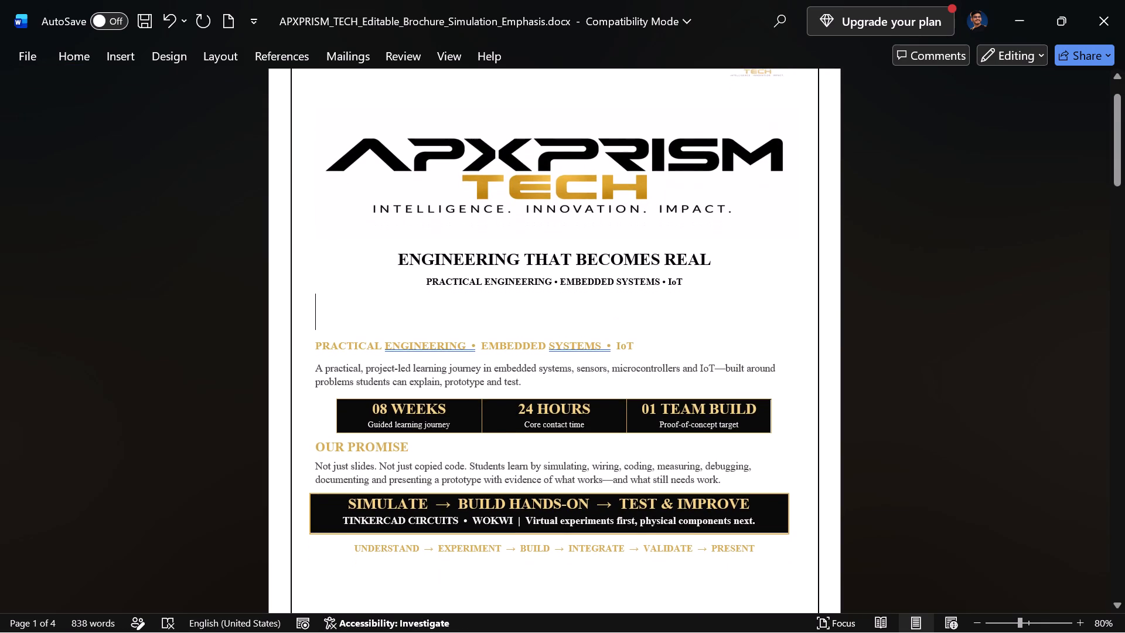
Copy the "WHO WE ARE" heading and its paragraph from ChatGPT's document preview in Chrome and return to the Word brochure.
key(alt+Tab)
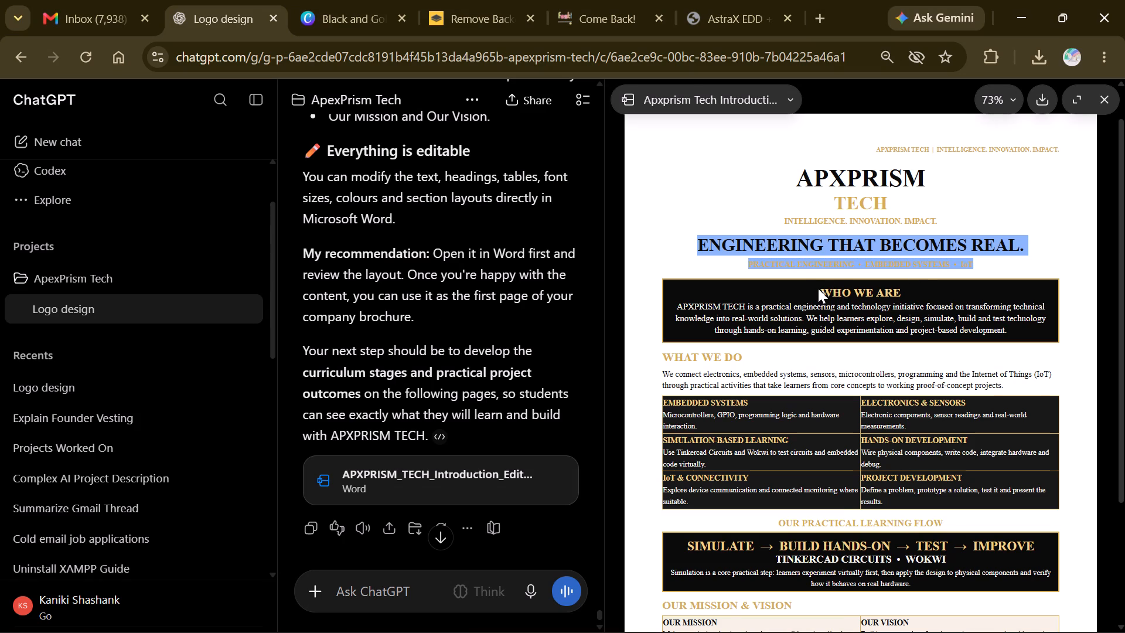
drag(820, 288, 1005, 329)
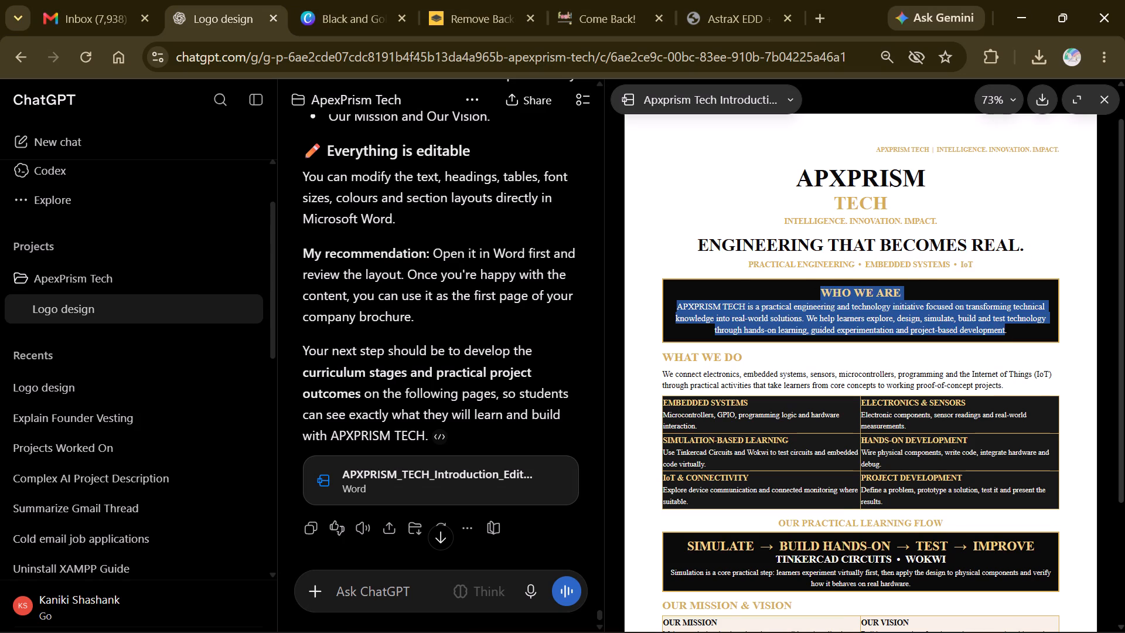
drag(1005, 329, 1012, 331)
key(ctrl+c)
key(alt+Tab)
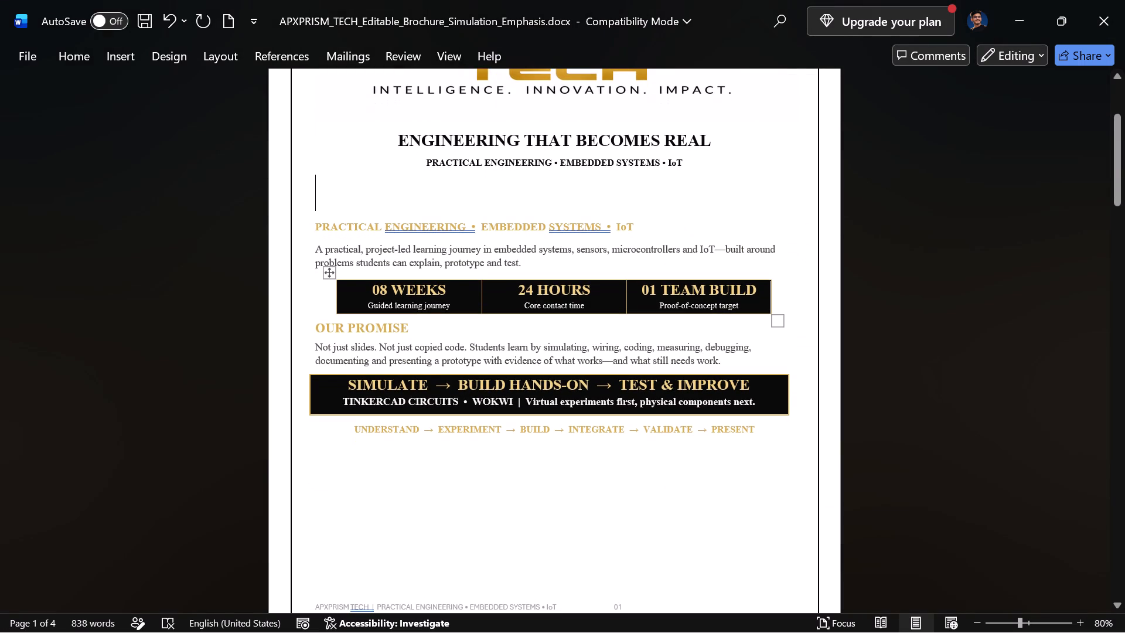
Delete the old first-page content from the gold "PRACTICAL ENGINEERING" line through the "UNDERSTAND → EXPERIMENT → BUILD" line.
drag(313, 229, 771, 448)
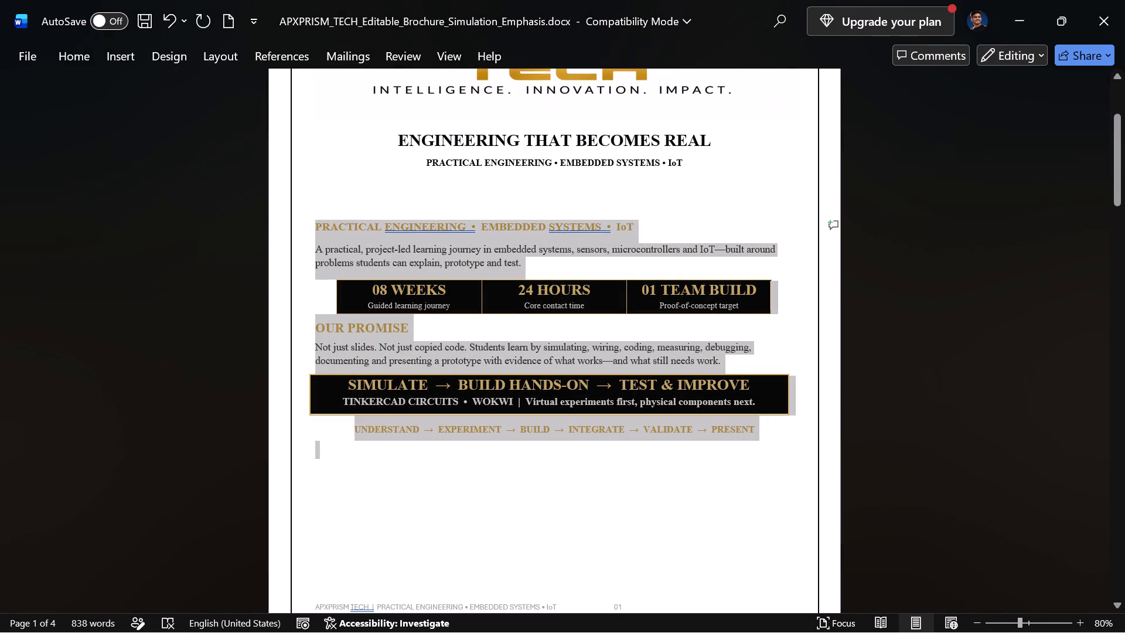
key(BackSpace)
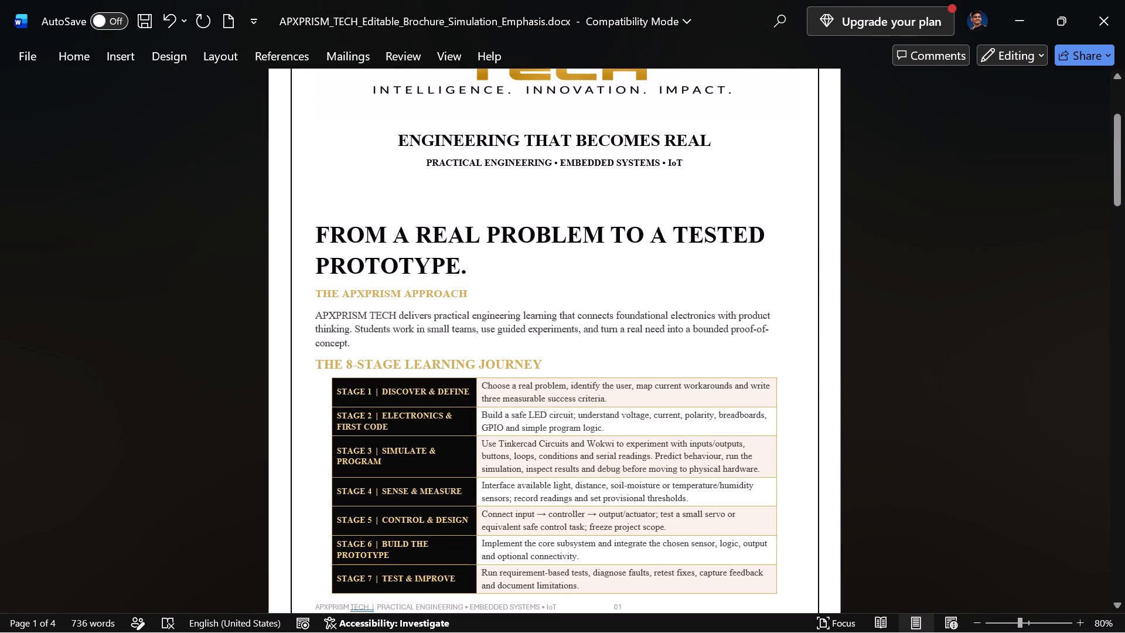
Insert blank lines below the black subtitle to push the "FROM A REAL PROBLEM TO A TESTED PROTOTYPE." section onto page 2.
click(717, 191)
key(Return)
key(Return)
key(Return)
key(Return)
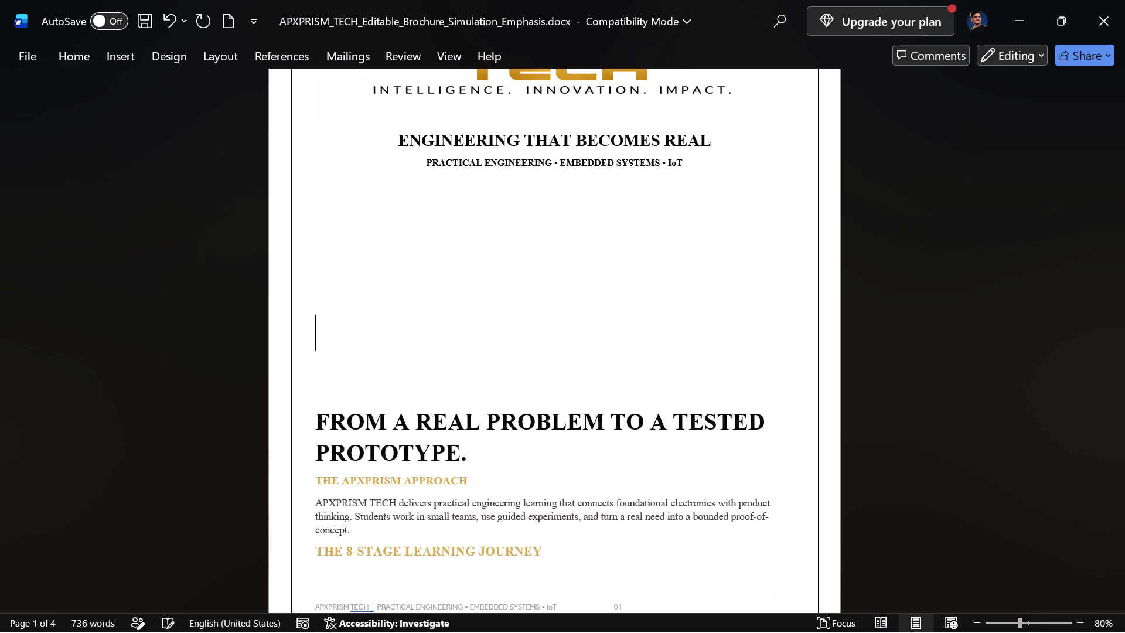
key(Return)
key(Return)
key(Return)
key(Return)
key(Return)
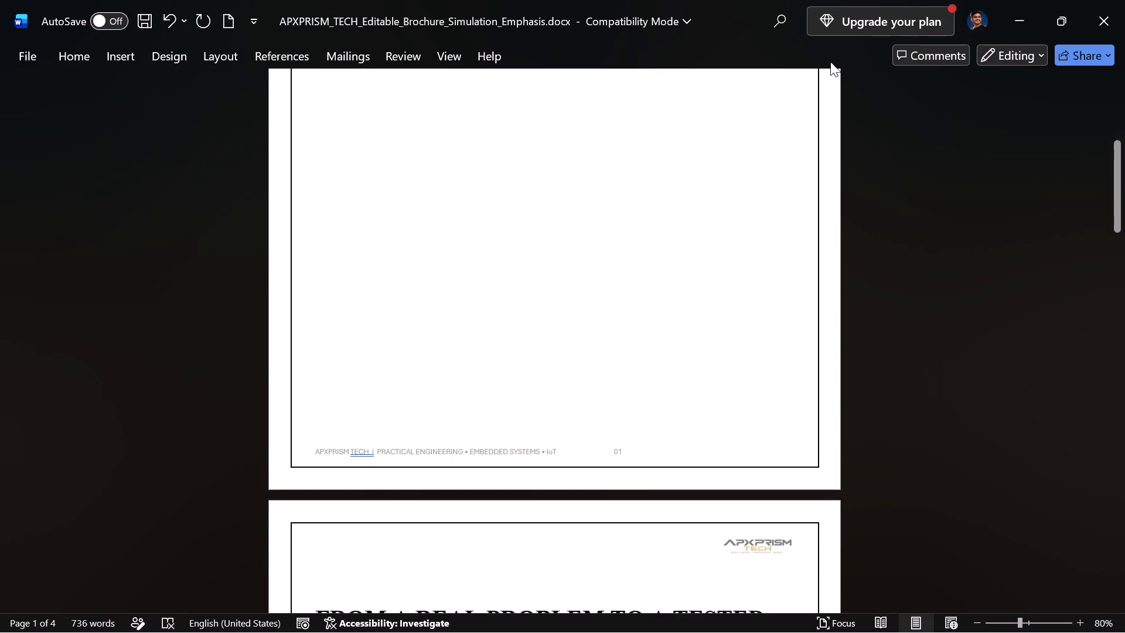
Paste the copied "WHO WE ARE" heading and paragraph below the subtitle on page 1.
scroll(654, 279, up, 2)
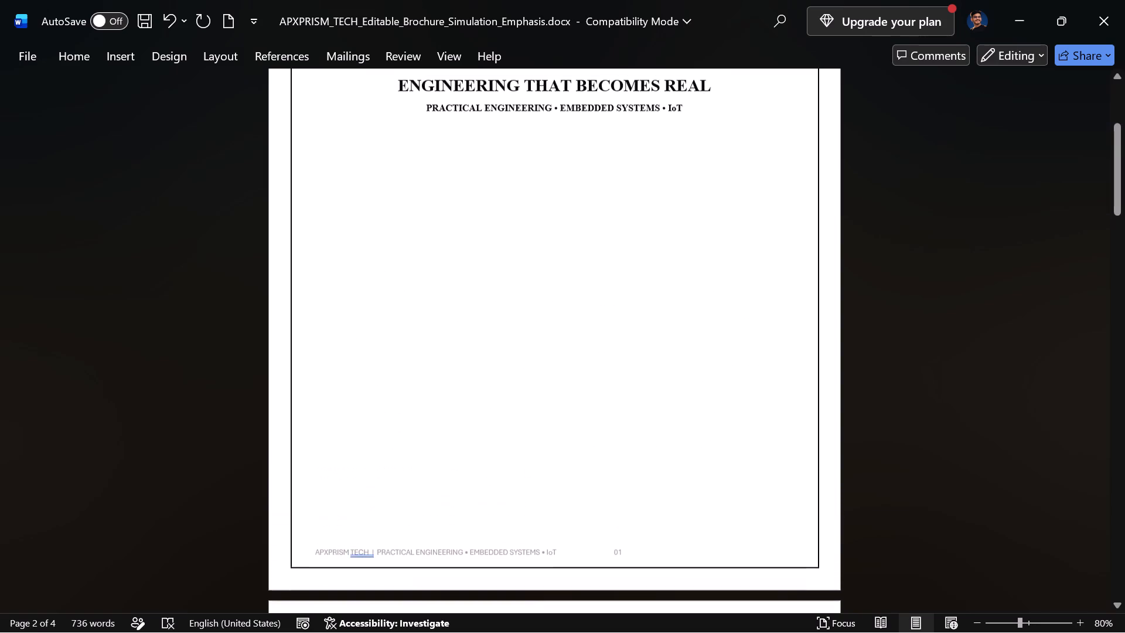
scroll(654, 279, up, 1)
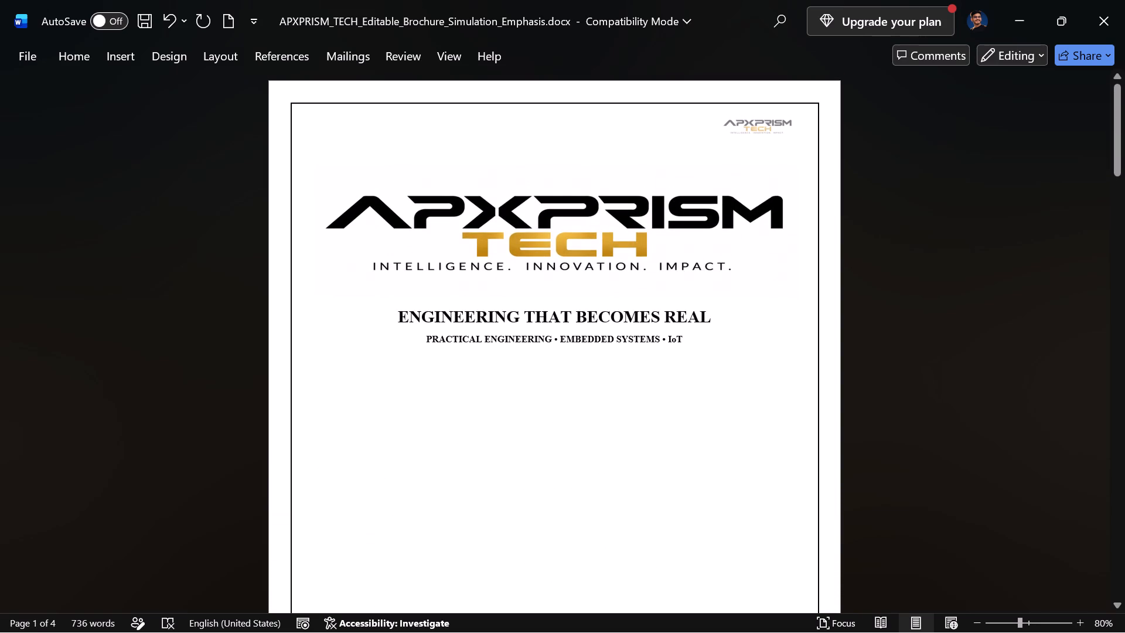
click(554, 415)
key(ctrl+v)
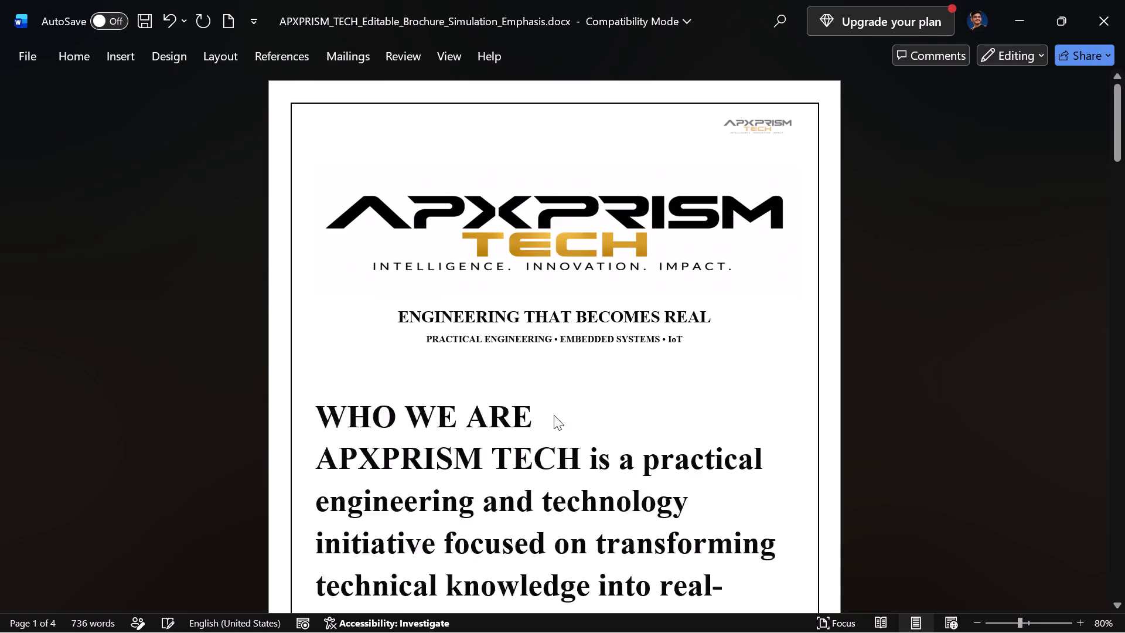
Reduce the pasted paragraph under "WHO WE ARE" to font size 11 and justify it.
scroll(518, 314, up, 2)
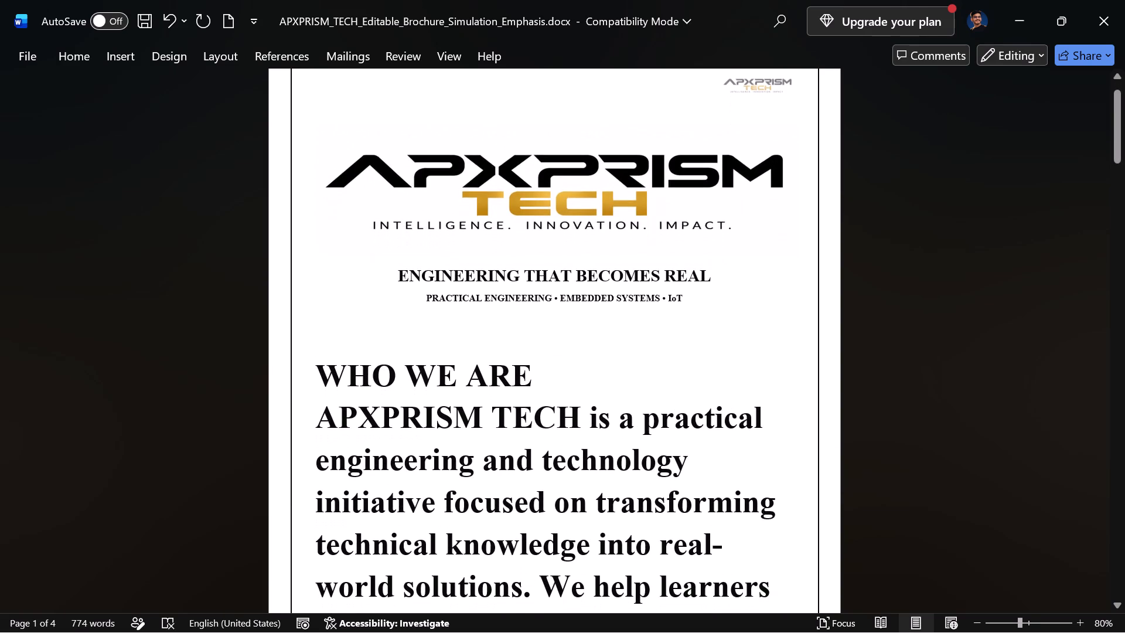
scroll(518, 314, up, 1)
drag(310, 383, 435, 632)
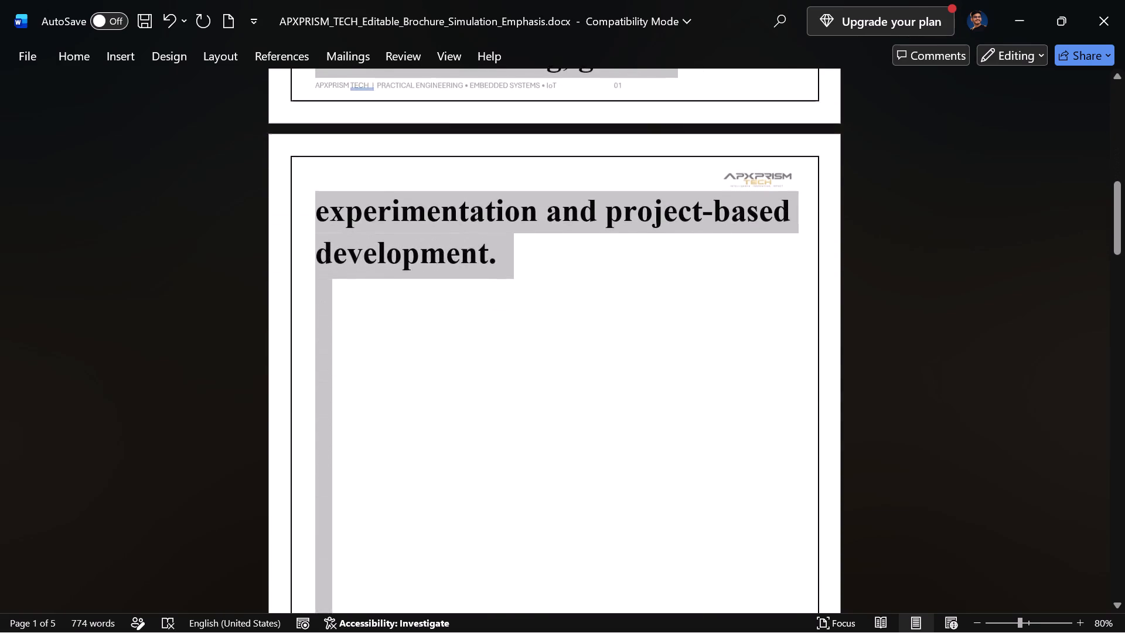
drag(435, 632, 513, 90)
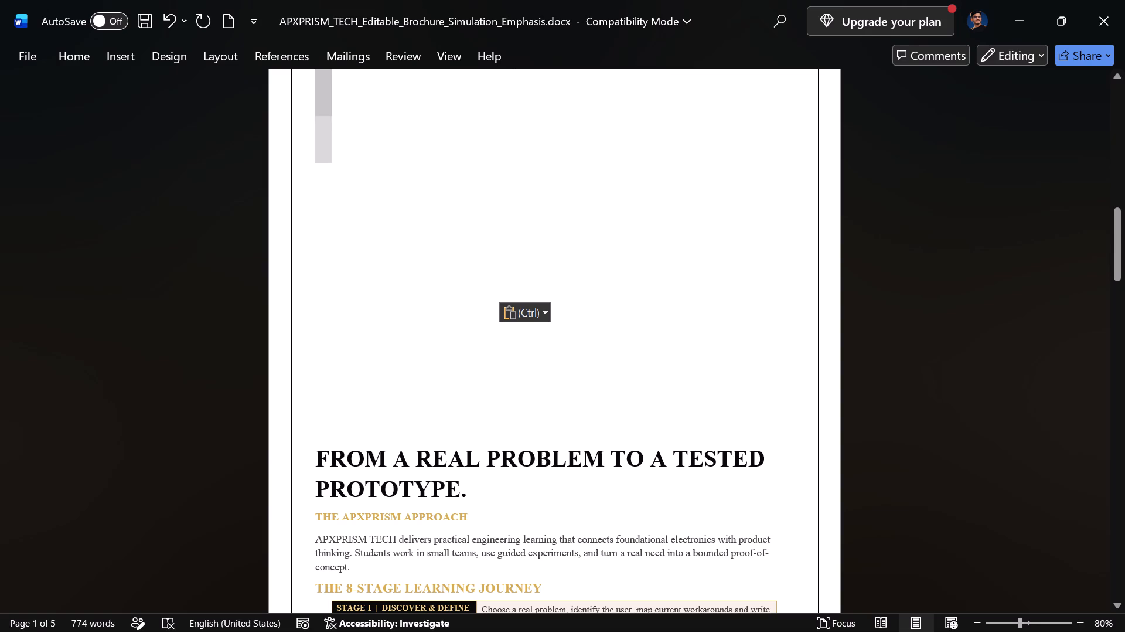
drag(513, 90, 546, 193)
click(94, 58)
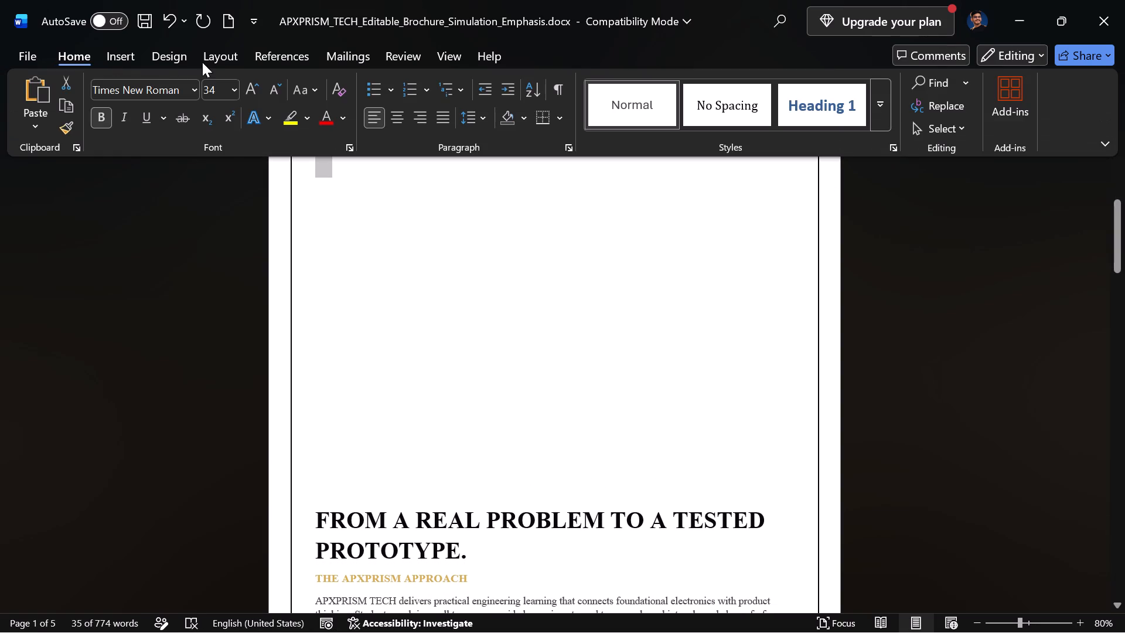
triple_click(278, 86)
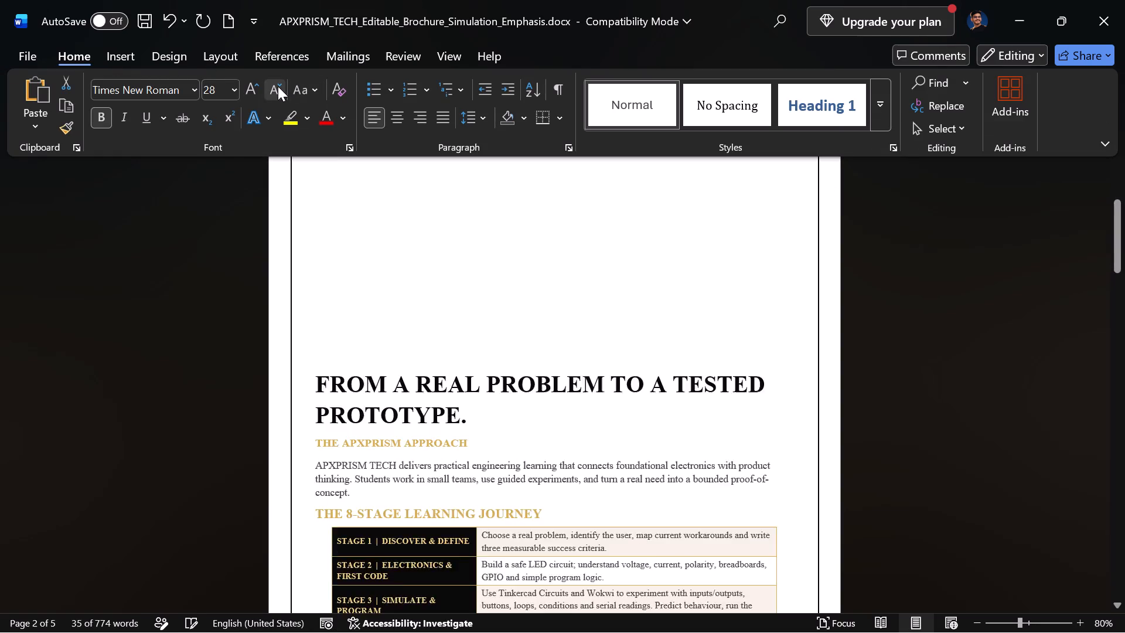
scroll(482, 285, up, 1)
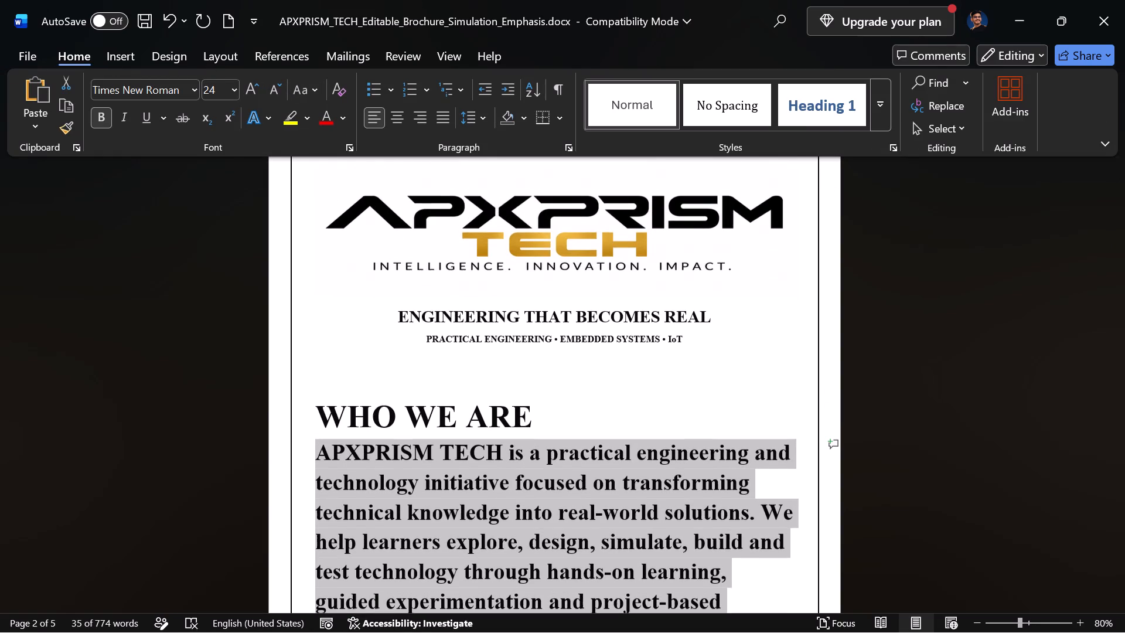
triple_click(277, 91)
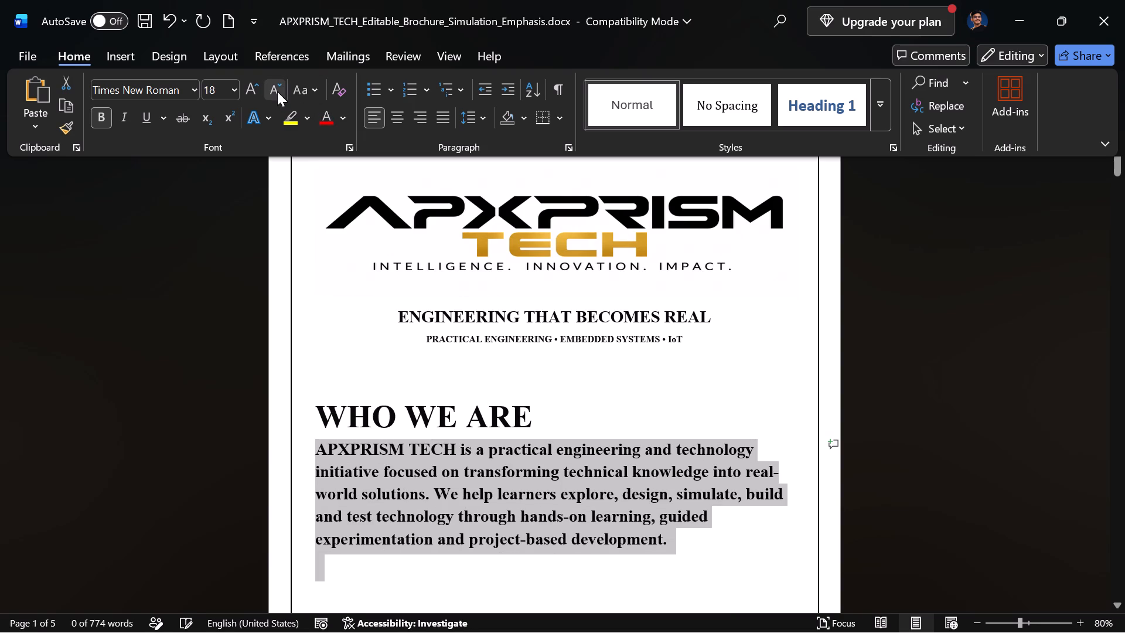
click(277, 91)
click(441, 114)
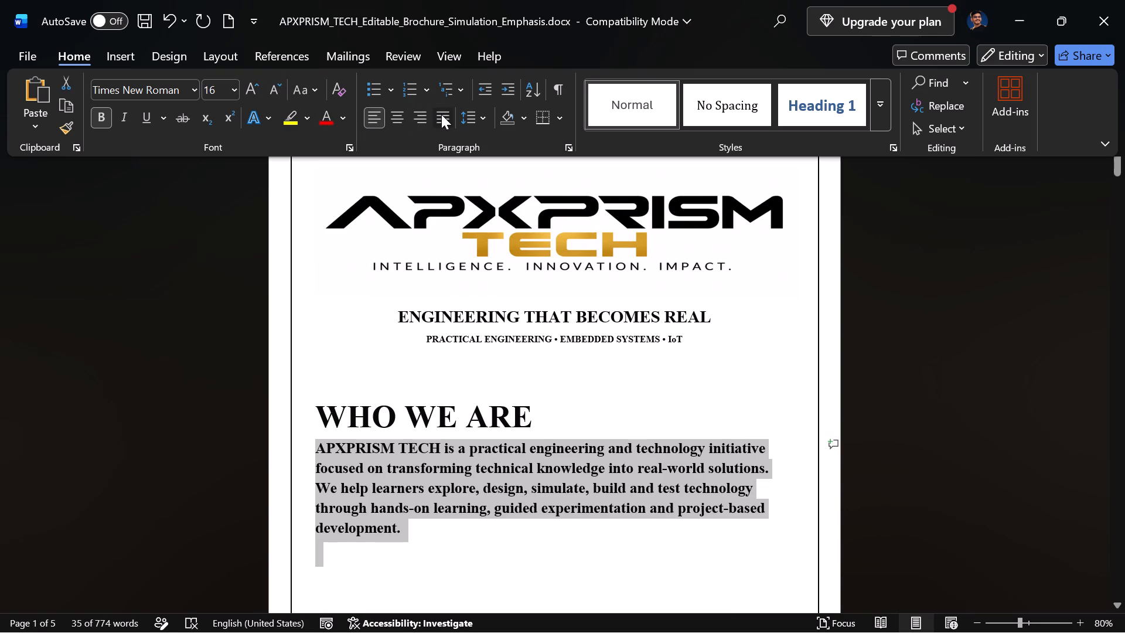
double_click(281, 96)
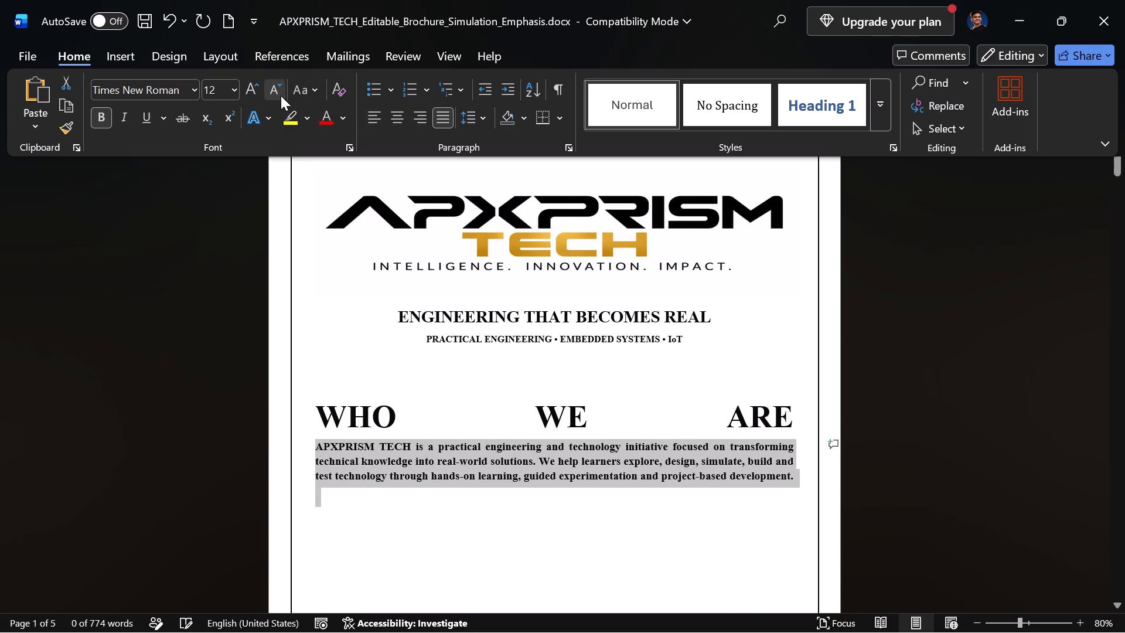
click(281, 96)
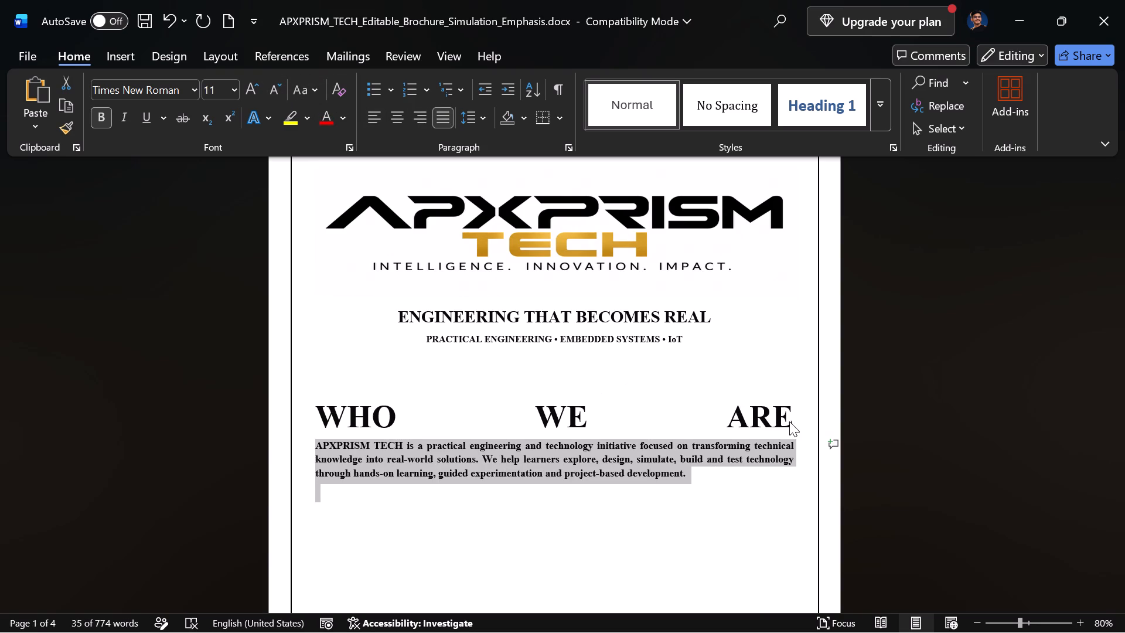
Centre the "WHO WE ARE" heading together with its paragraph.
click(791, 423)
drag(791, 423, 325, 440)
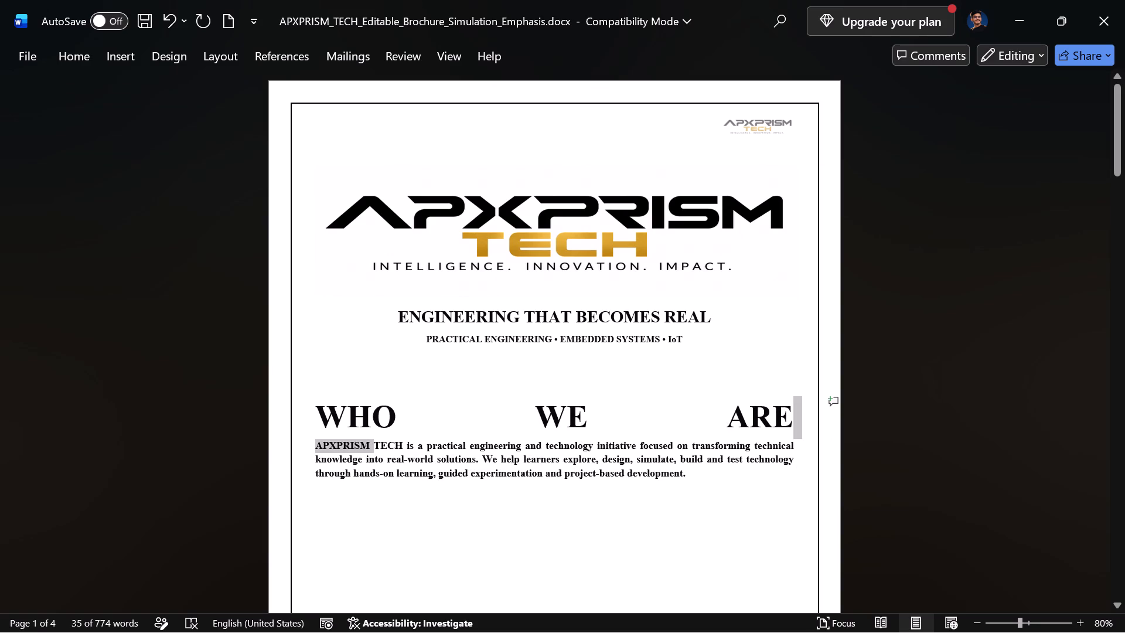
drag(325, 440, 321, 424)
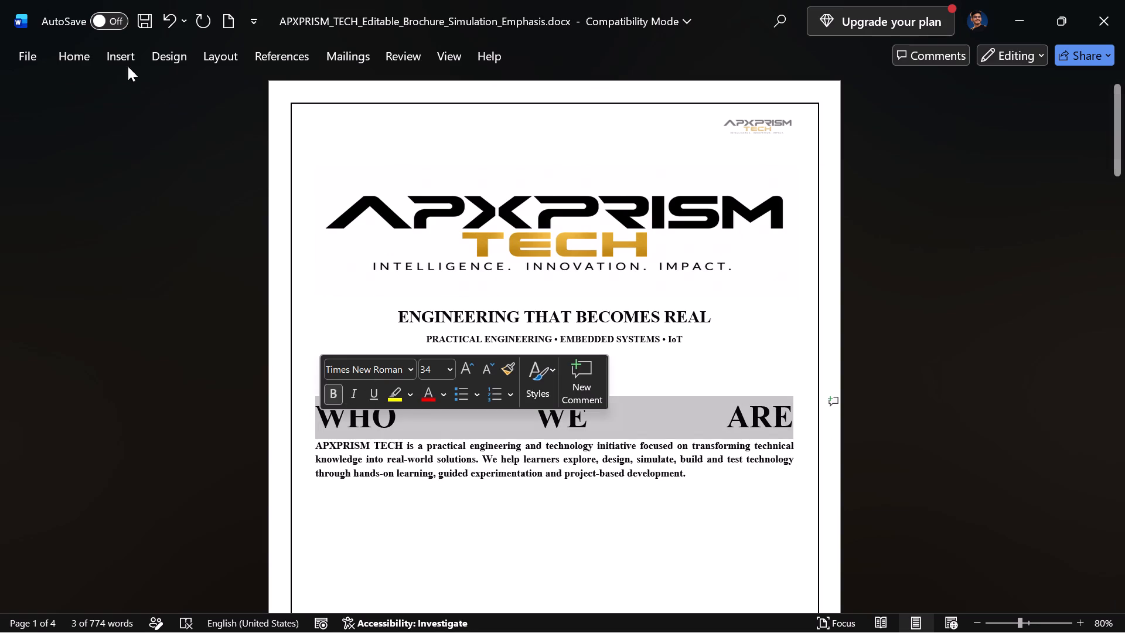
click(77, 56)
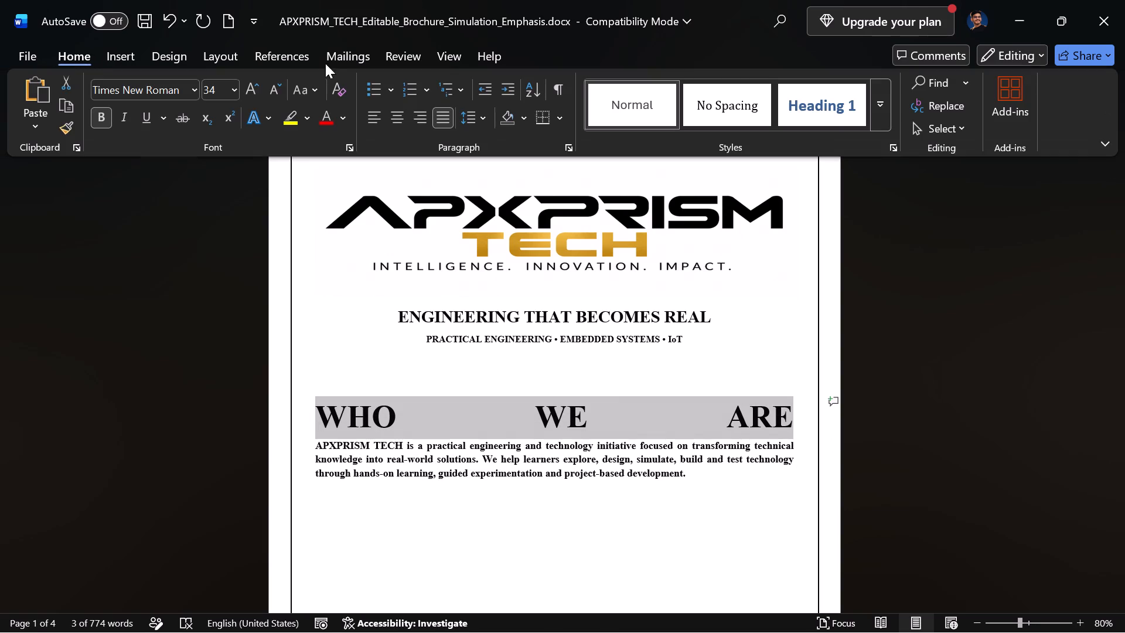
click(403, 121)
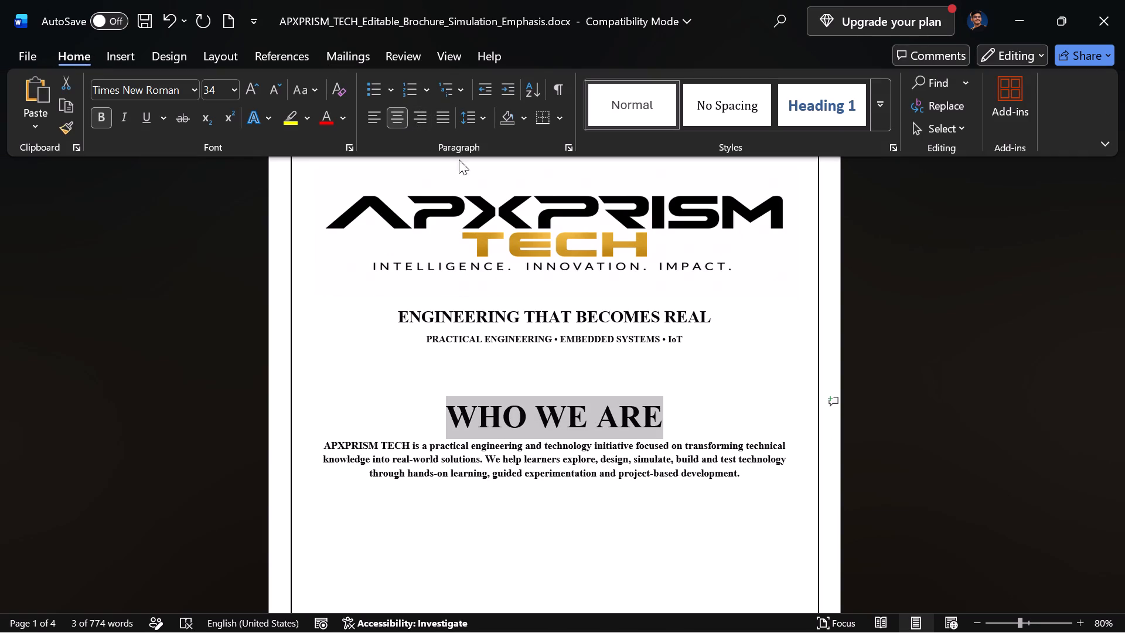
click(584, 367)
click(591, 367)
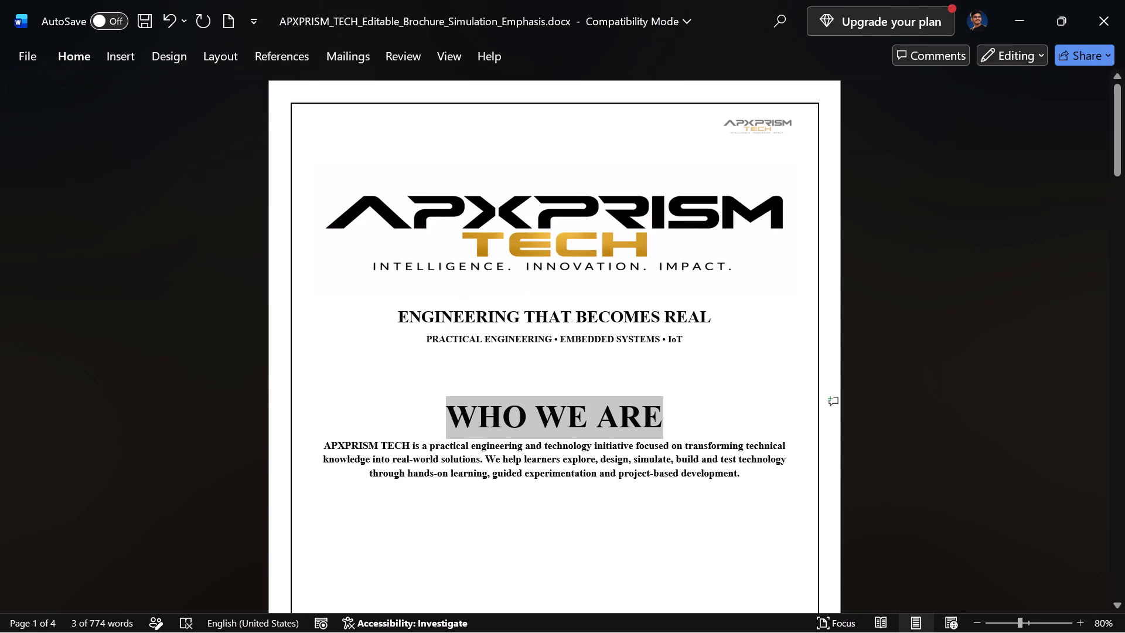
click(591, 367)
Reduce the "WHO WE ARE" heading to font size 24.
drag(662, 411, 479, 441)
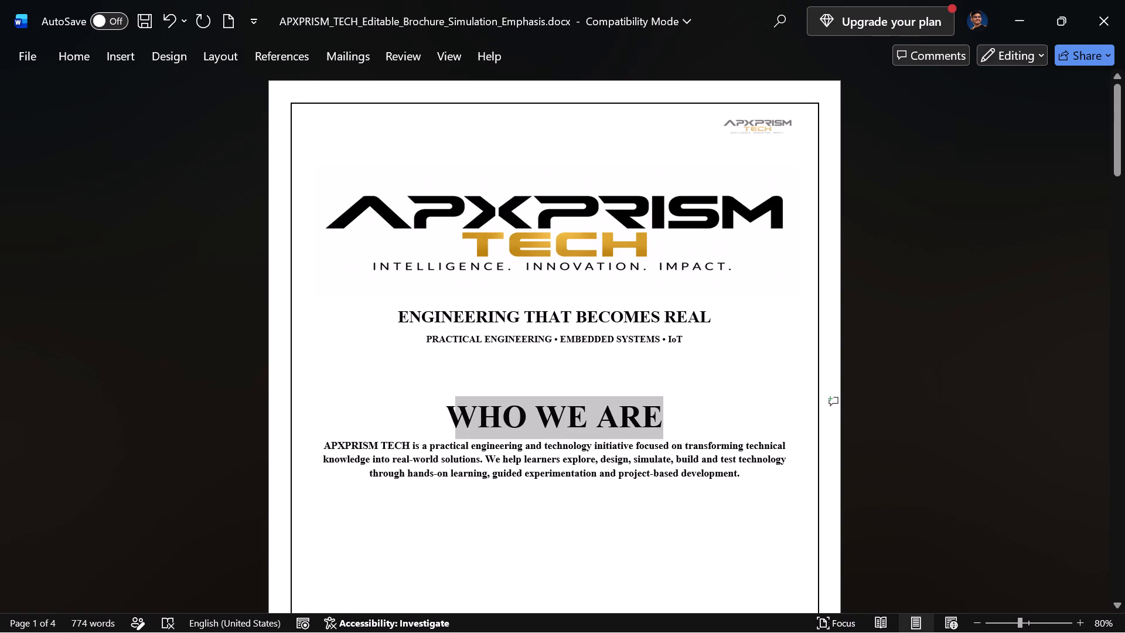
drag(479, 441, 445, 428)
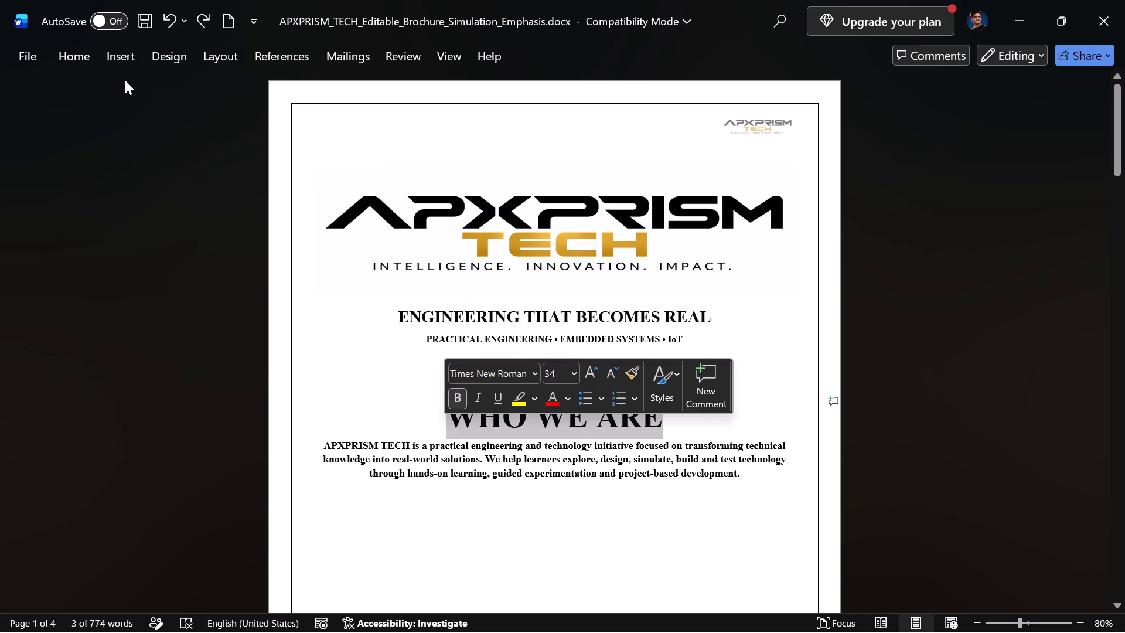
click(71, 62)
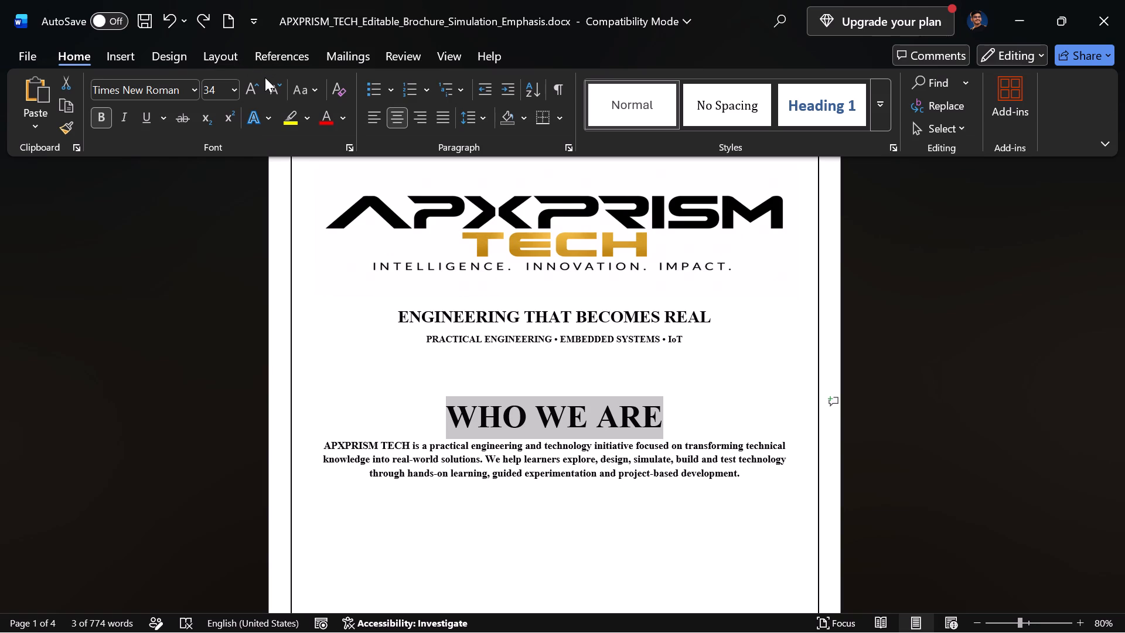
triple_click(265, 81)
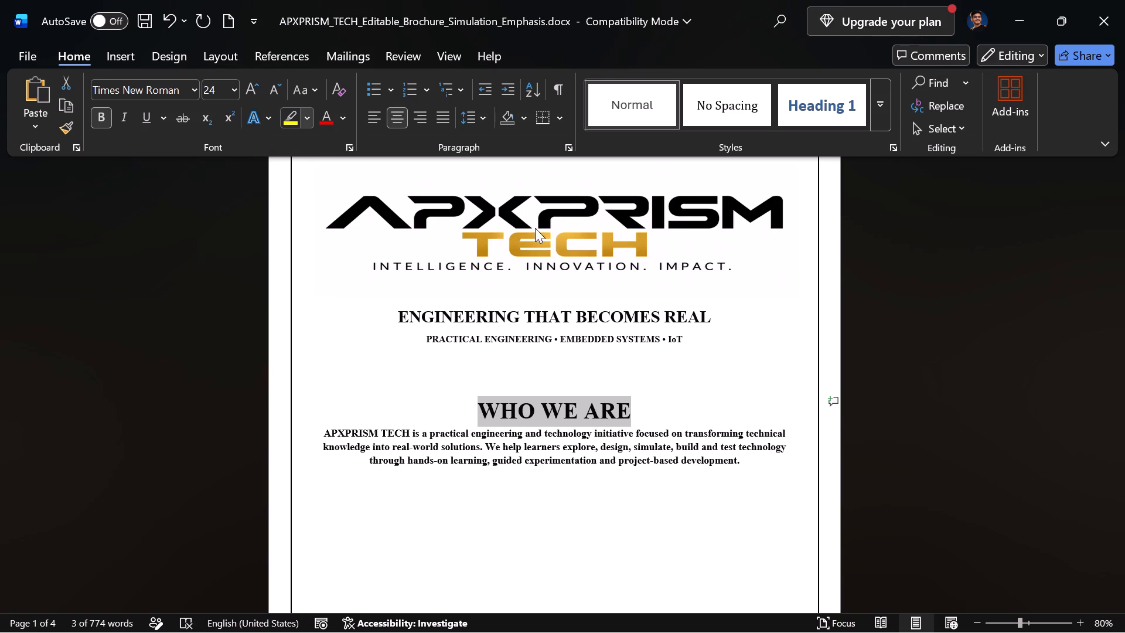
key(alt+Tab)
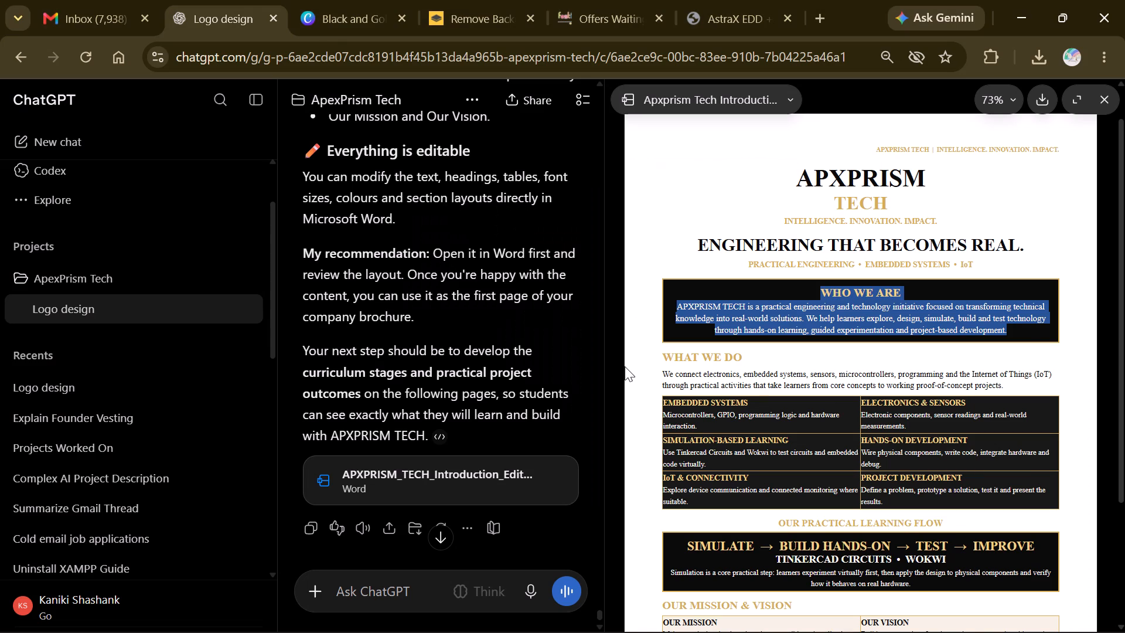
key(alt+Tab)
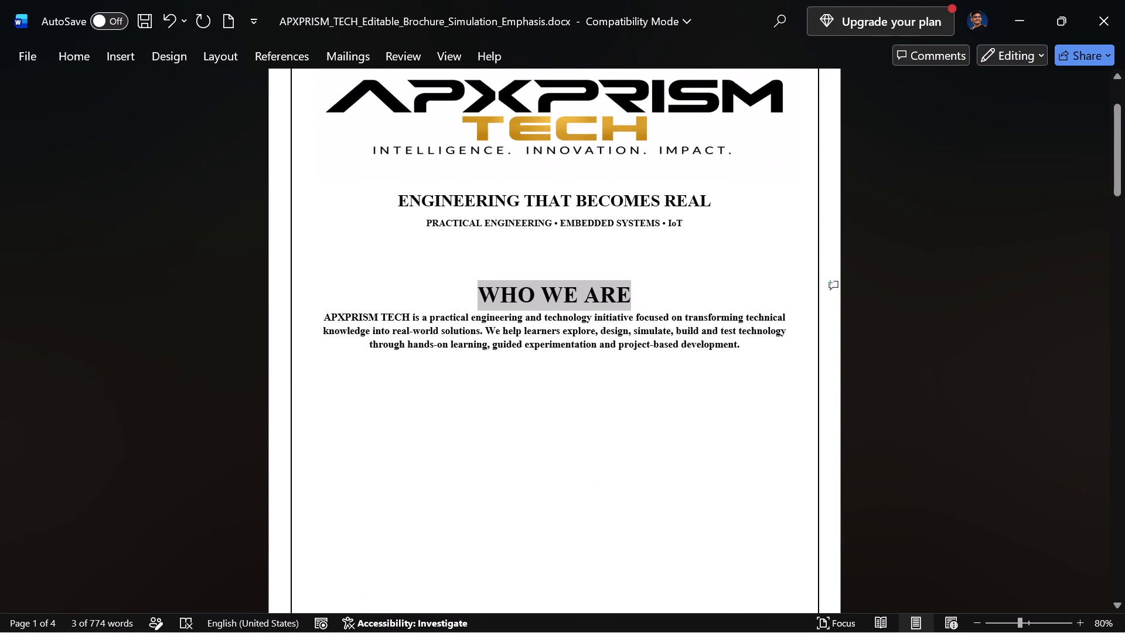
Replace the large gap between the black subtitle line and the "WHO WE ARE" heading with one small blank line.
click(478, 265)
key(BackSpace)
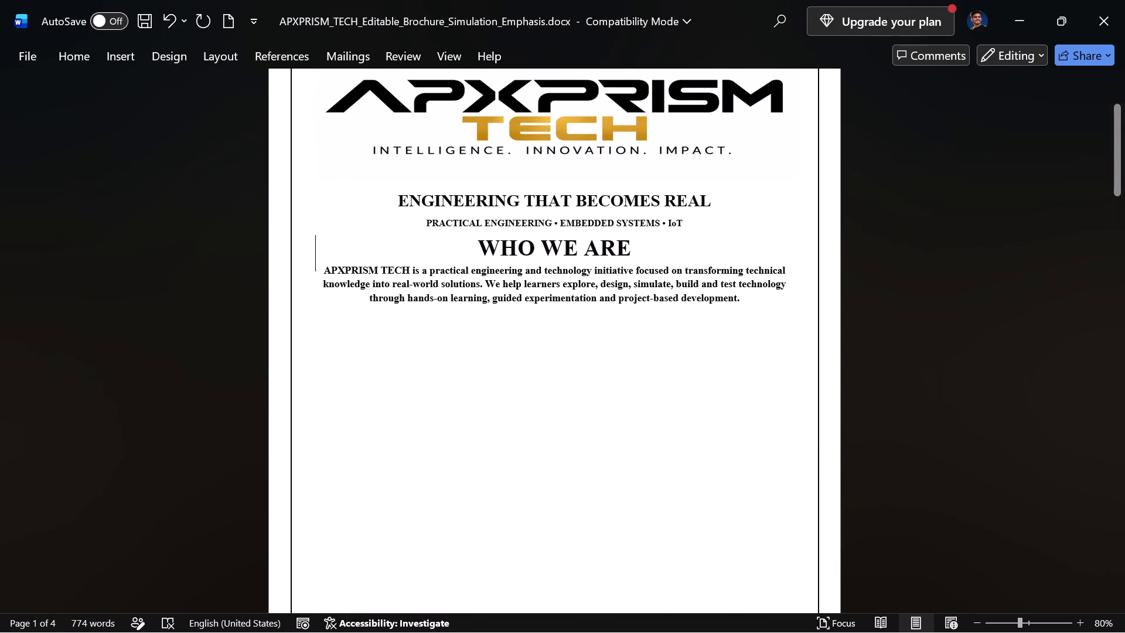
key(Return)
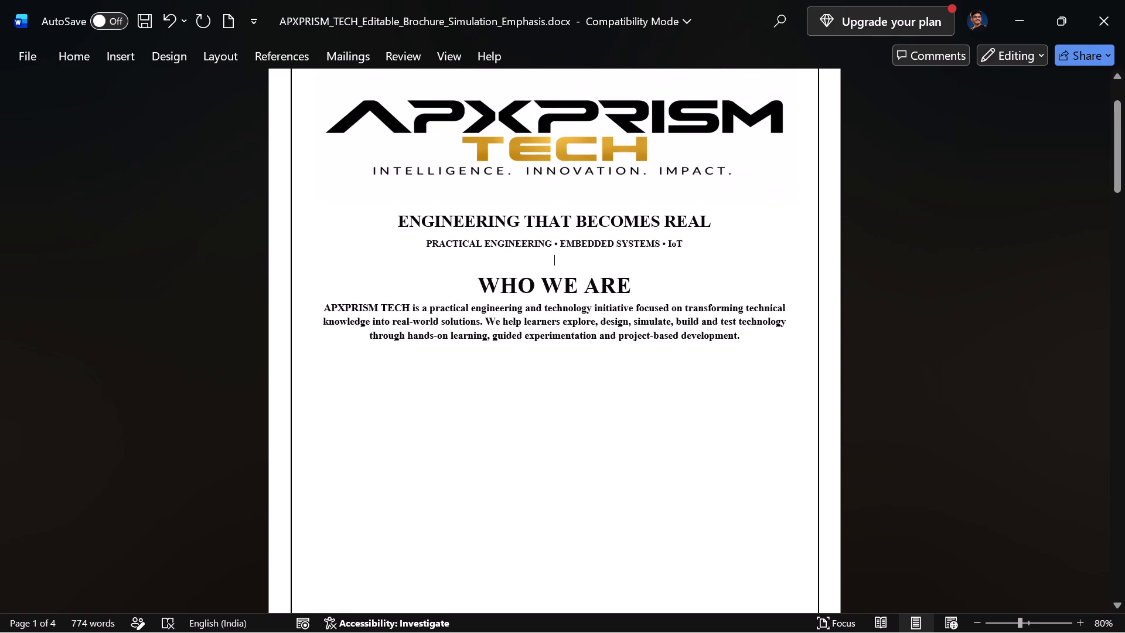
Justify the three-line APXPRISM TECH introduction paragraph under the "WHO WE ARE" heading.
drag(325, 310, 809, 328)
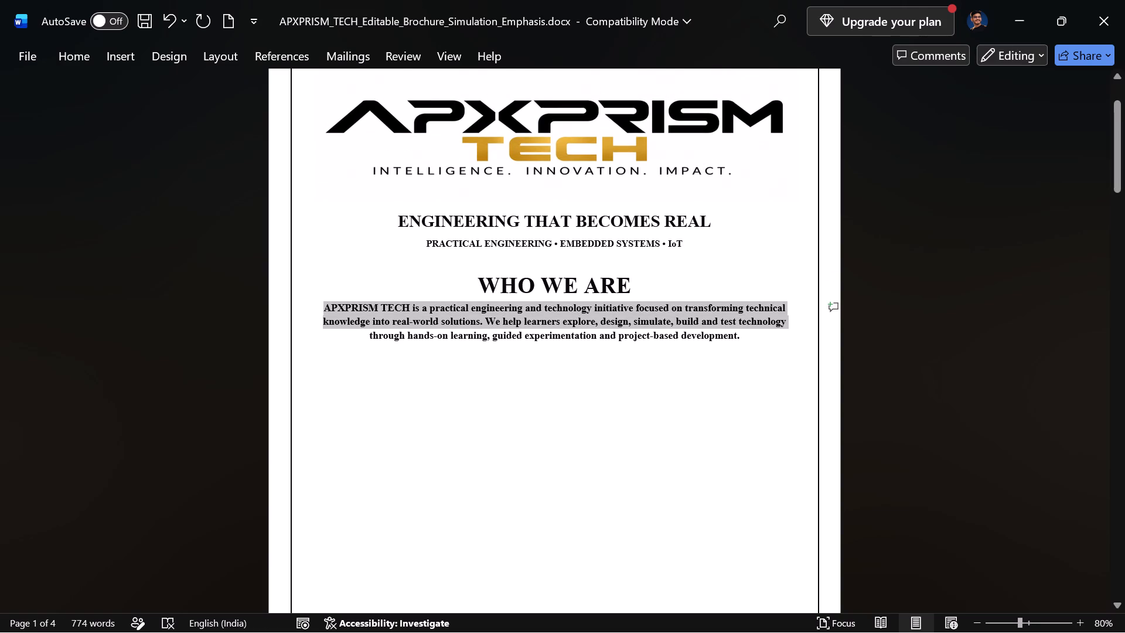
drag(809, 328, 798, 343)
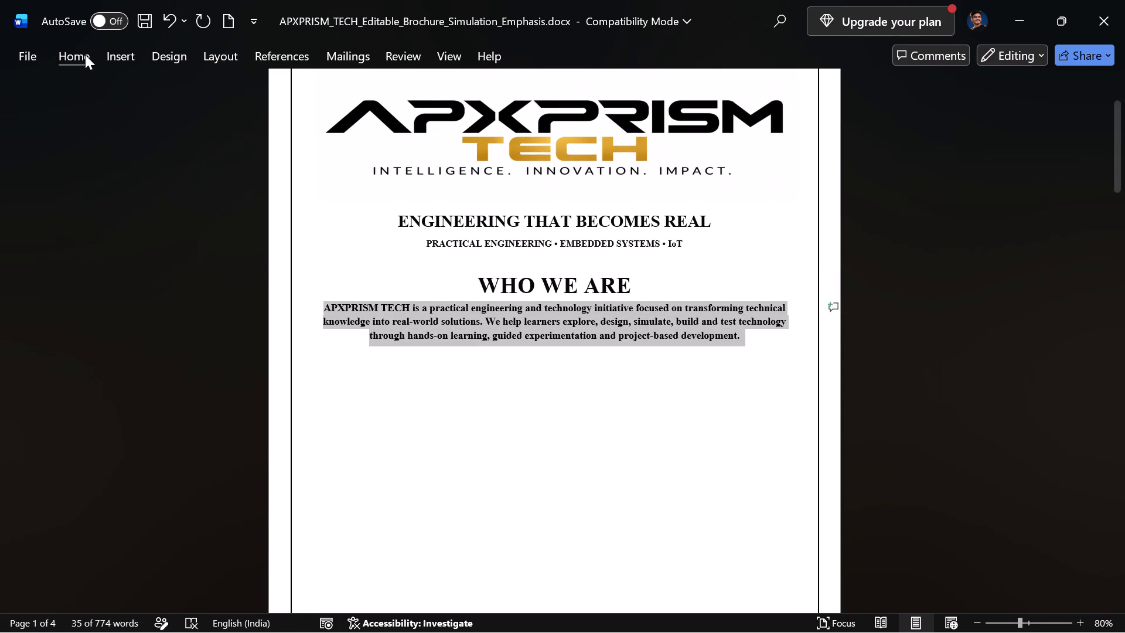
click(80, 53)
click(446, 111)
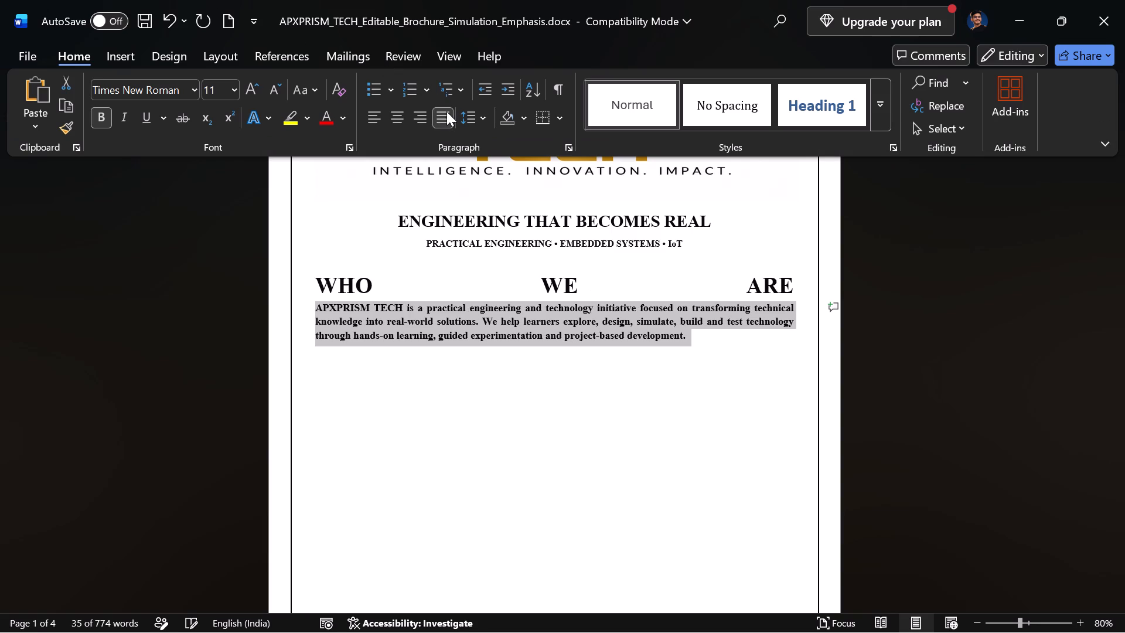
click(659, 266)
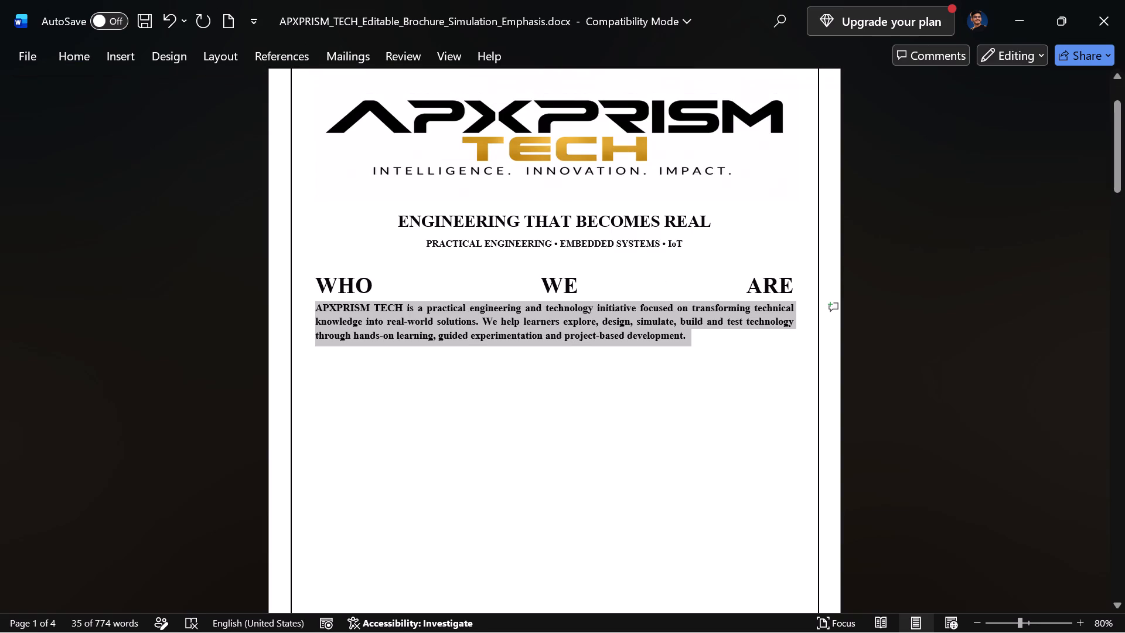
Delete the text of the "WHO WE ARE" heading above the introduction paragraph.
click(789, 284)
drag(789, 284, 389, 288)
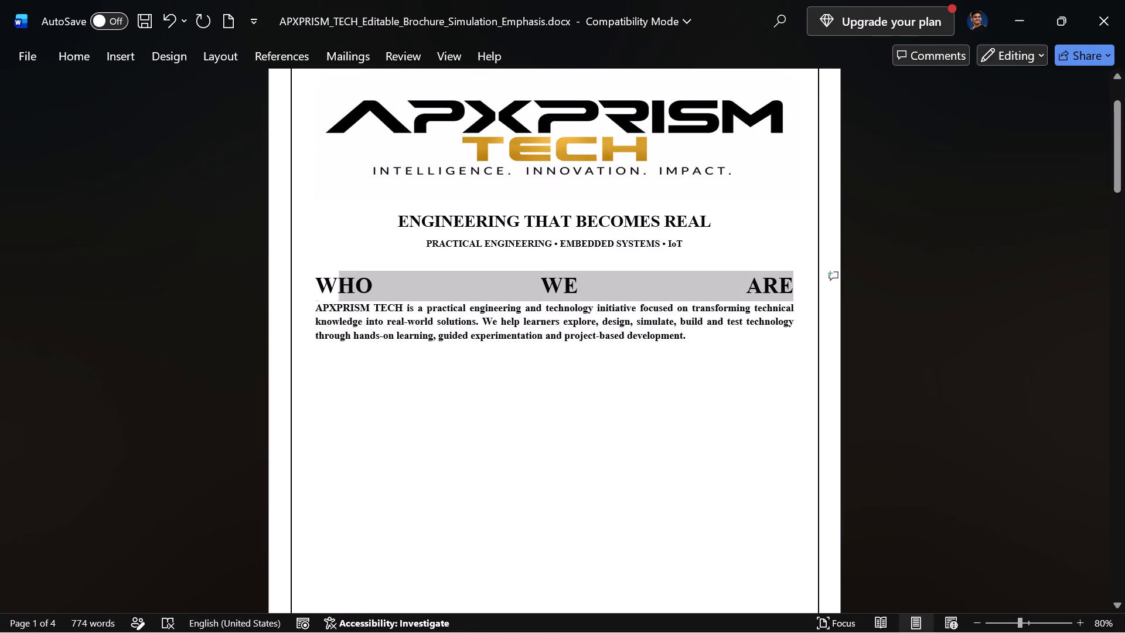
drag(389, 288, 347, 288)
key(BackSpace)
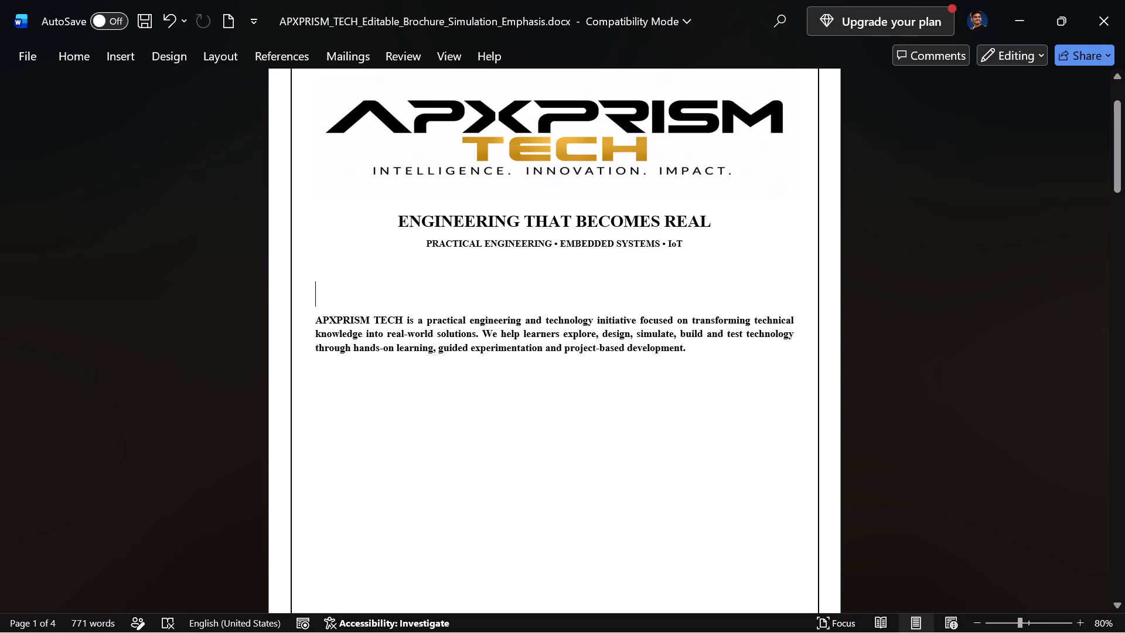
Remove the bold formatting from the whole APXPRISM TECH introduction paragraph.
drag(401, 318, 321, 319)
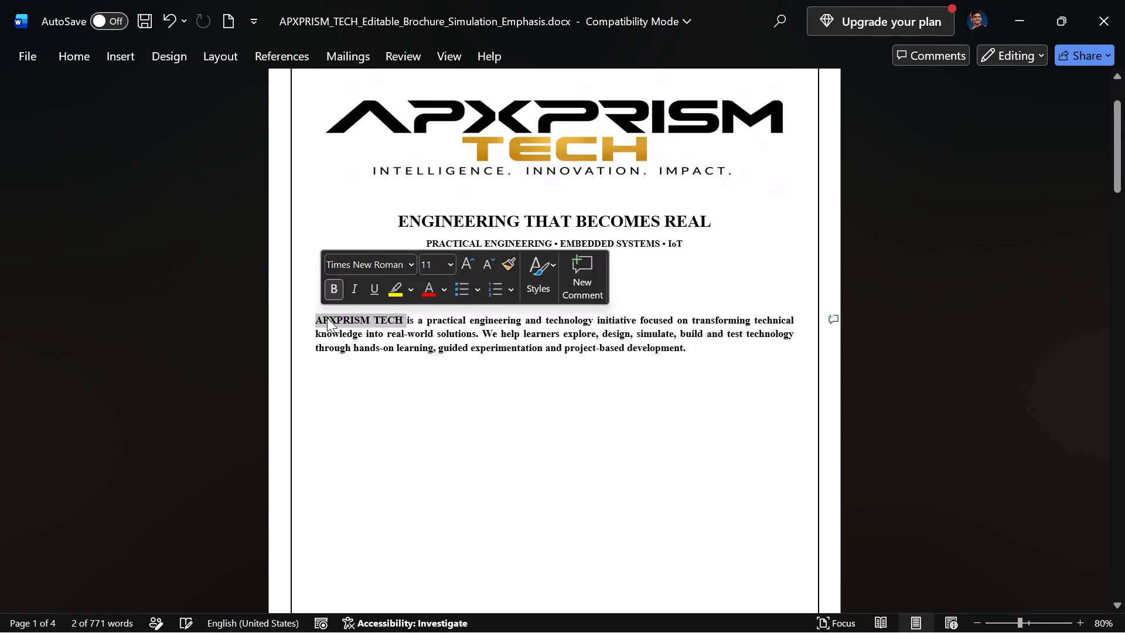
click(501, 356)
drag(705, 353, 308, 312)
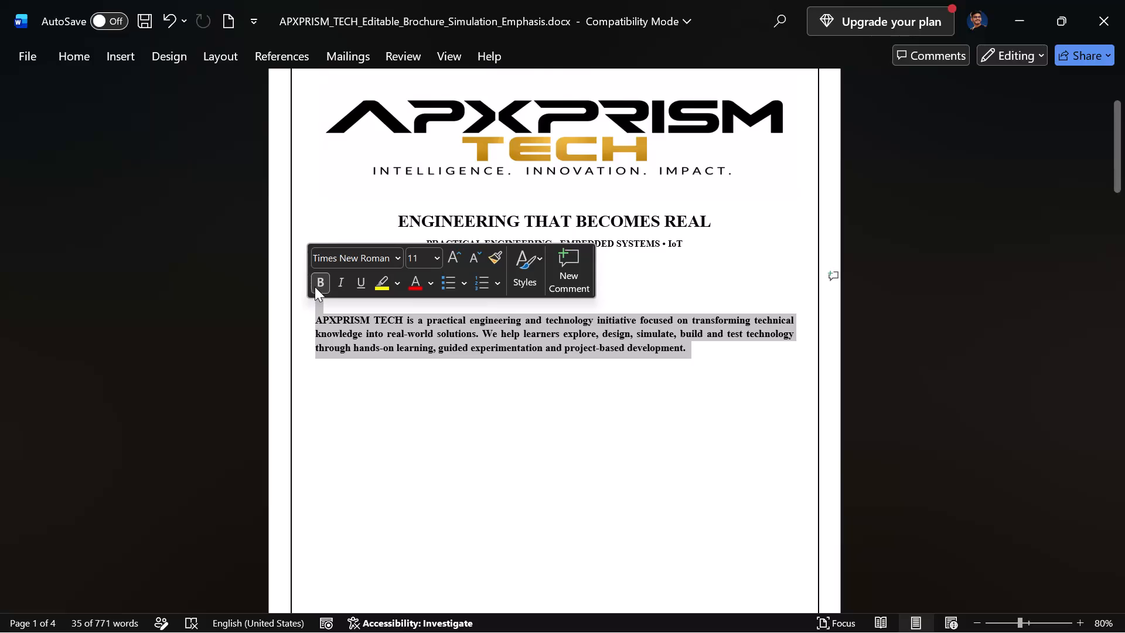
click(315, 286)
click(415, 435)
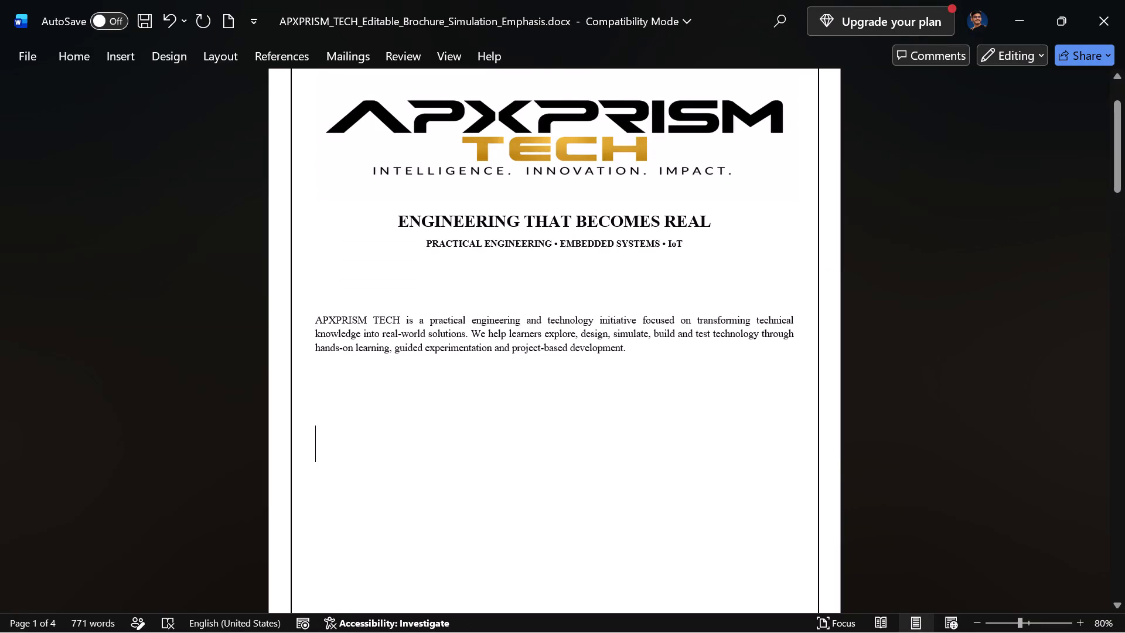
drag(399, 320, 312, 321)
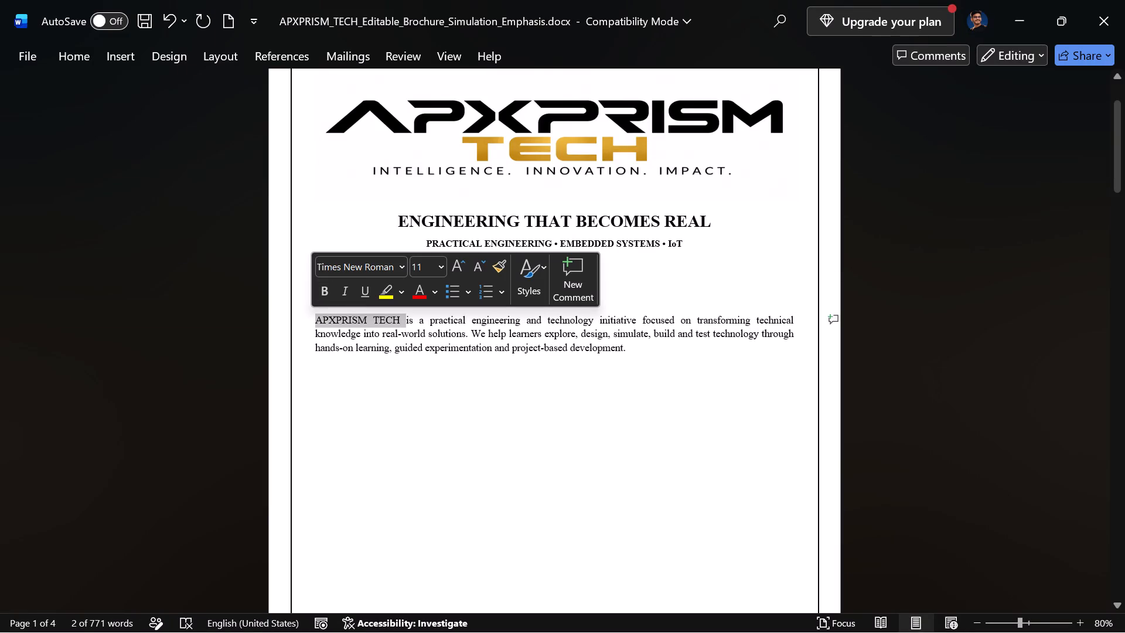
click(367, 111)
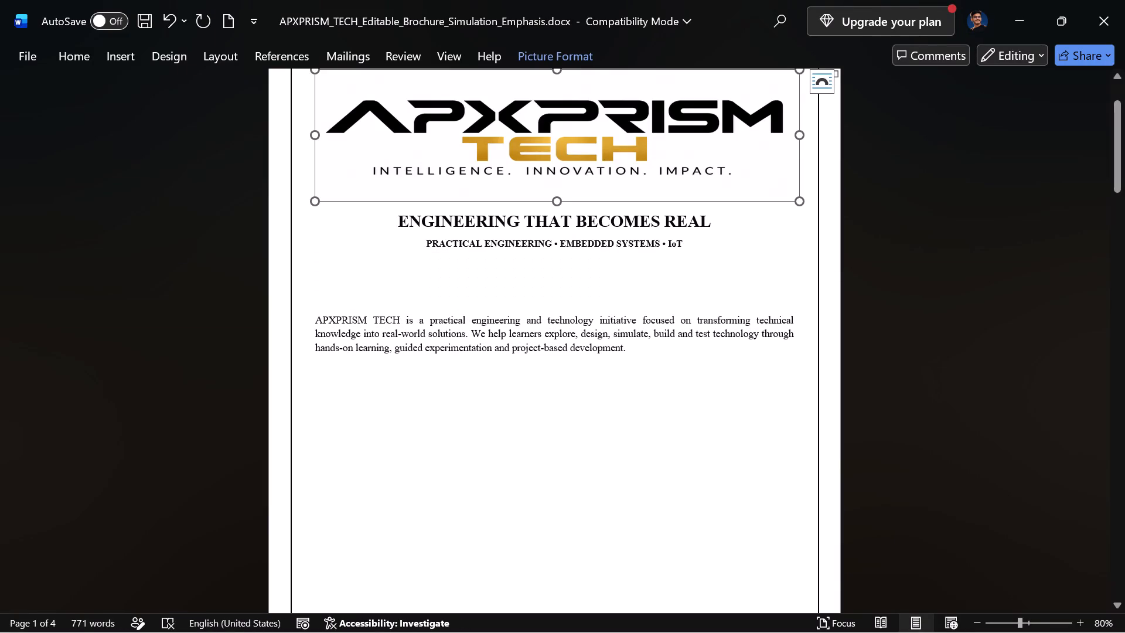
key(alt+Tab)
click(430, 586)
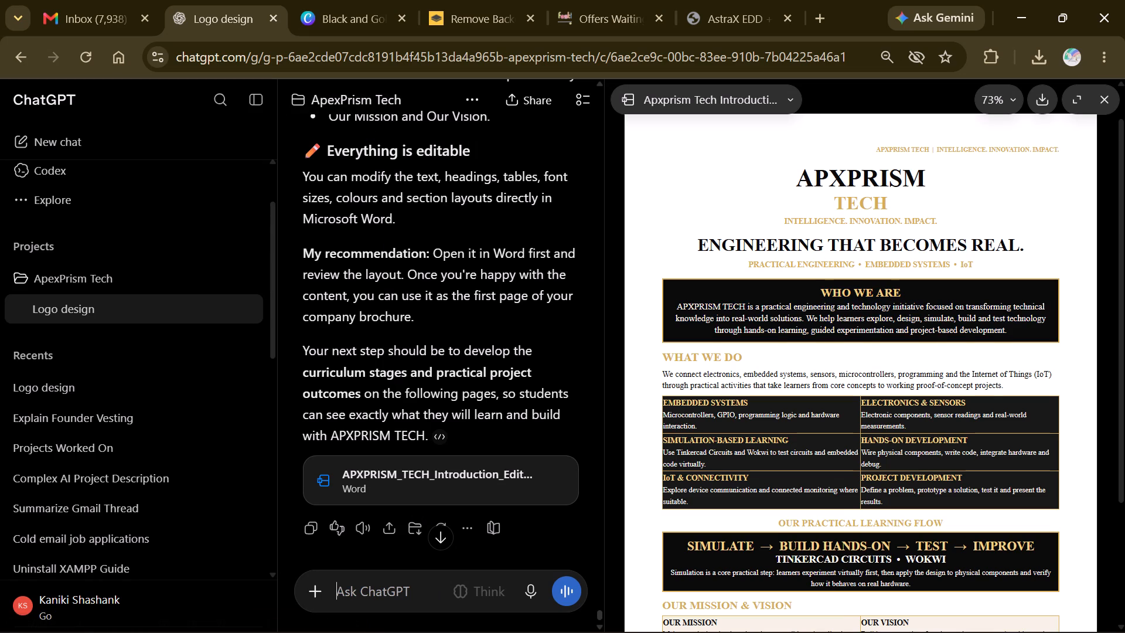
text(i need logo fo)
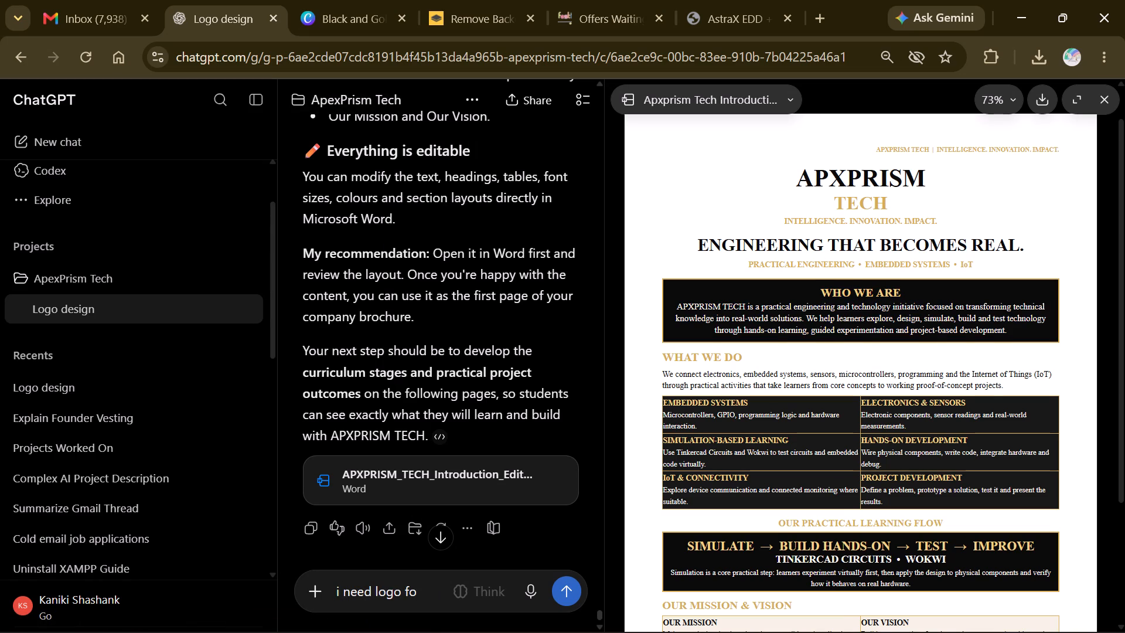
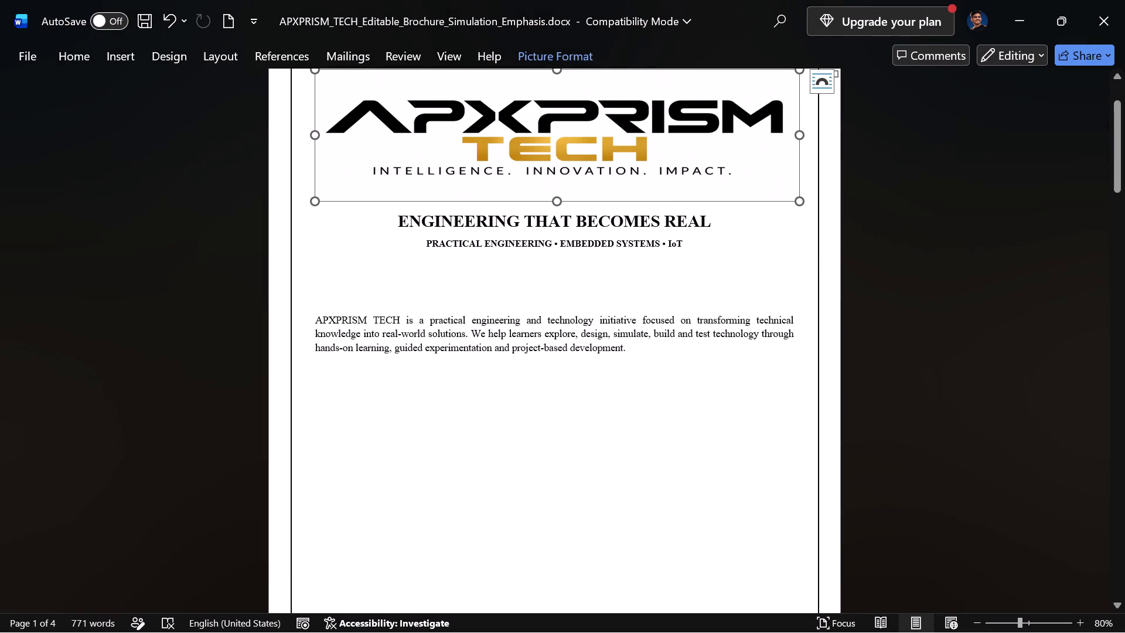
click(551, 131)
click(947, 334)
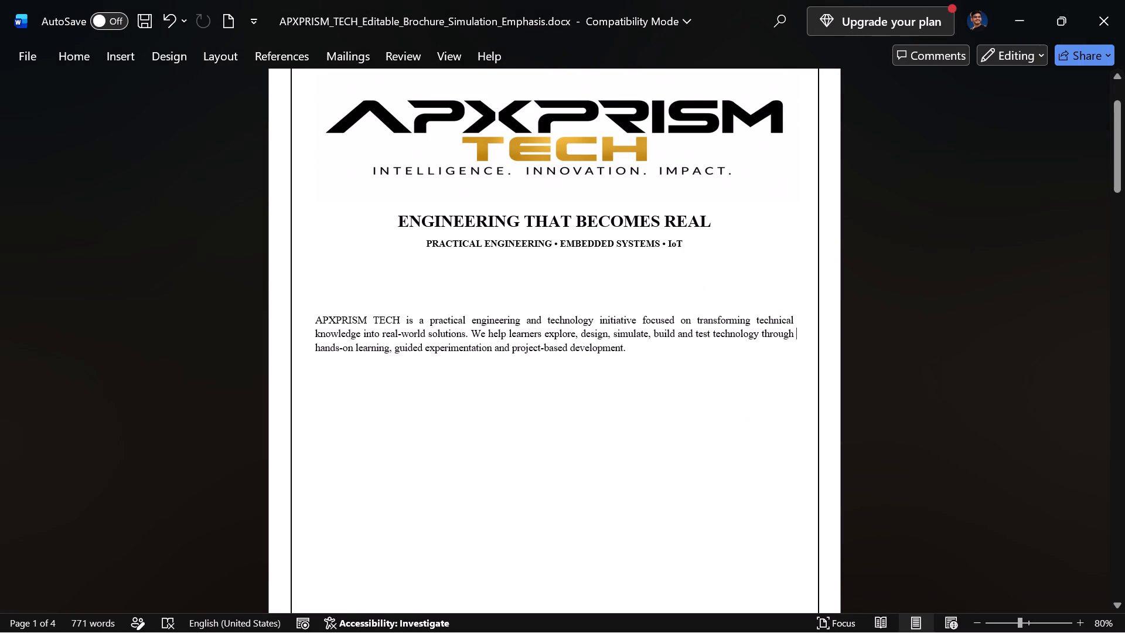
scroll(703, 379, up, 3)
scroll(703, 379, down, 4)
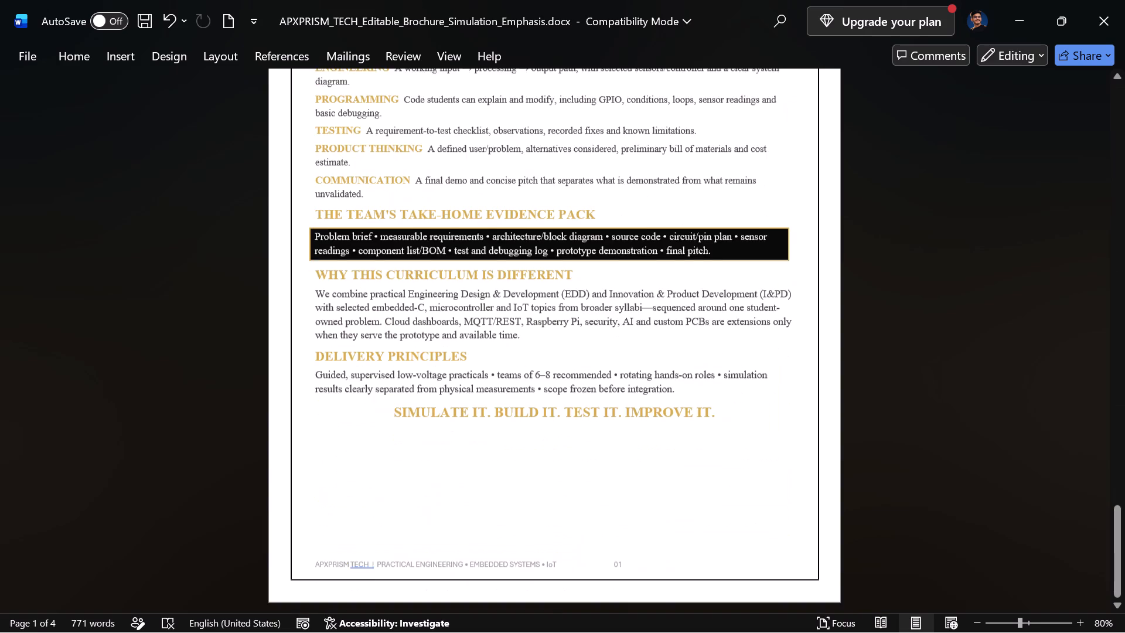
scroll(703, 379, up, 2)
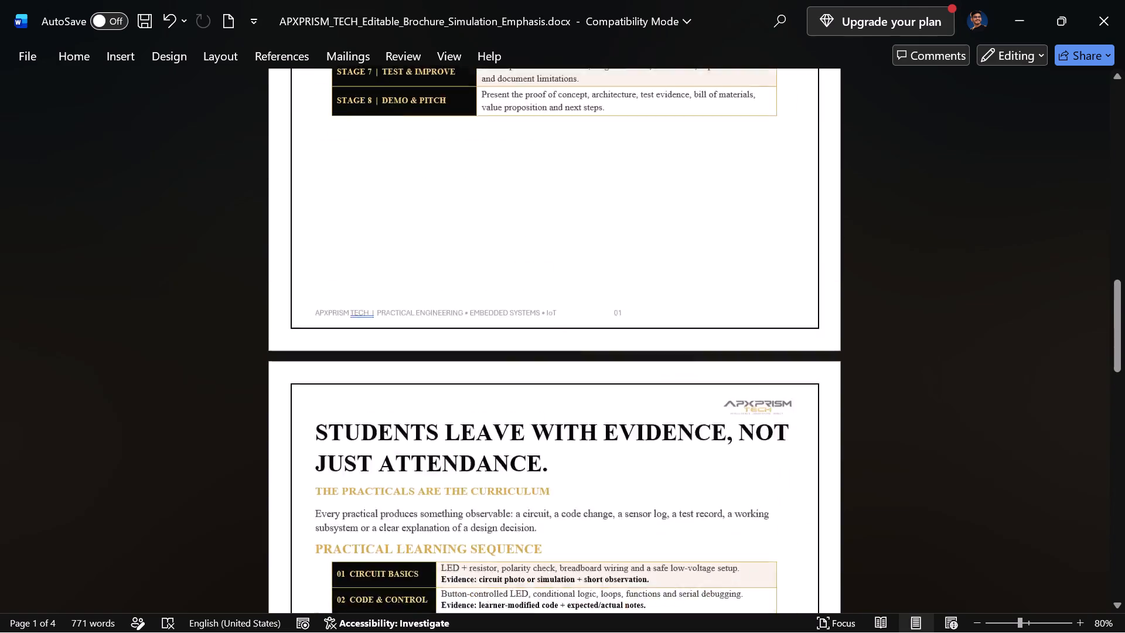
scroll(703, 379, up, 1)
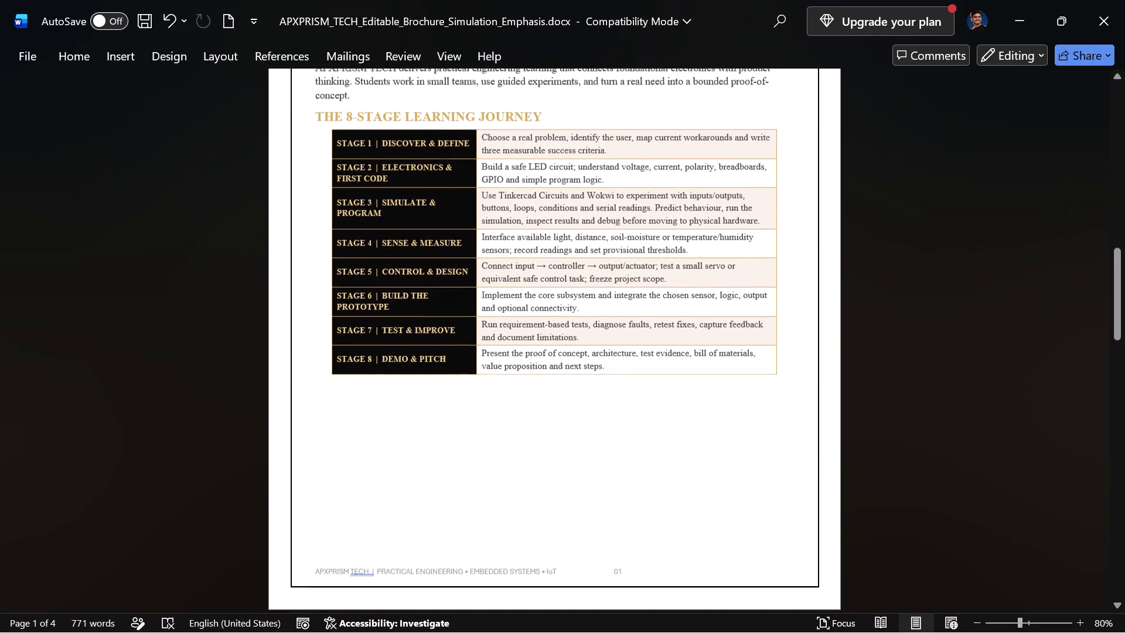
scroll(703, 379, up, 2)
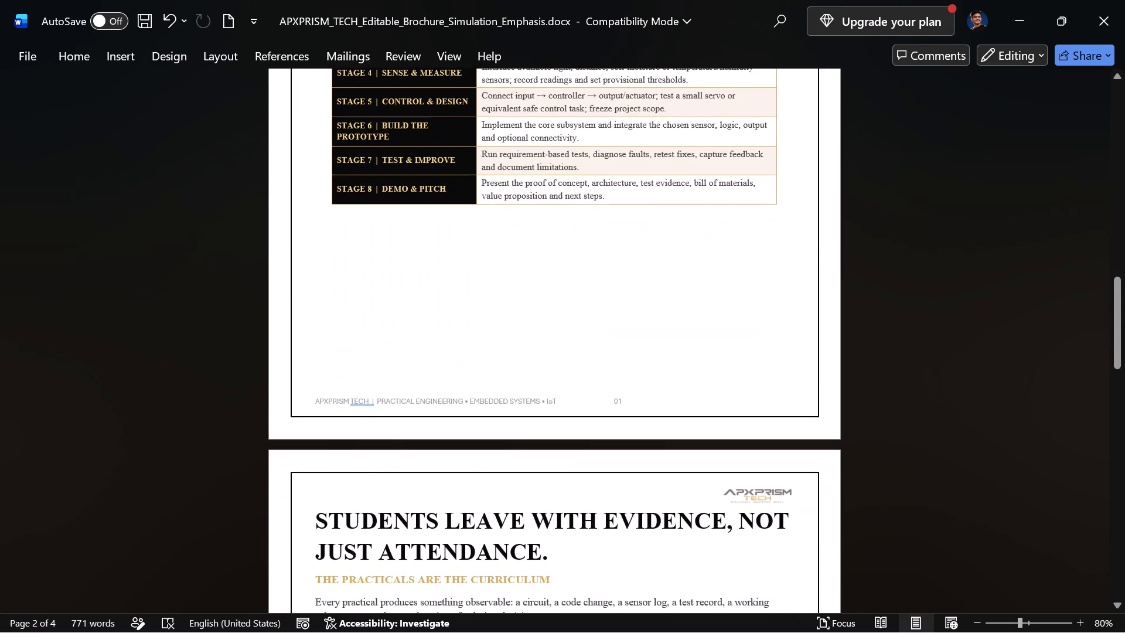
scroll(703, 379, up, 1)
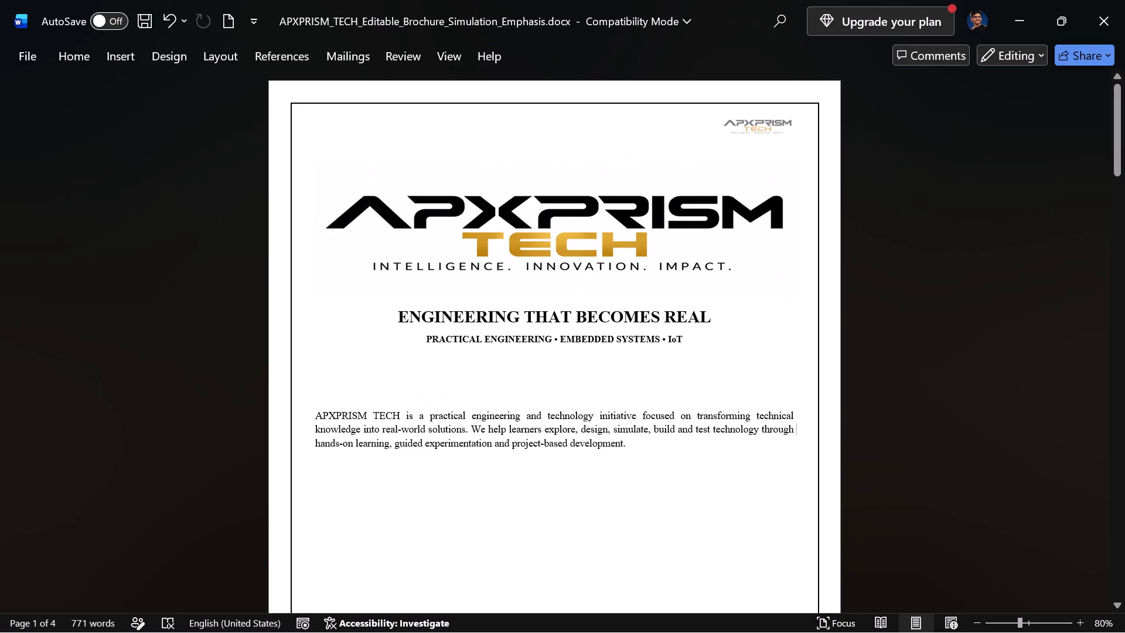
scroll(637, 544, up, 1)
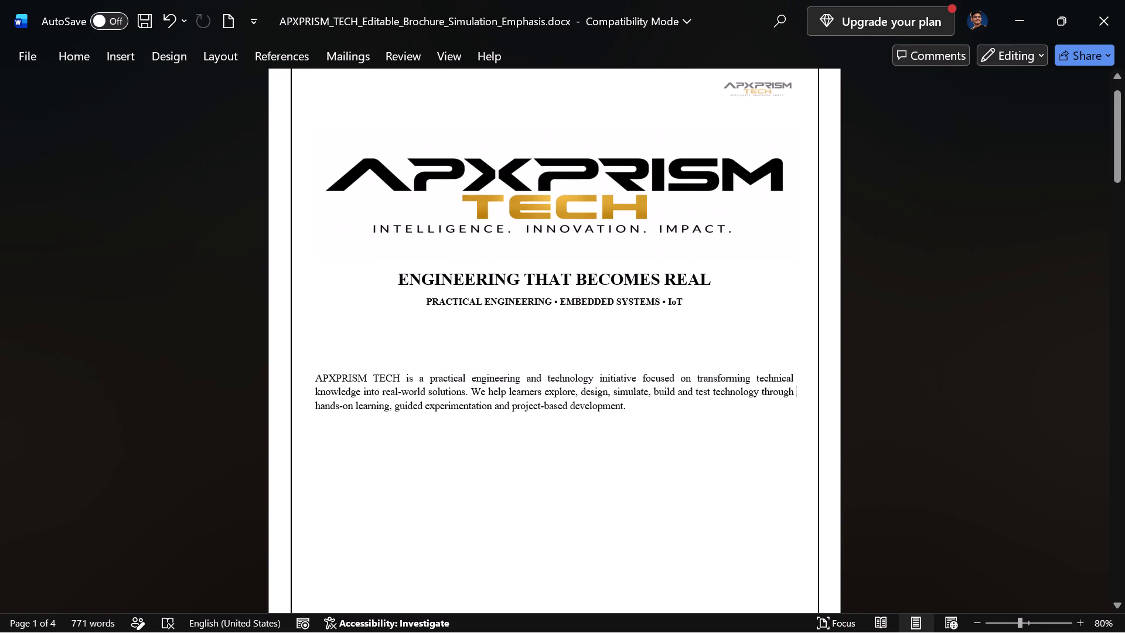
Increase the font size of the introduction paragraph on the first page to 12.
drag(316, 376, 654, 409)
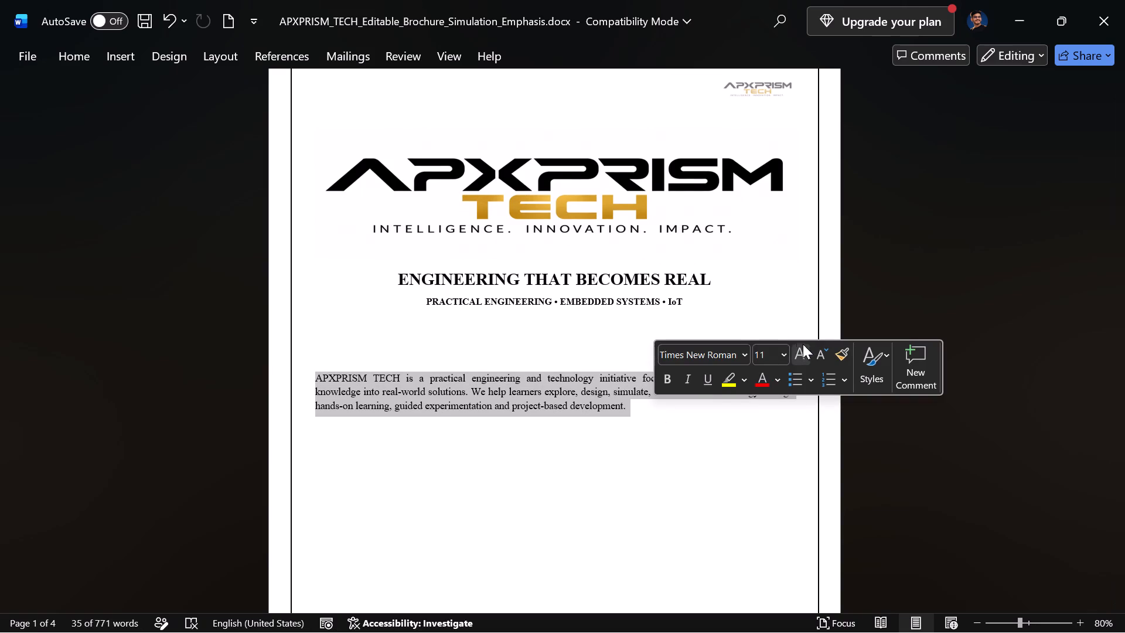
click(804, 349)
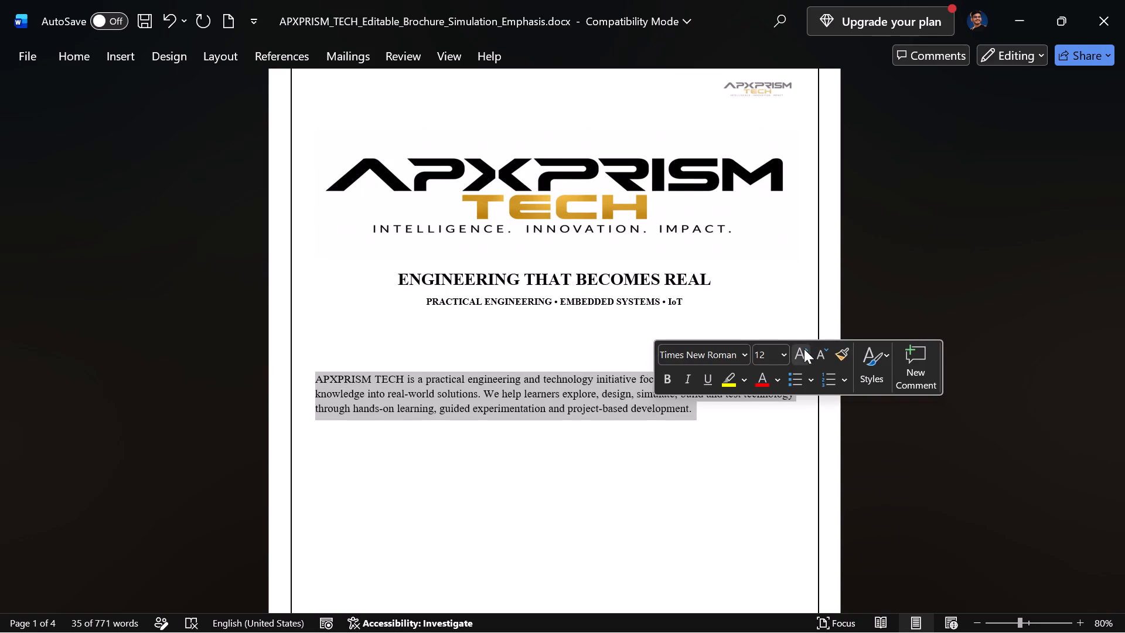
click(610, 483)
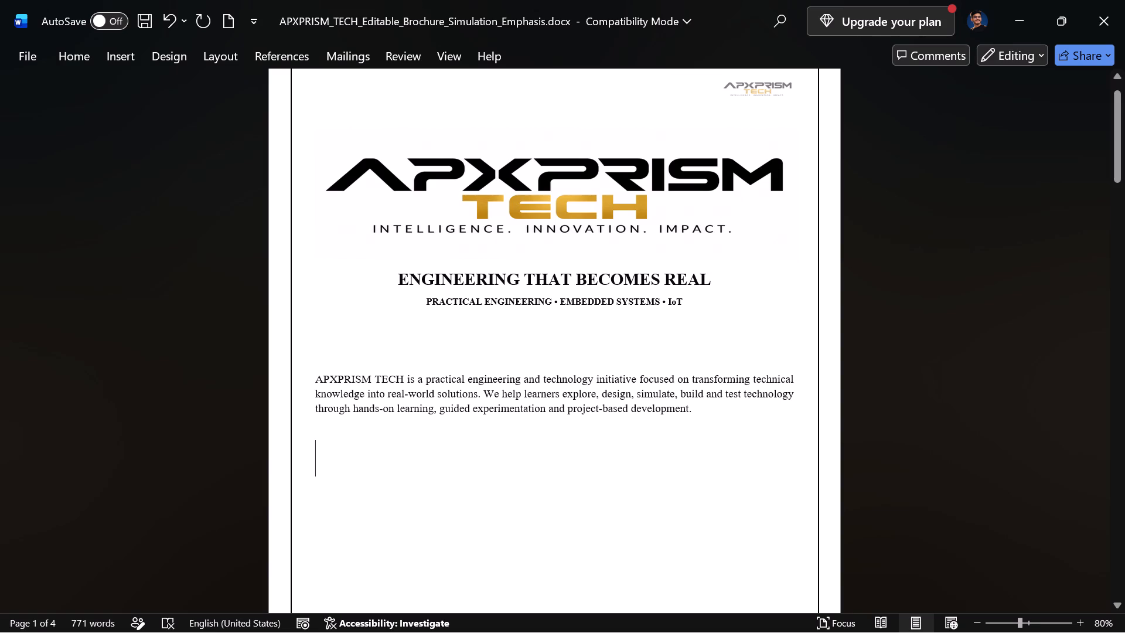
Paste a copy of the large APXPRISM TECH logo into the empty line above the introduction paragraph.
click(517, 203)
key(ctrl+c)
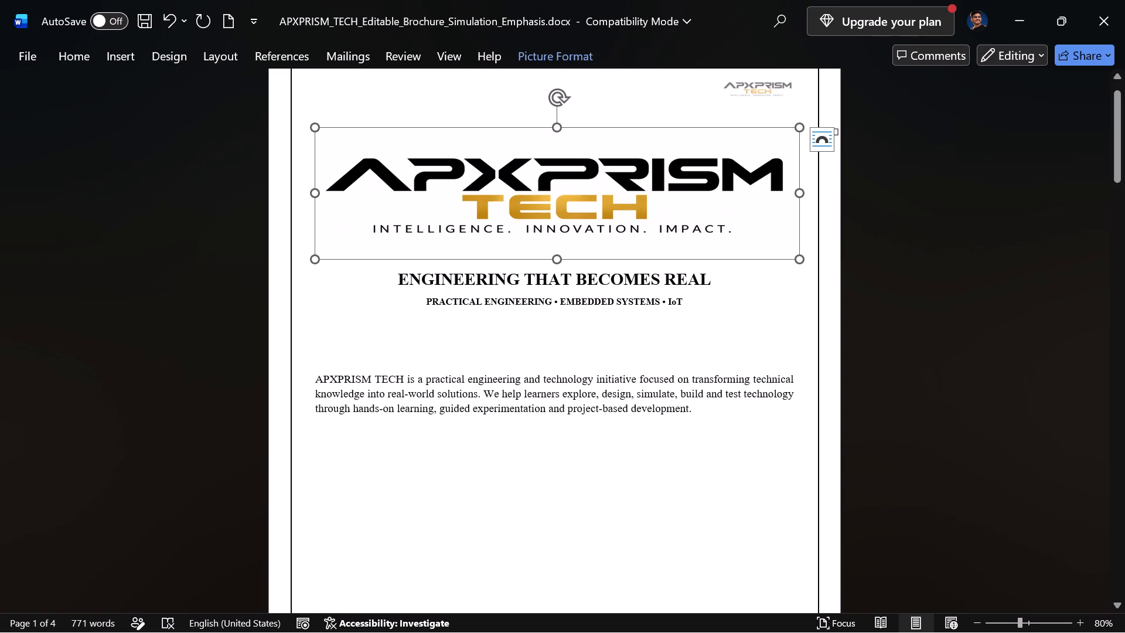
click(472, 363)
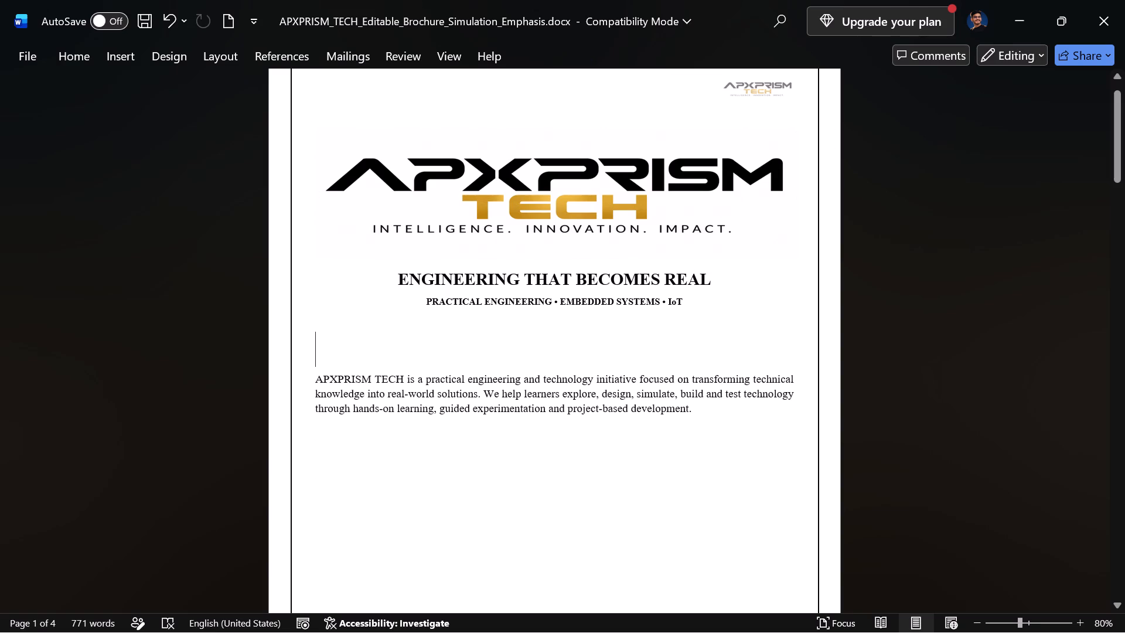
key(ctrl+v)
Crop the copied logo tightly above and below so only the black APXPRISM lettering is kept.
click(472, 375)
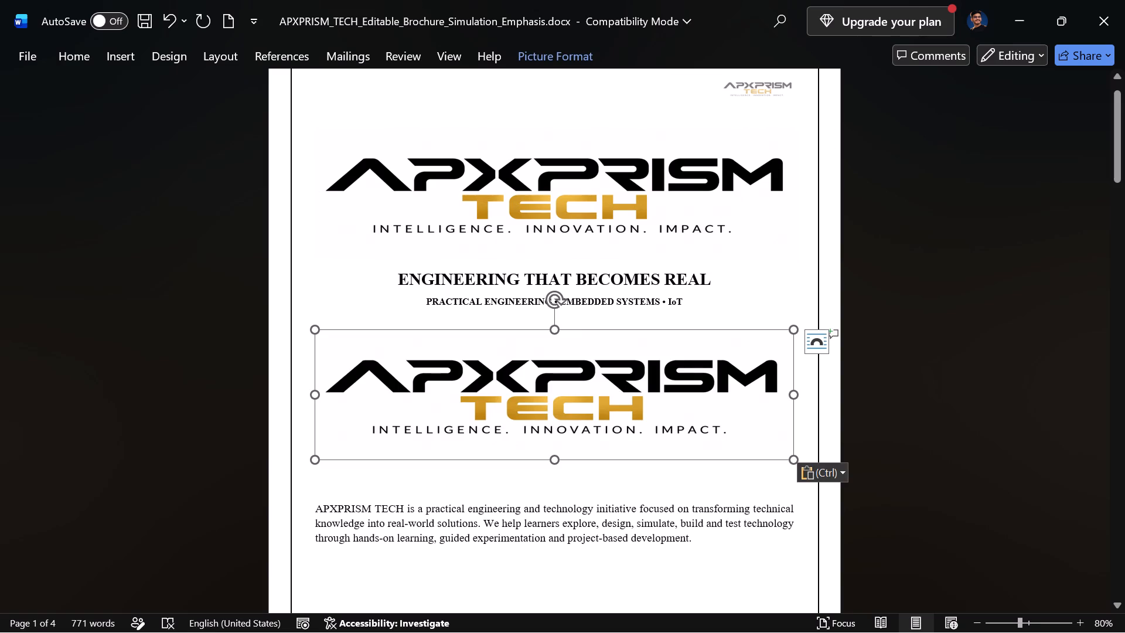
double_click(700, 374)
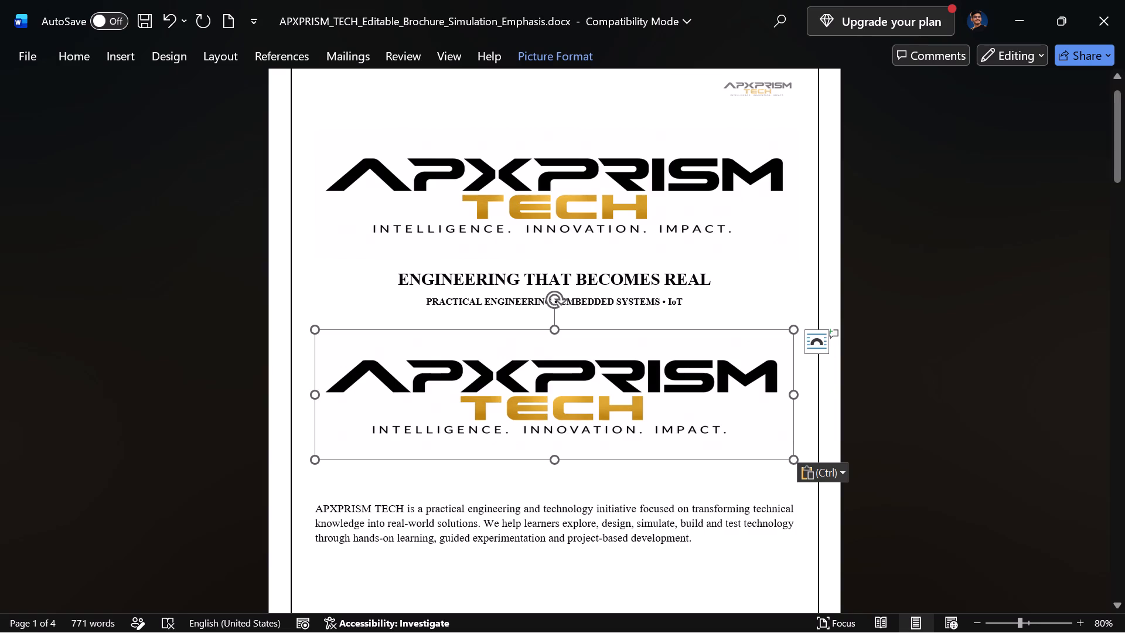
click(541, 48)
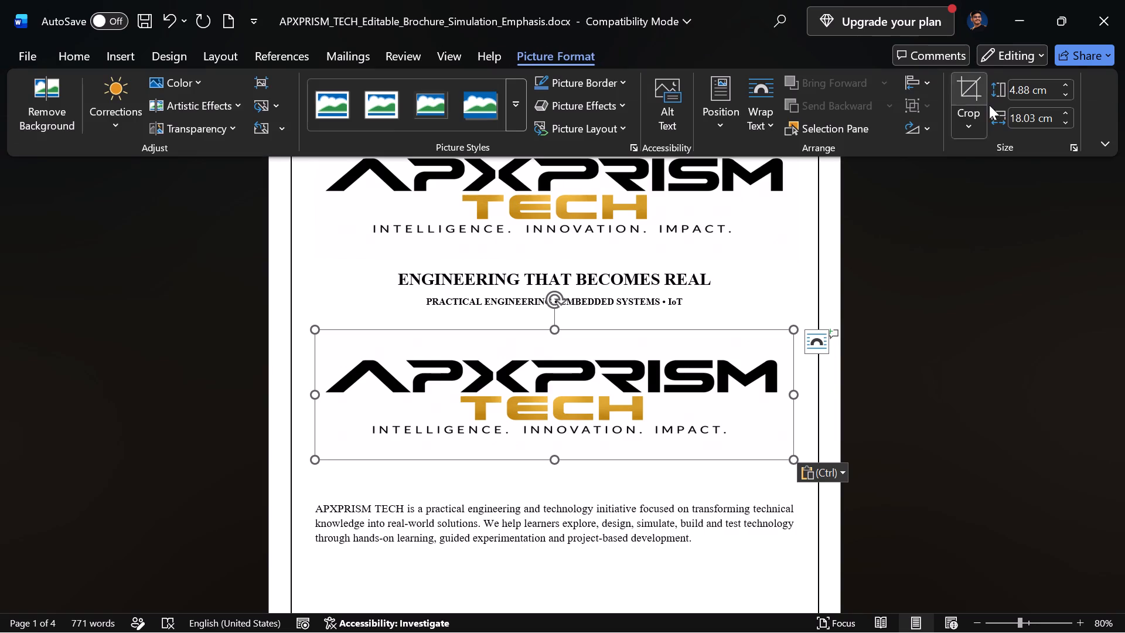
click(957, 87)
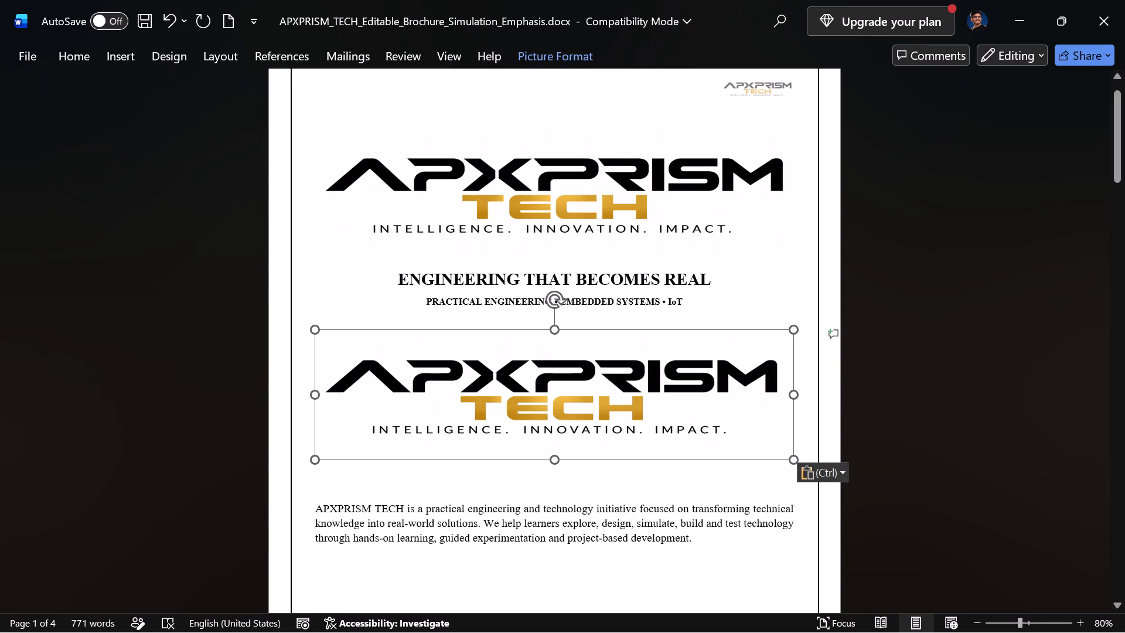
drag(554, 458, 583, 400)
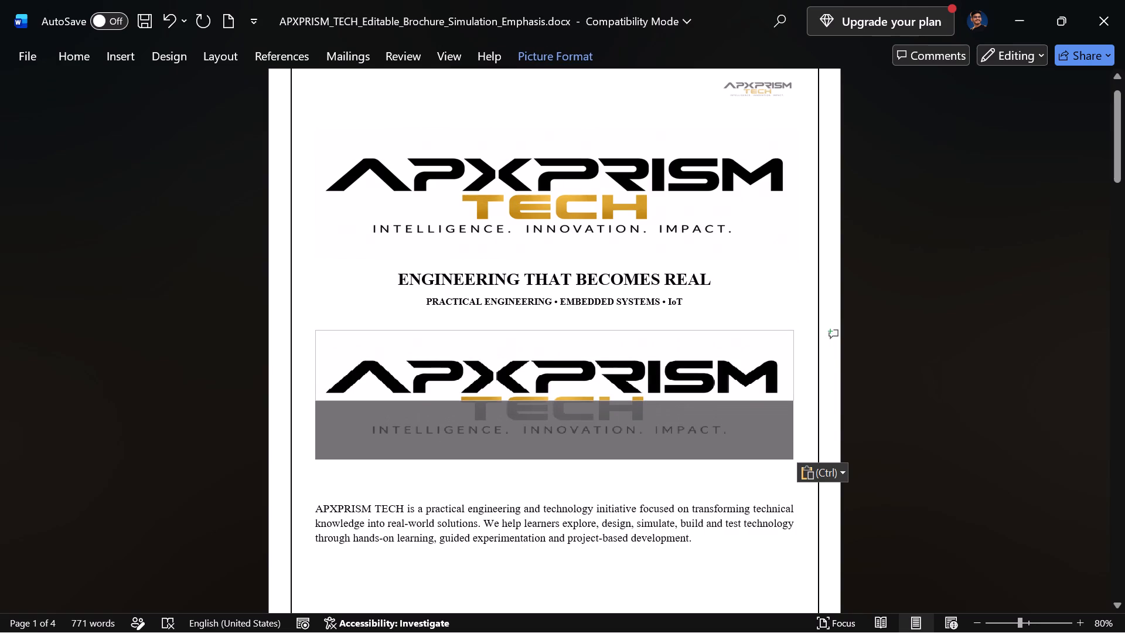
drag(583, 400, 589, 394)
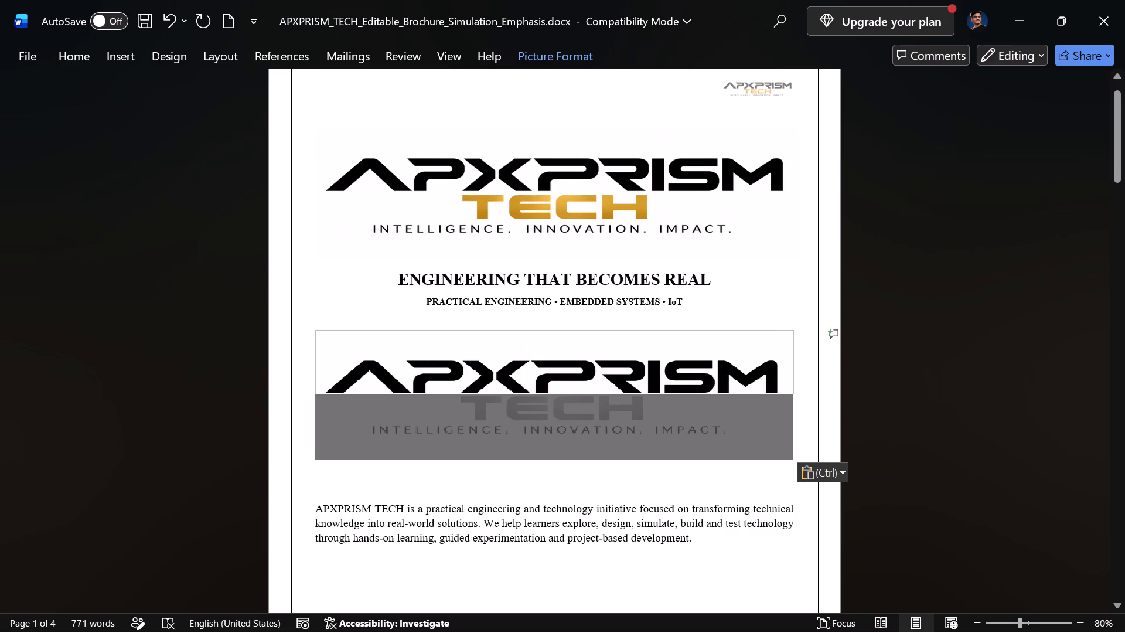
drag(589, 394, 589, 395)
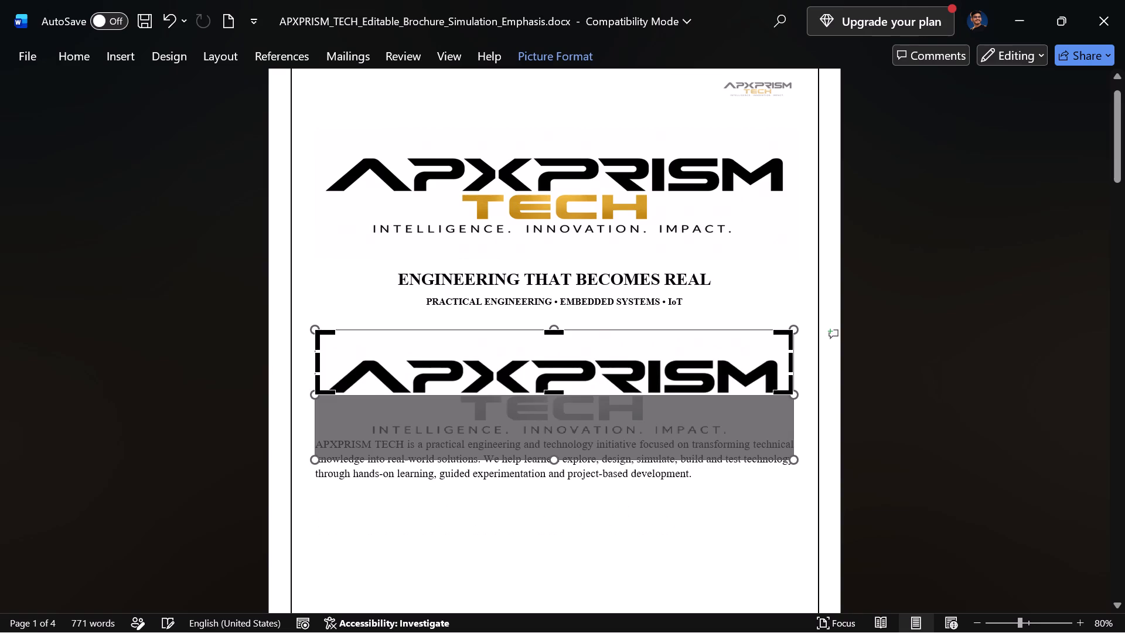
drag(549, 335, 549, 355)
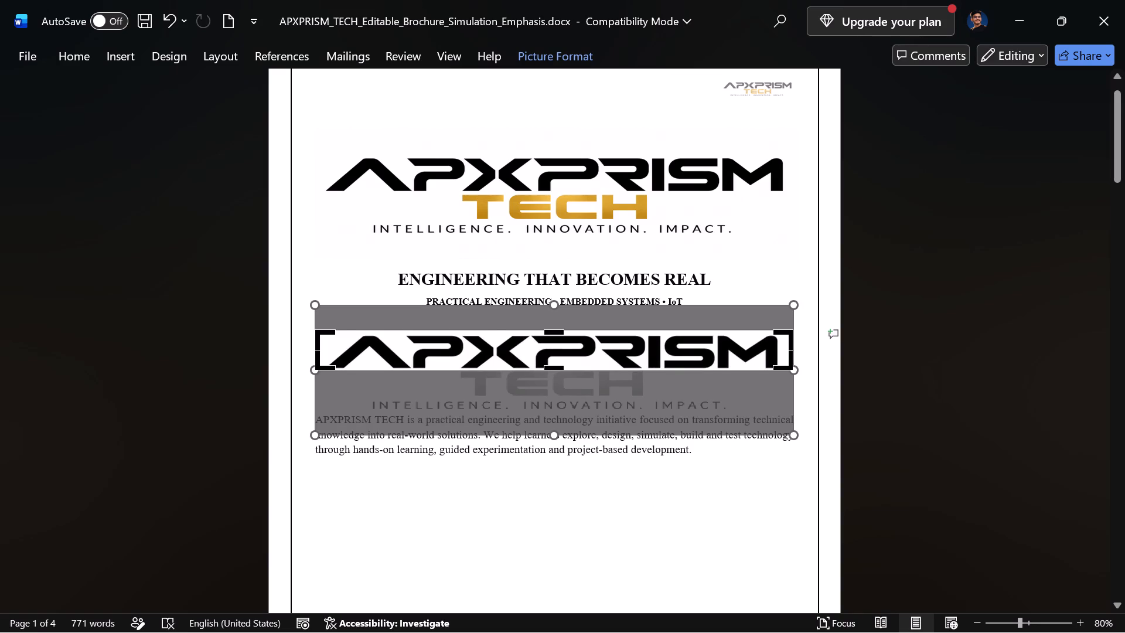
click(732, 555)
Shrink the cropped APXPRISM lettering until it is small enough to fit within a line of the introduction text.
click(493, 359)
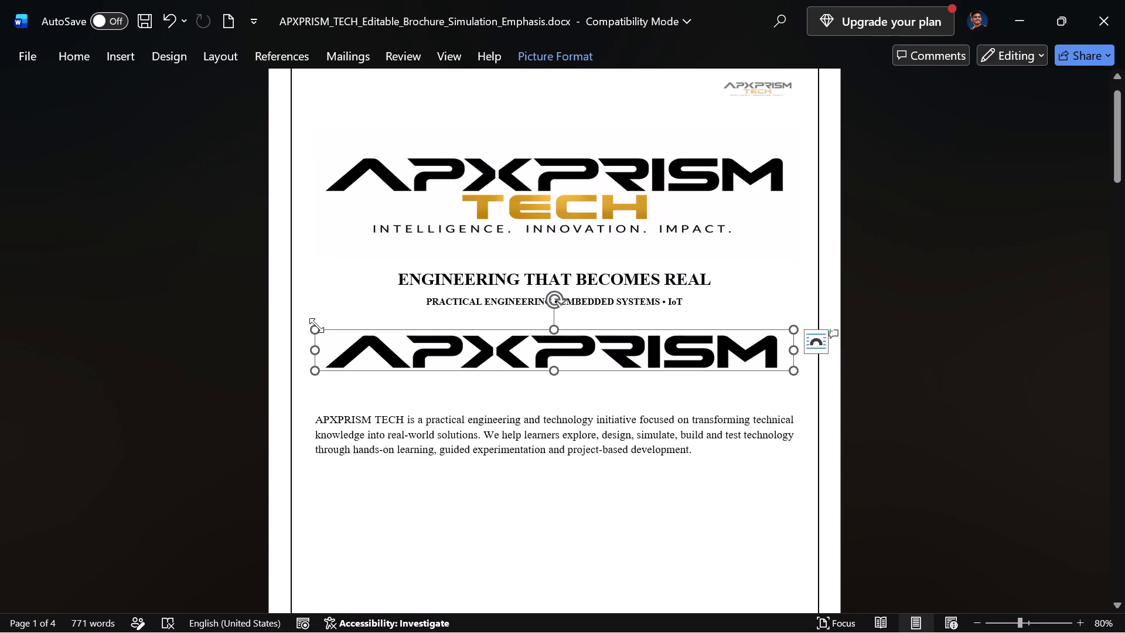
drag(313, 329, 590, 358)
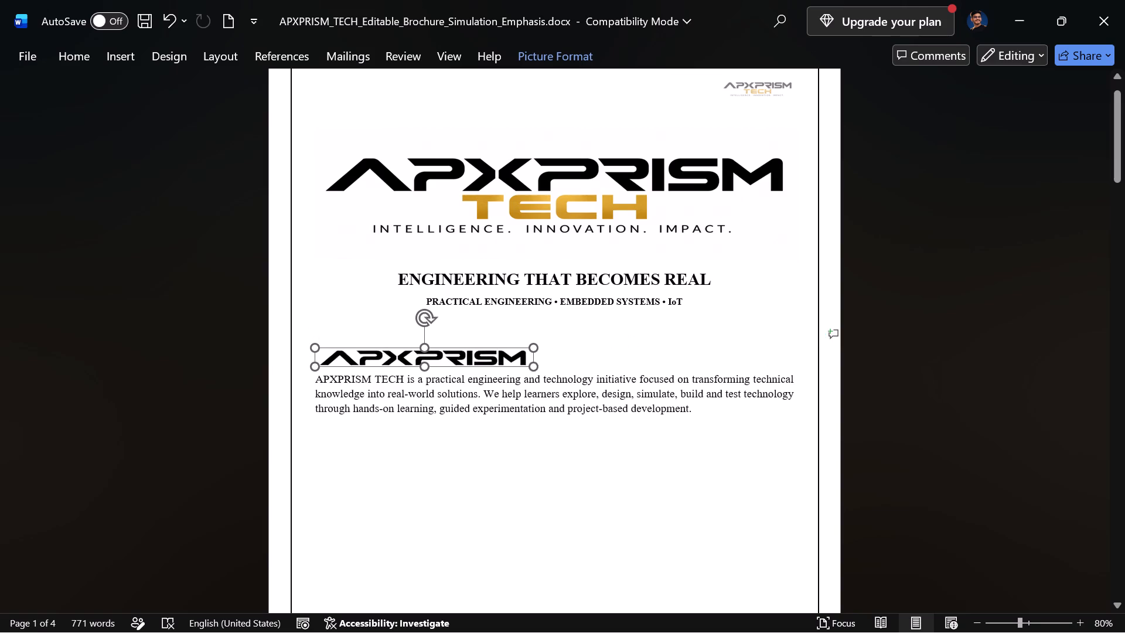
drag(590, 358, 667, 358)
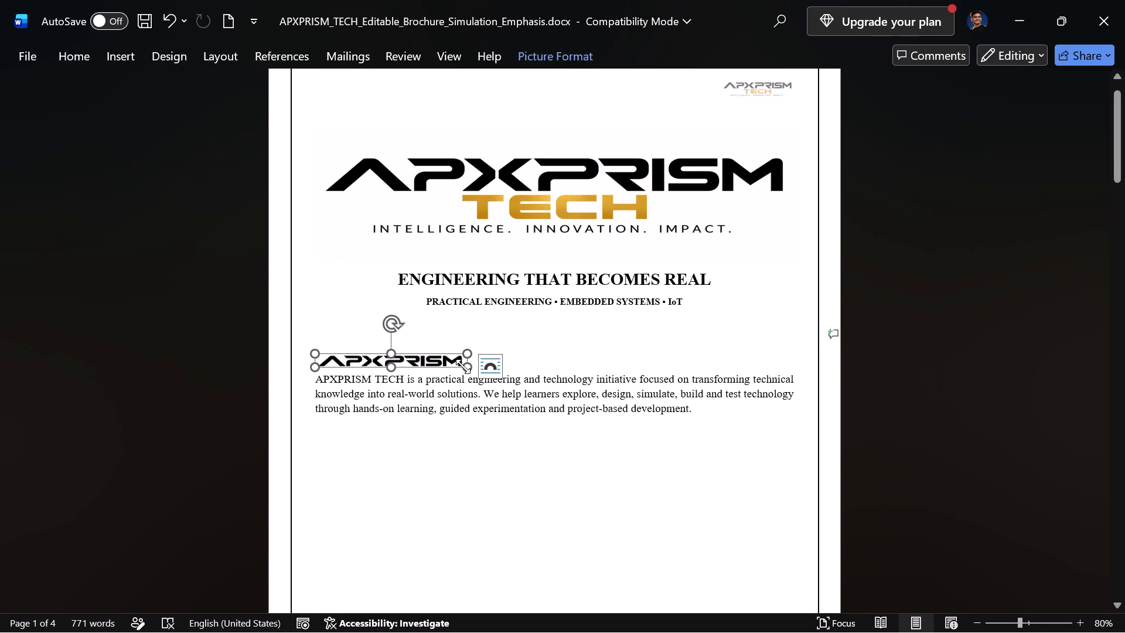
drag(463, 366, 400, 363)
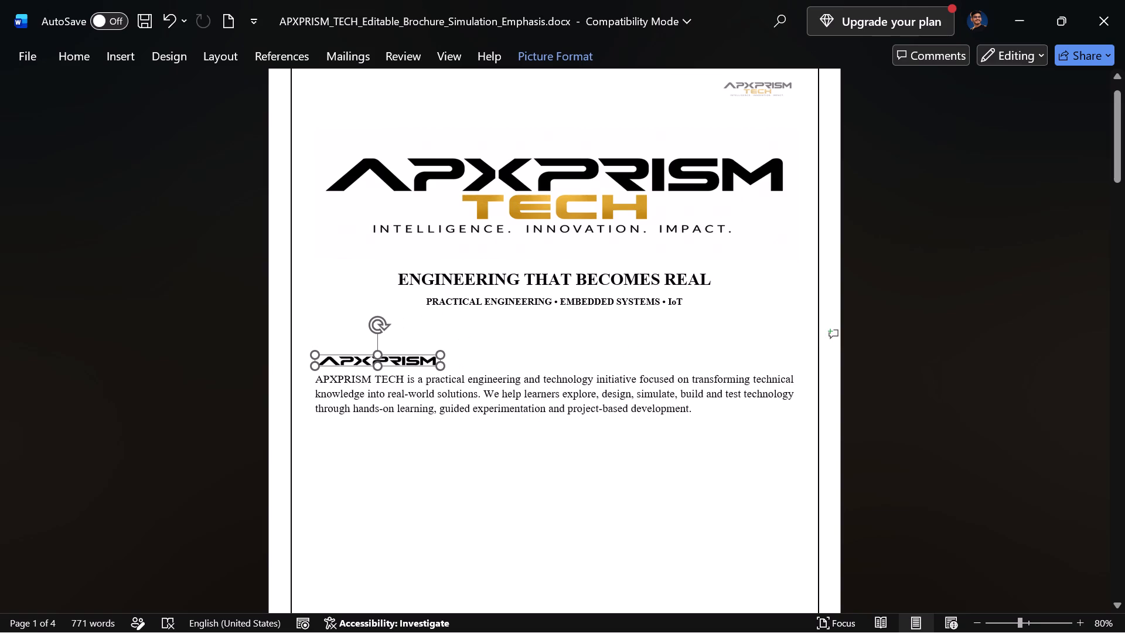
drag(400, 363, 362, 363)
drag(366, 366, 366, 371)
click(485, 341)
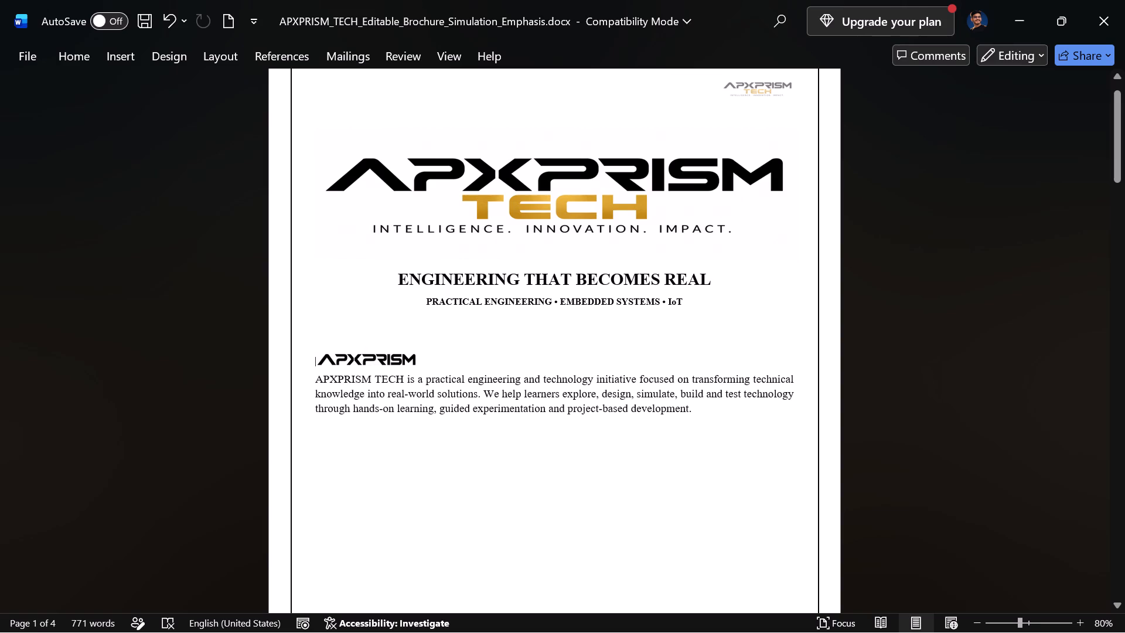
Replace the typed word APXPRISM at the start of the introduction paragraph with the small cropped lettering picture, placed before TECH.
click(373, 379)
key(Left)
key(BackSpace)
key(BackSpace)
key(BackSpace)
key(BackSpace)
key(BackSpace)
key(BackSpace)
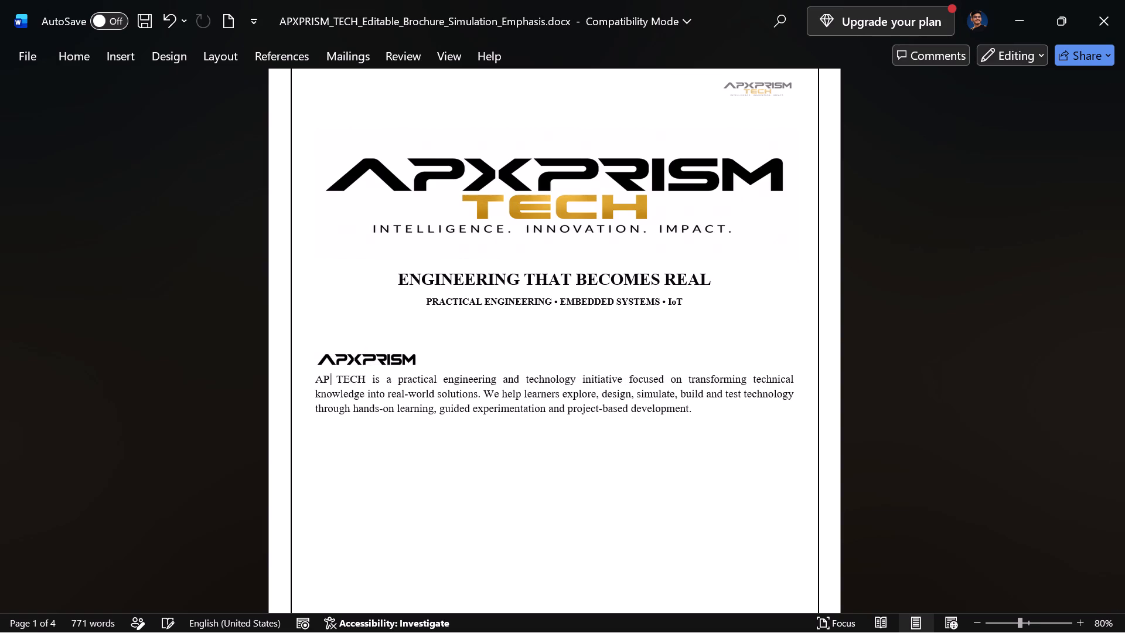
key(BackSpace)
key(BackSpace)
drag(397, 356, 319, 380)
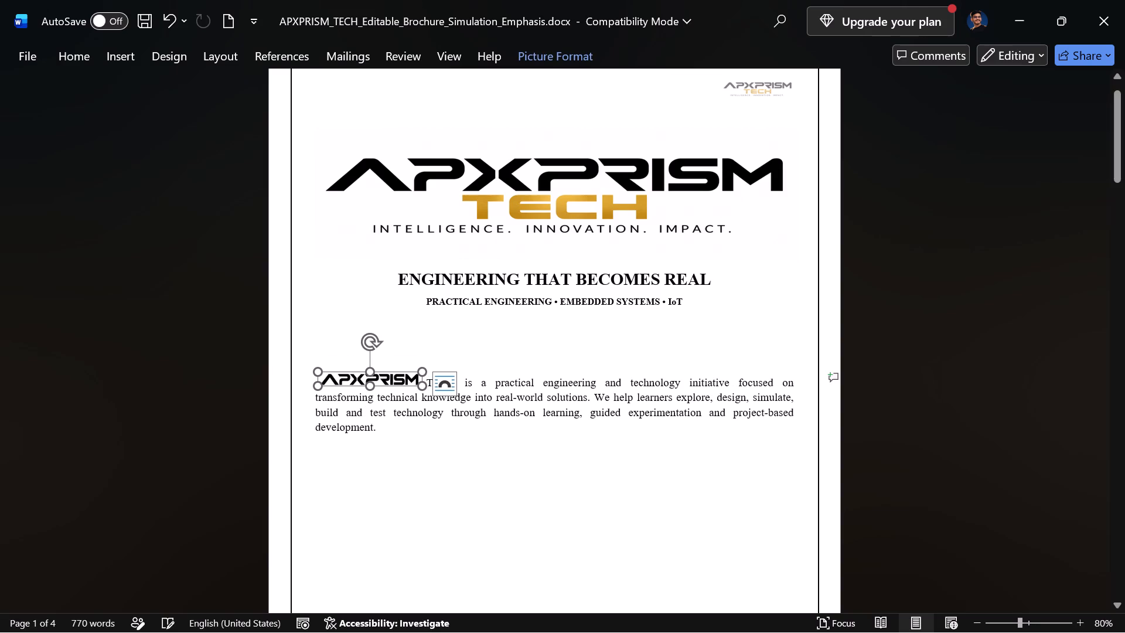
click(441, 343)
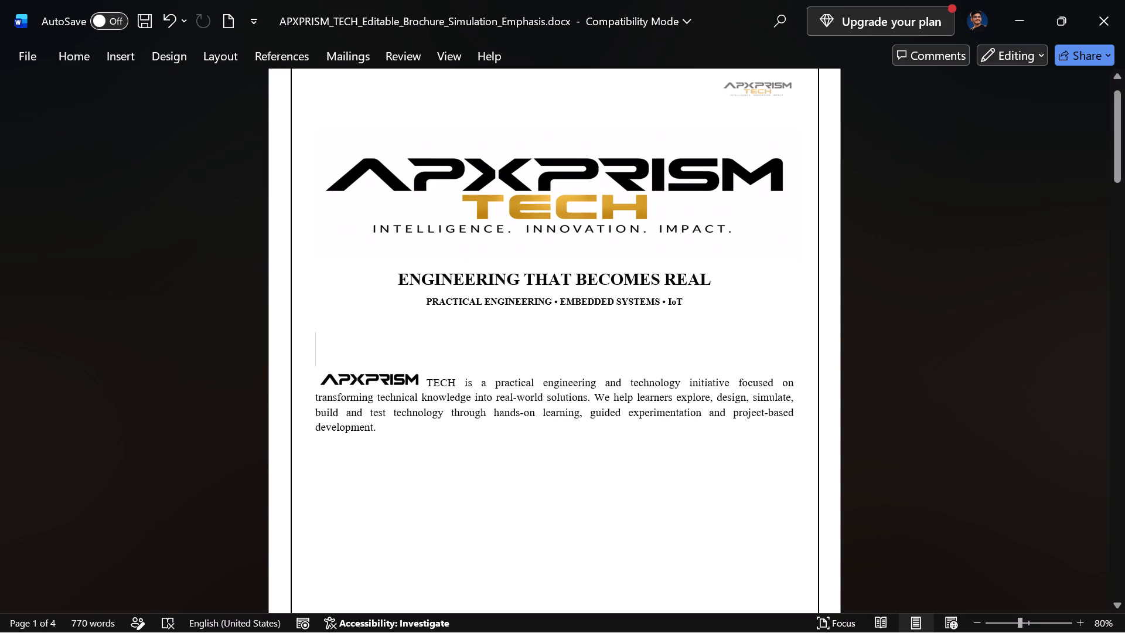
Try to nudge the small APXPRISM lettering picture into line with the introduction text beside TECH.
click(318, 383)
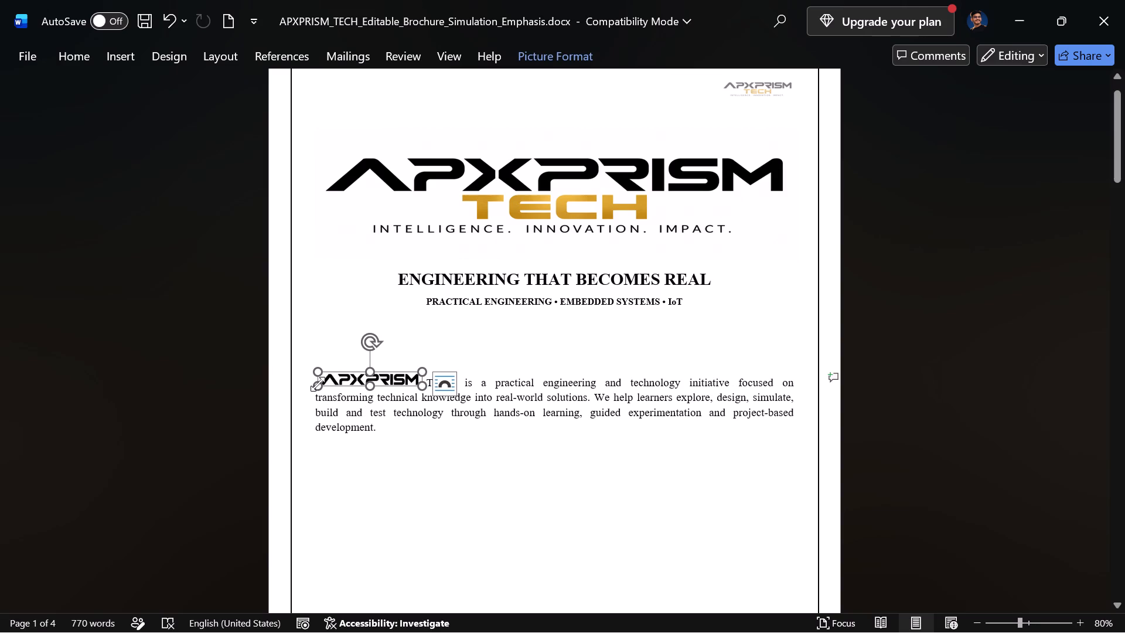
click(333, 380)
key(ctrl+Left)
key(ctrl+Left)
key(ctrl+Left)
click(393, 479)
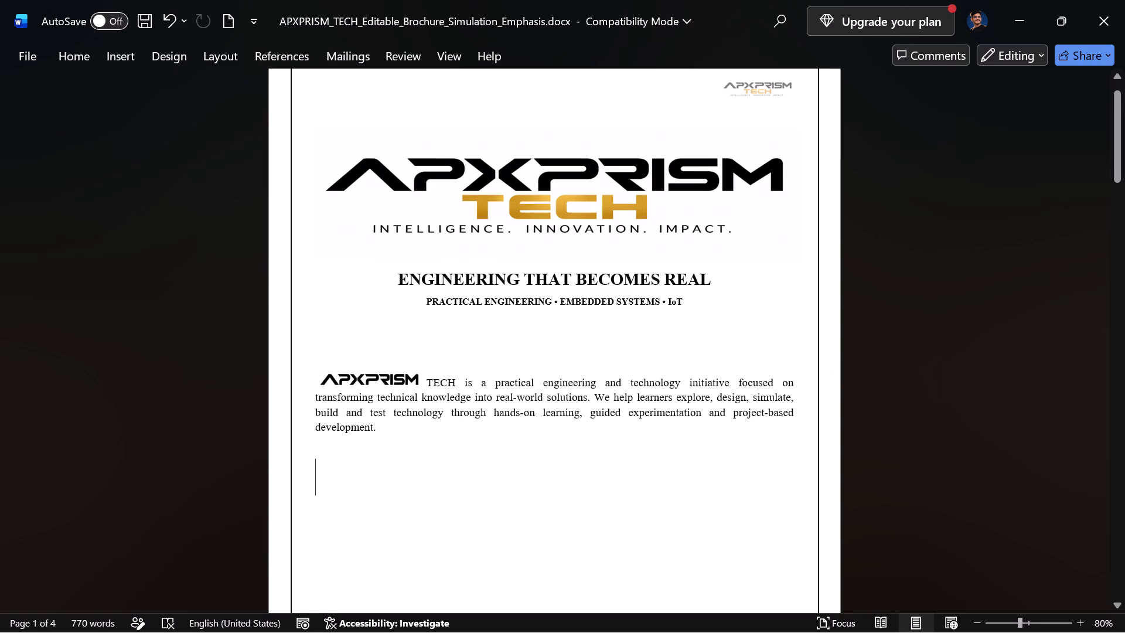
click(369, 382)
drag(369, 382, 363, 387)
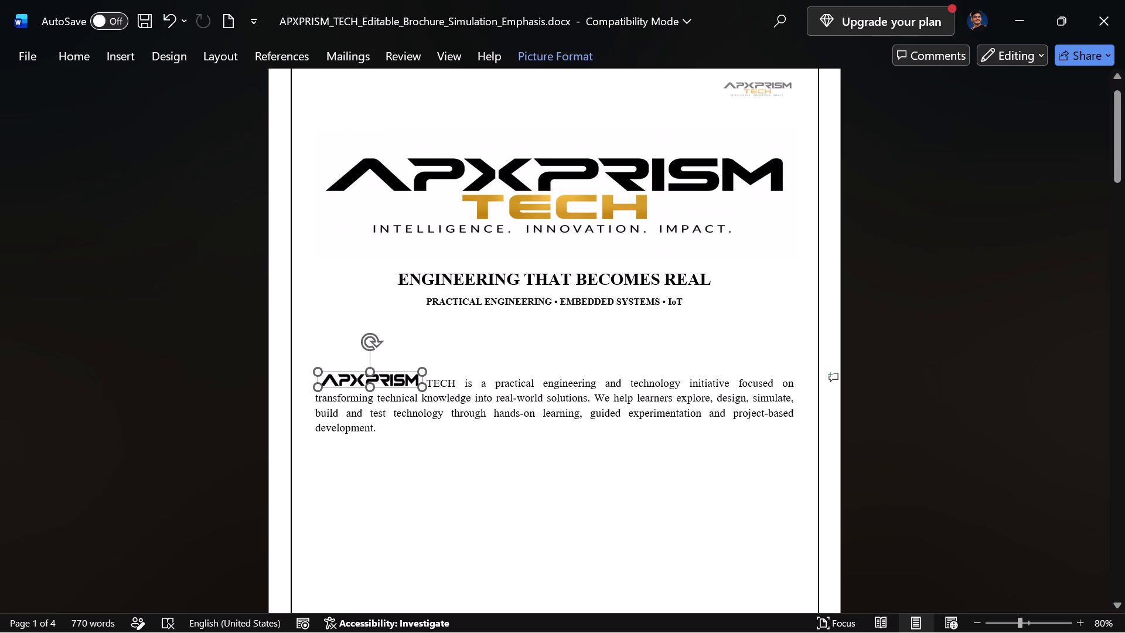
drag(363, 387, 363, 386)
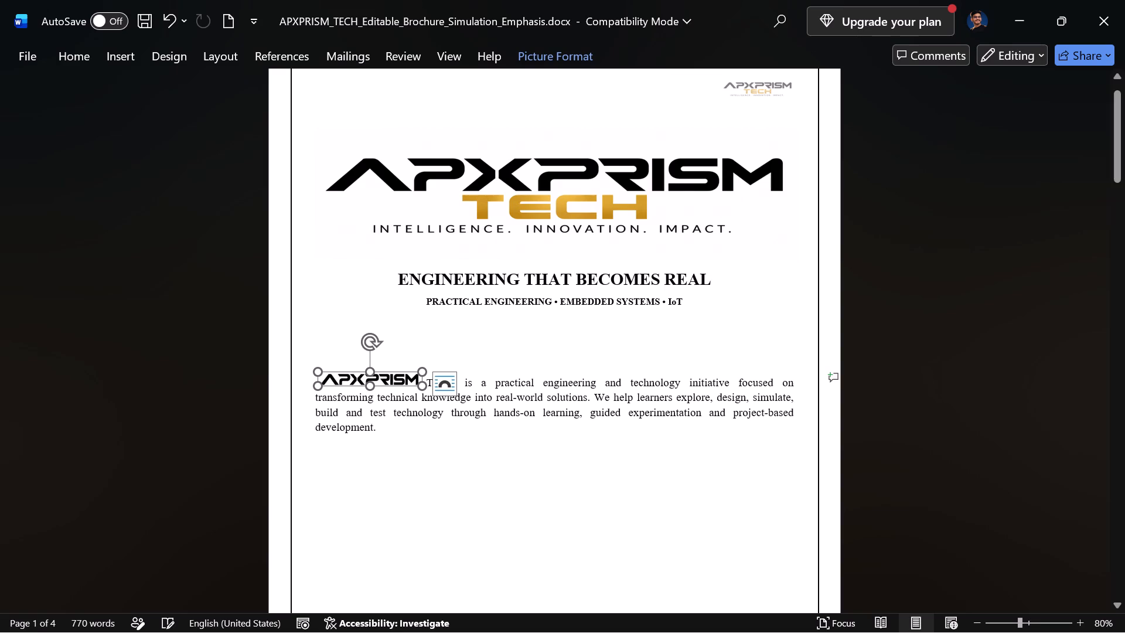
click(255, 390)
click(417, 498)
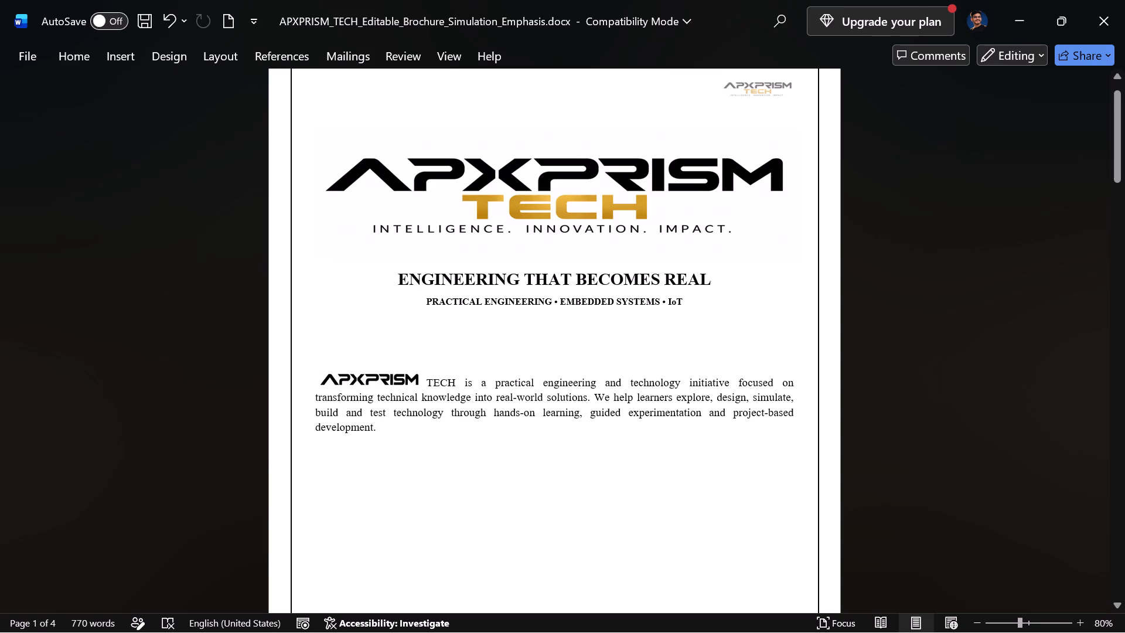
Replace the hyphen in "real-world" with a space in the introduction paragraph.
scroll(488, 446, down, 1)
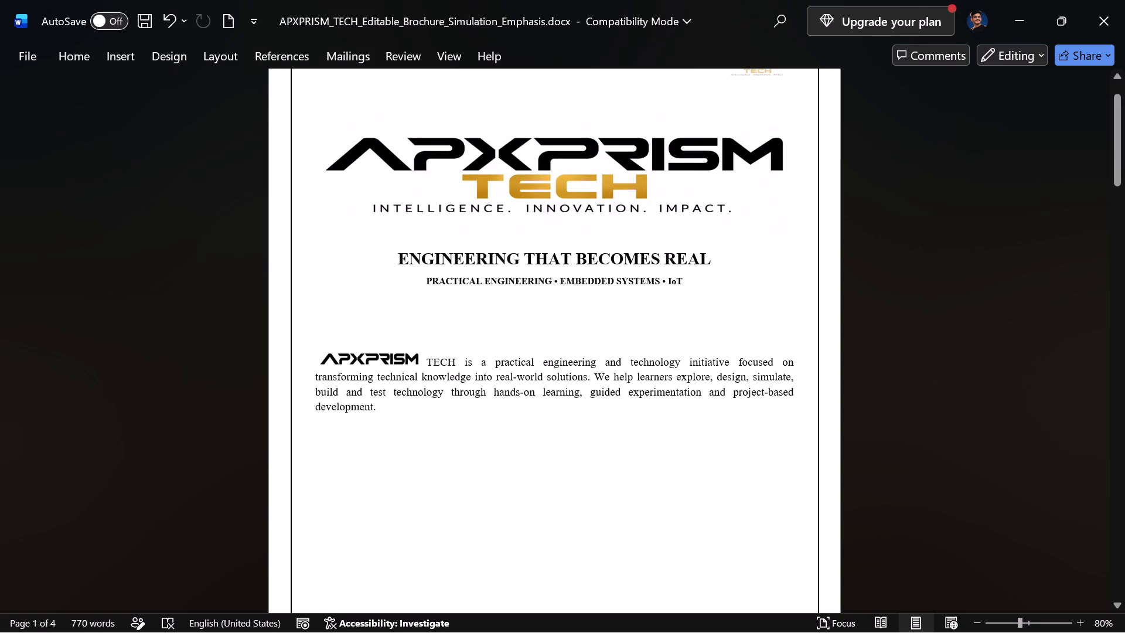
click(517, 379)
key(BackSpace)
key(space)
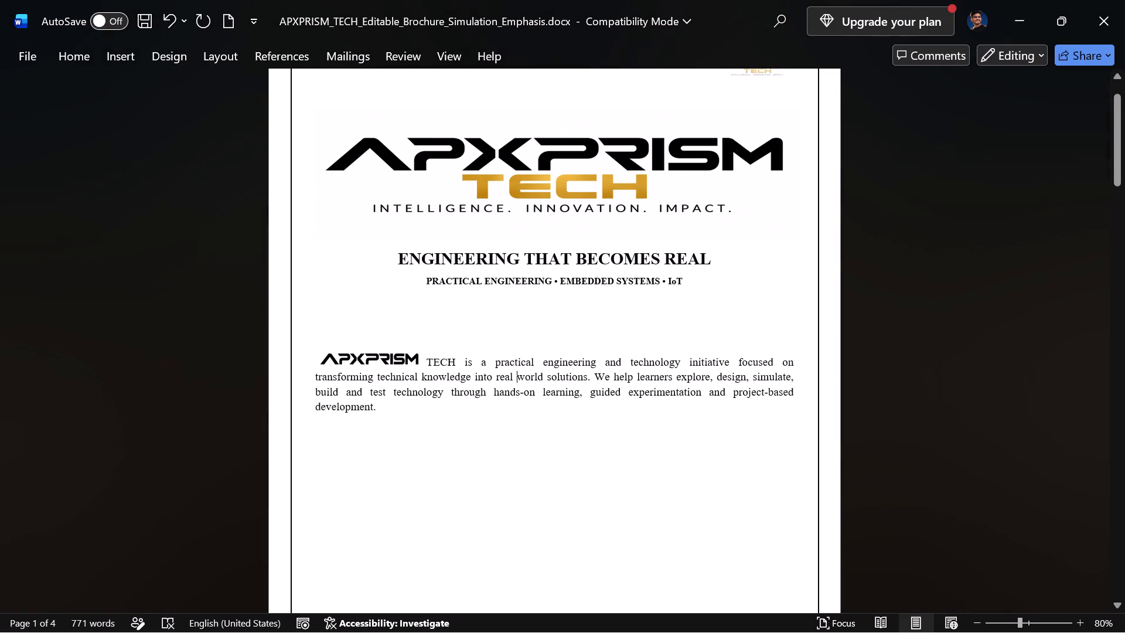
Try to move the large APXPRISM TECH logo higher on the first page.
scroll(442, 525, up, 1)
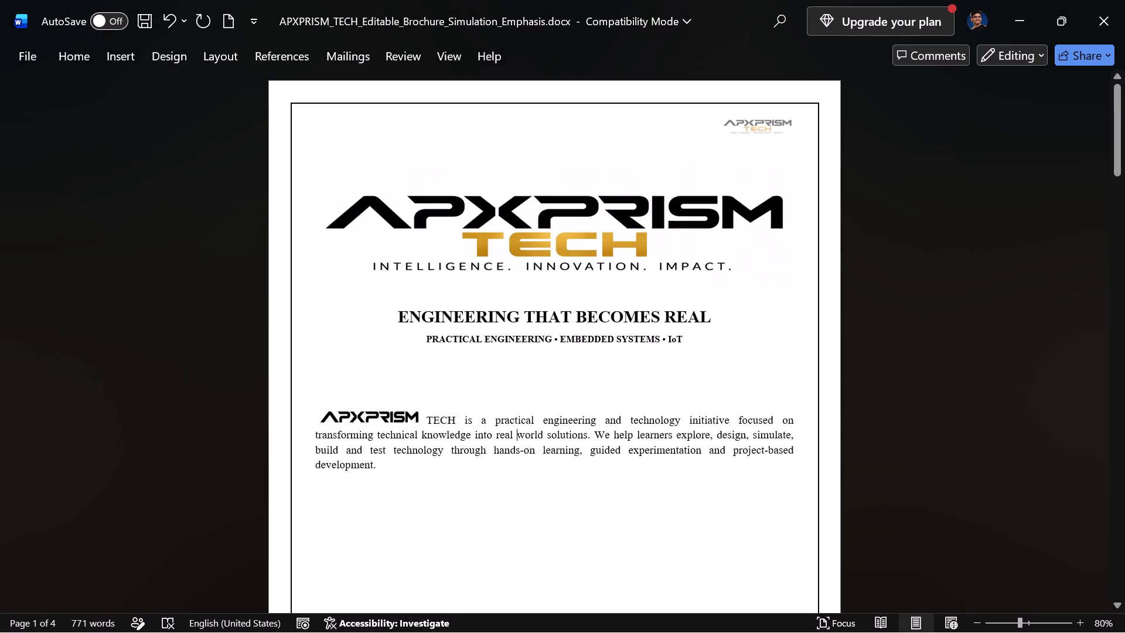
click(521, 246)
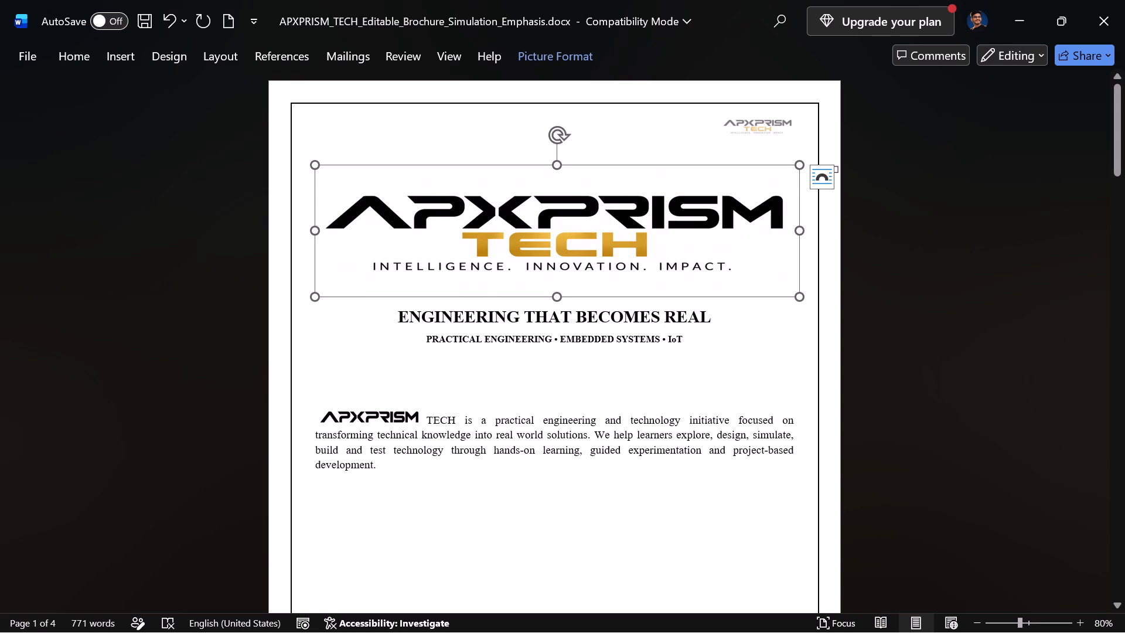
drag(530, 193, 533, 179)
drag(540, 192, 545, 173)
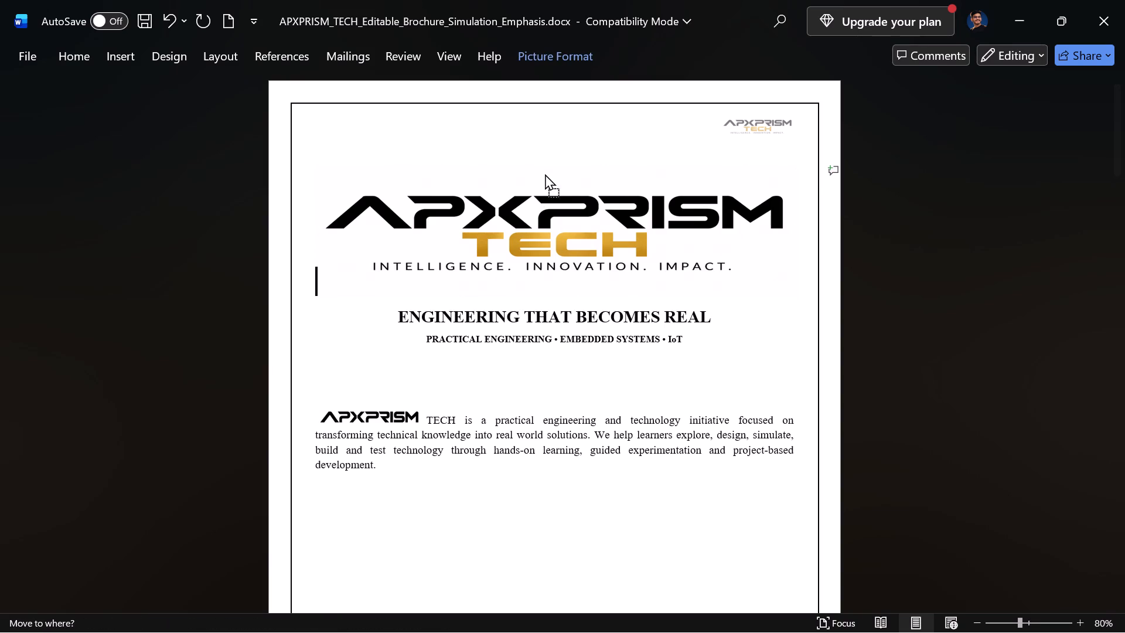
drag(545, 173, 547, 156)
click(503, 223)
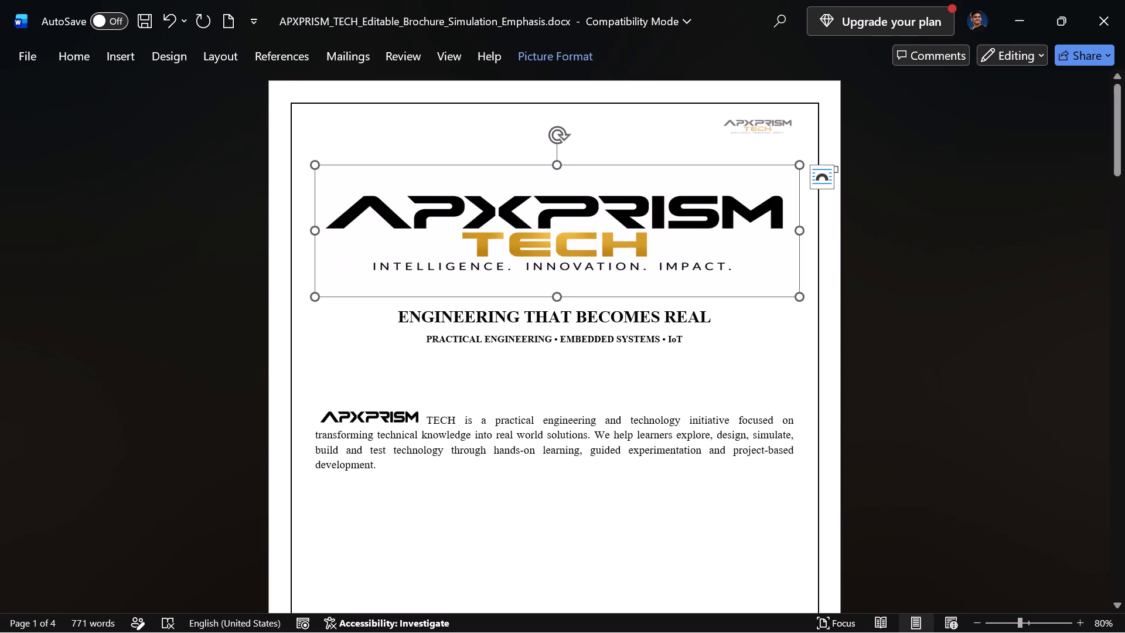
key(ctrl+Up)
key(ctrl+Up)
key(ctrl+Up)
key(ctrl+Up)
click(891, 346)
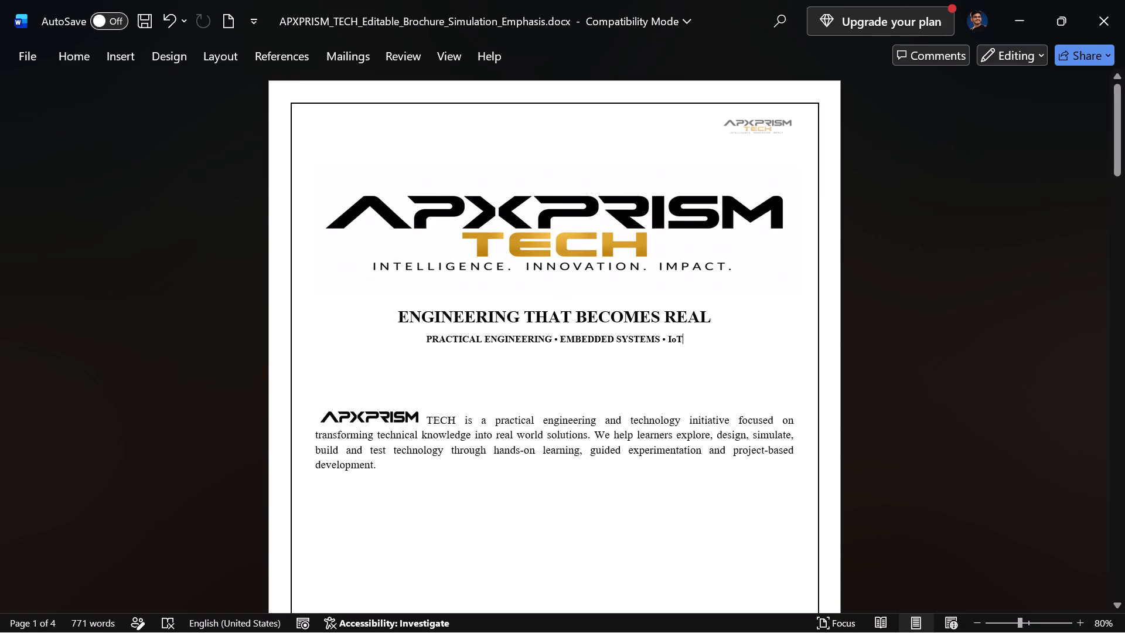
Crop the blank margins above and below the large APXPRISM TECH logo, keeping the lettering and tagline.
click(615, 291)
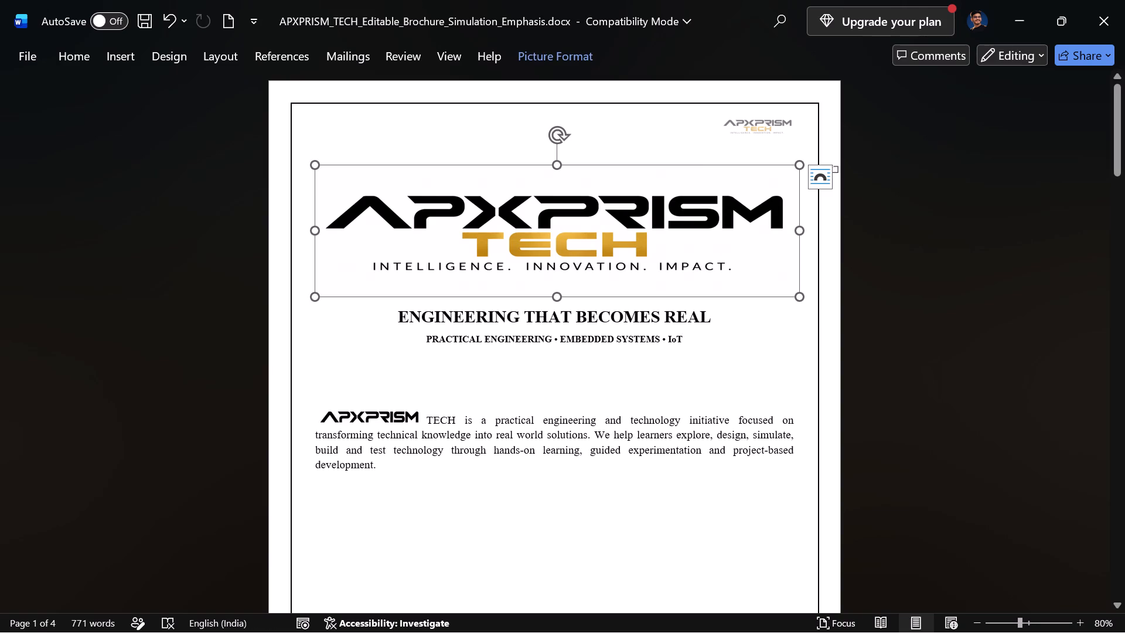
double_click(602, 243)
click(539, 46)
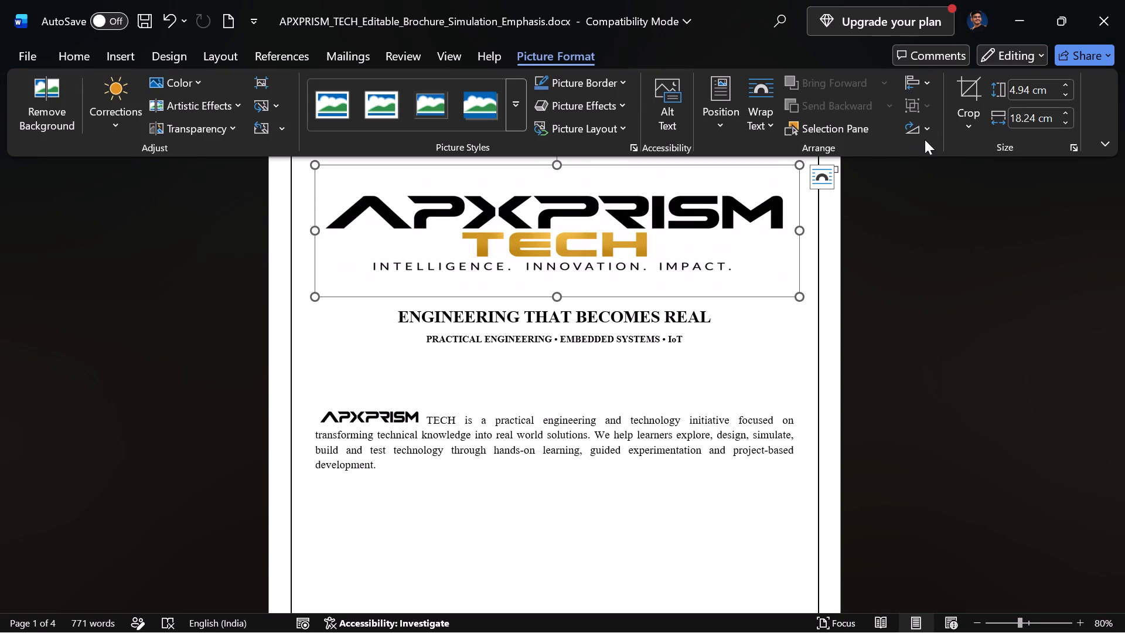
click(973, 83)
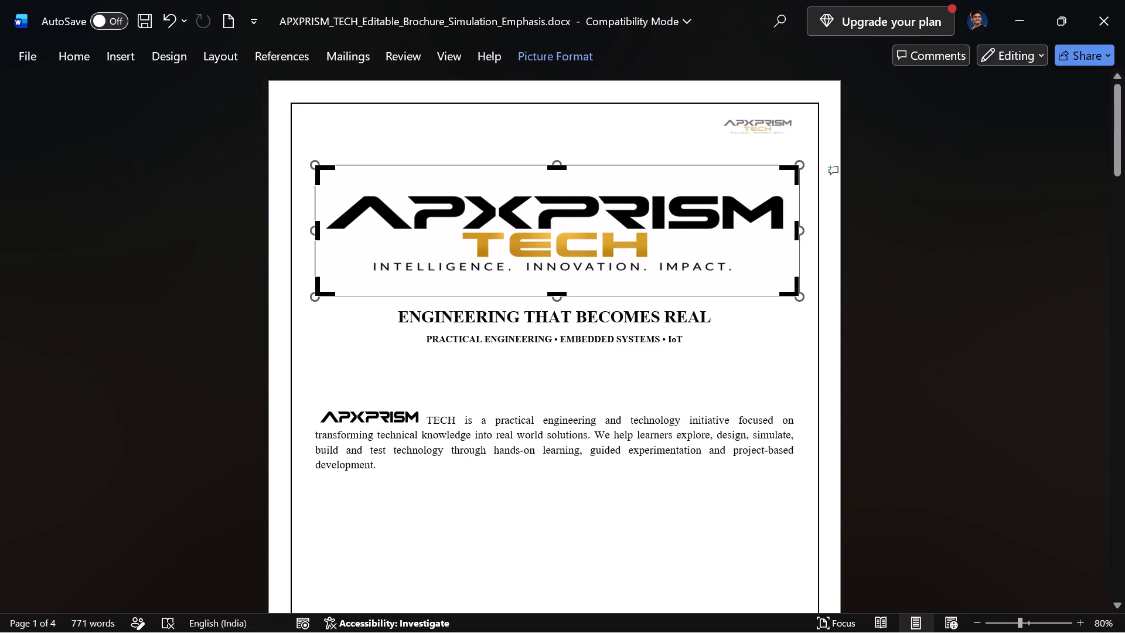
drag(560, 294, 566, 279)
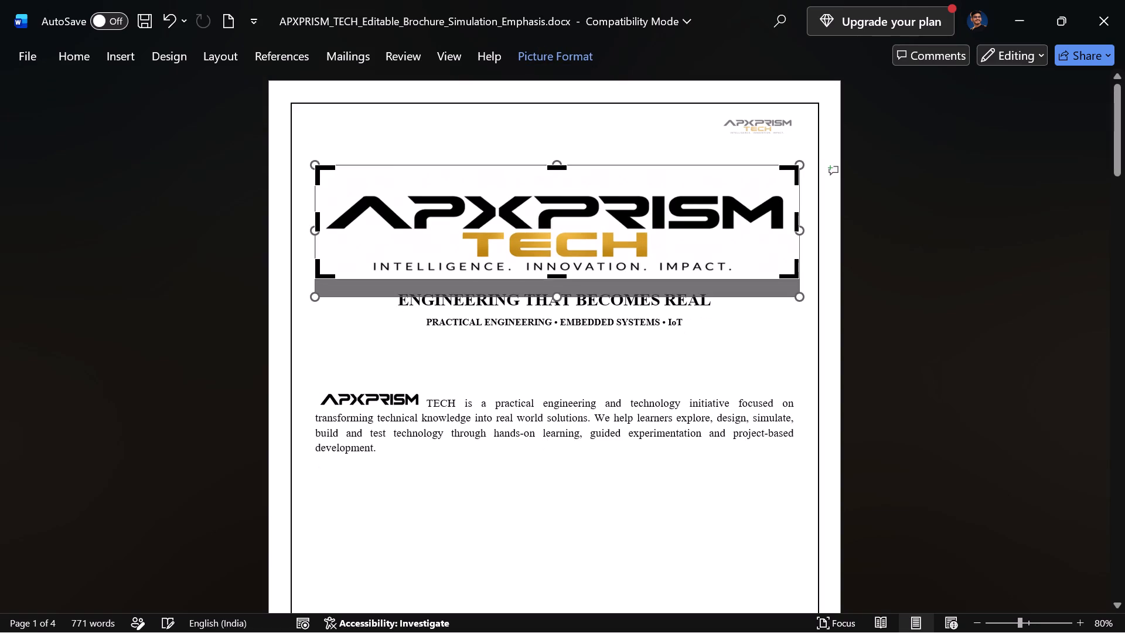
drag(555, 167, 552, 182)
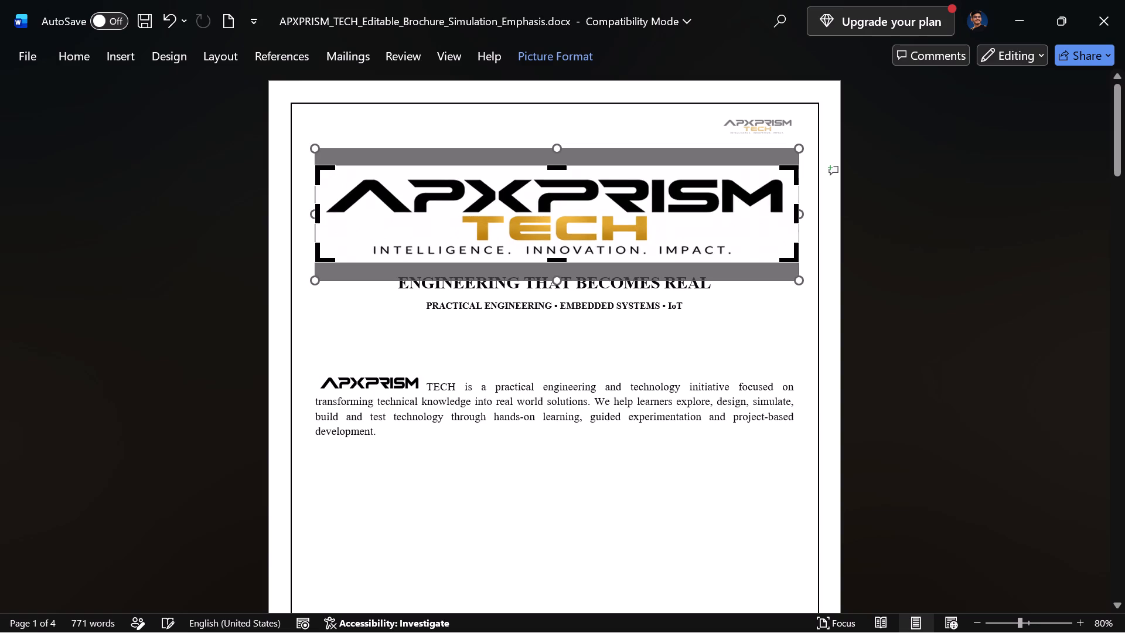
click(350, 329)
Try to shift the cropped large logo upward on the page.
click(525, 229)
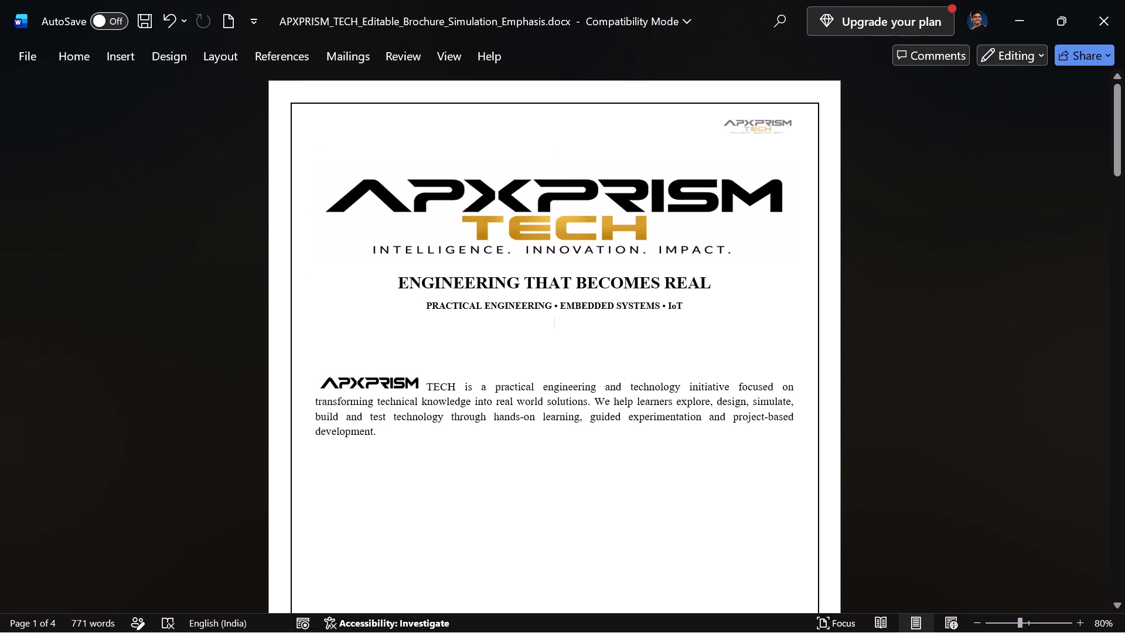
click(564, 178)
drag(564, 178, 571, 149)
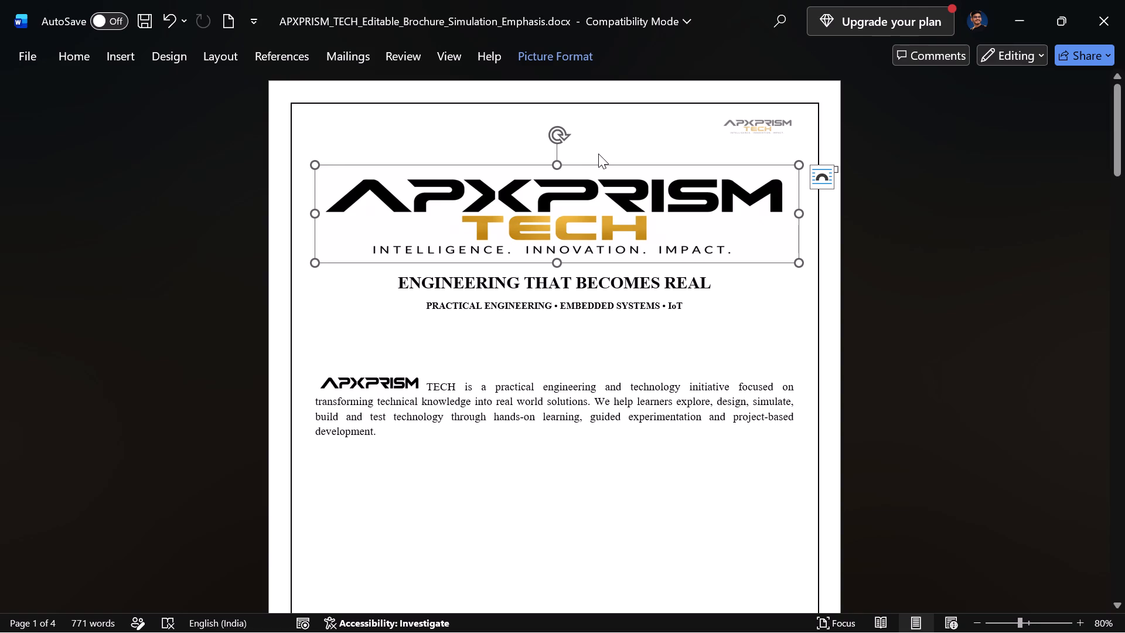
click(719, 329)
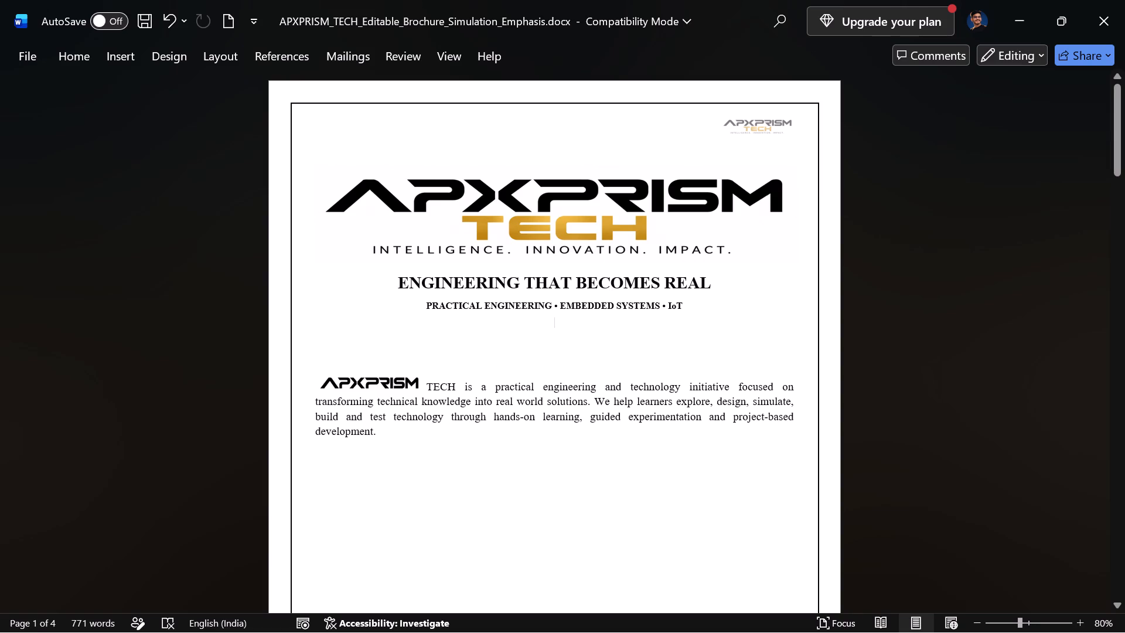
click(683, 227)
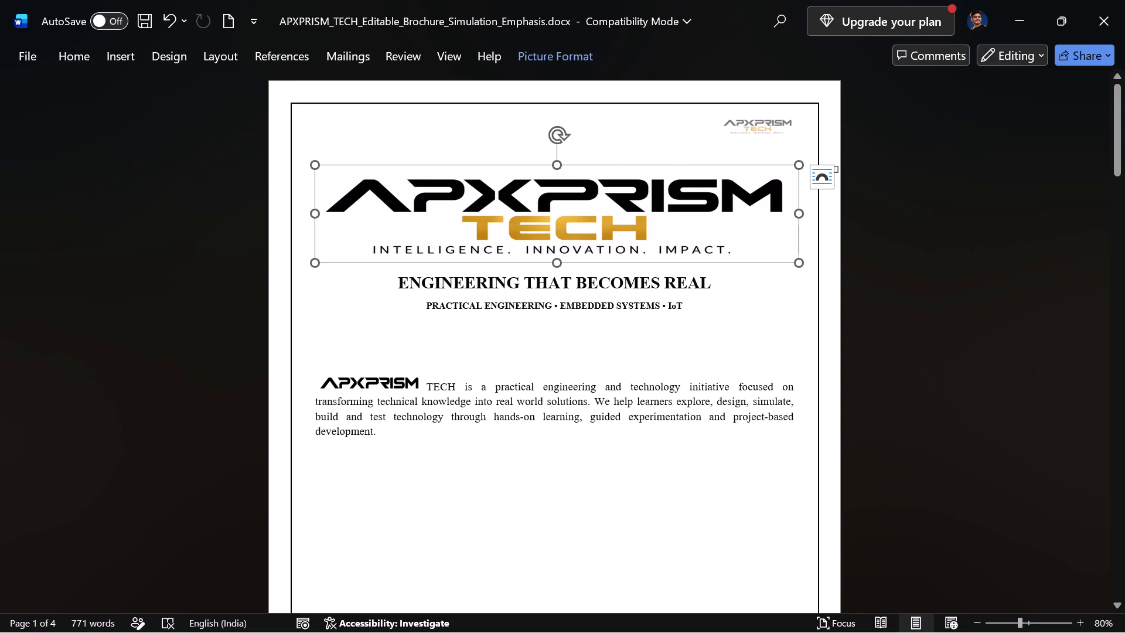
Delete the empty line above the large logo to bring it closer to the page's top border.
click(608, 155)
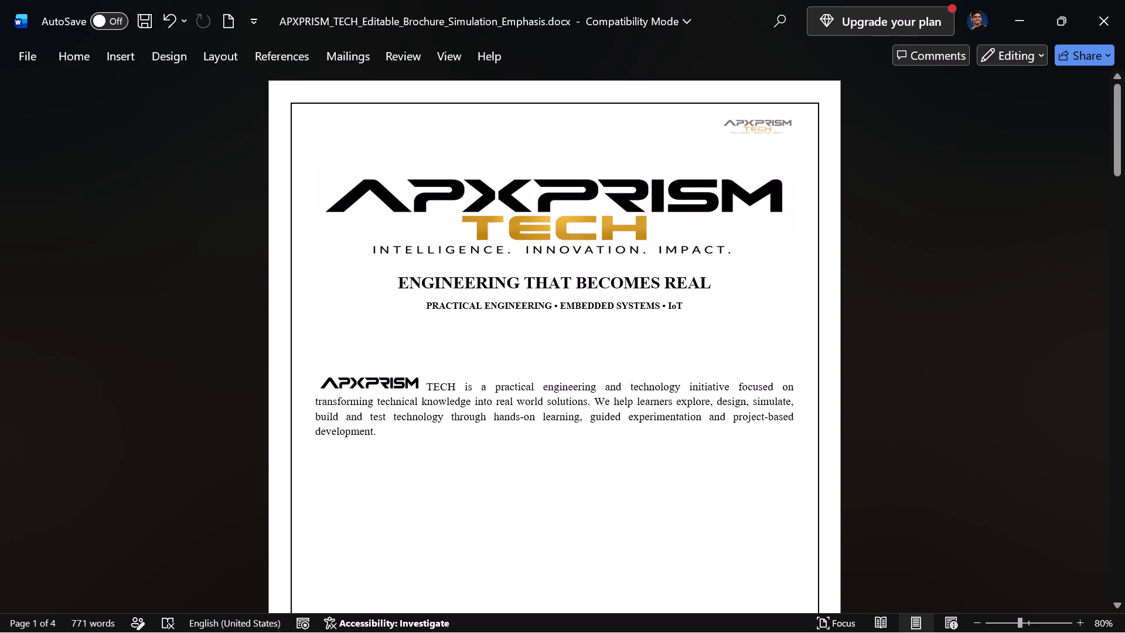
key(BackSpace)
key(BackSpace)
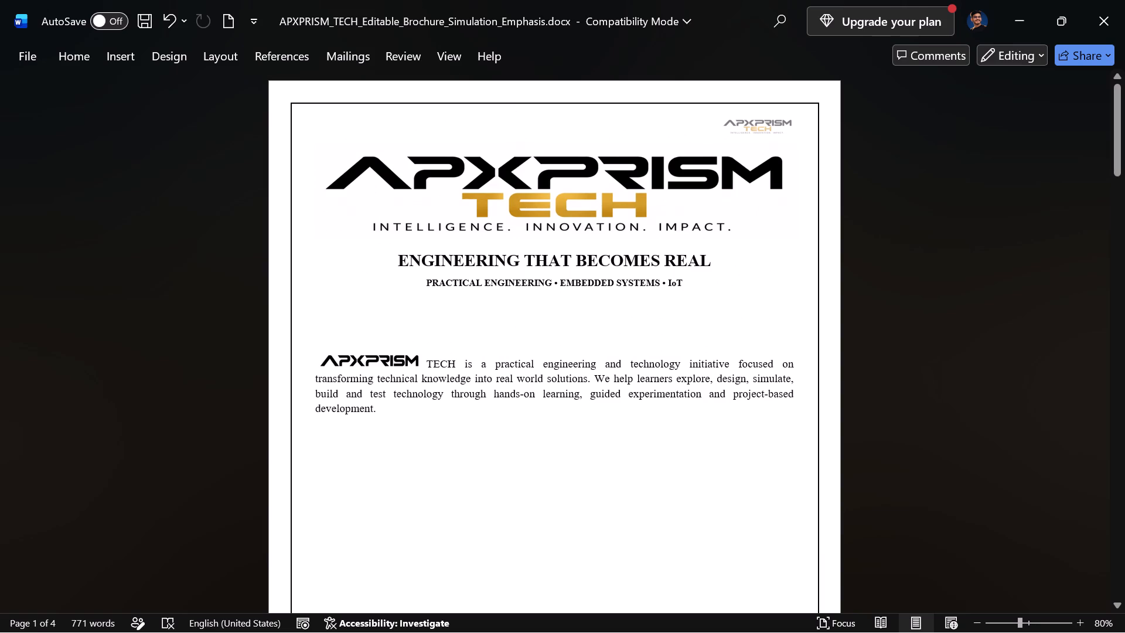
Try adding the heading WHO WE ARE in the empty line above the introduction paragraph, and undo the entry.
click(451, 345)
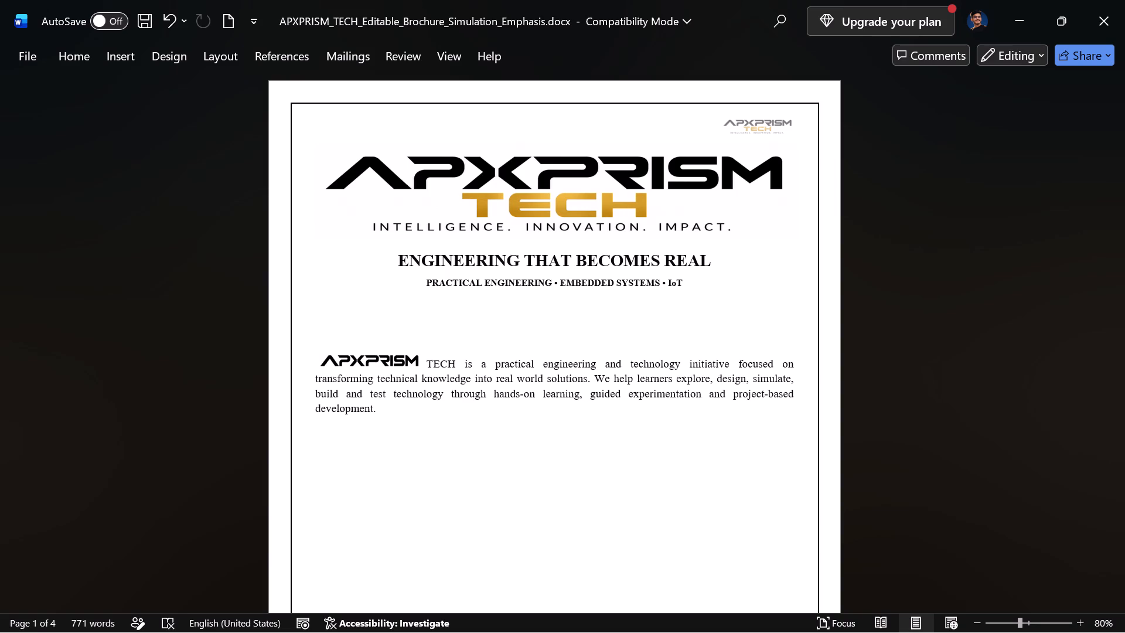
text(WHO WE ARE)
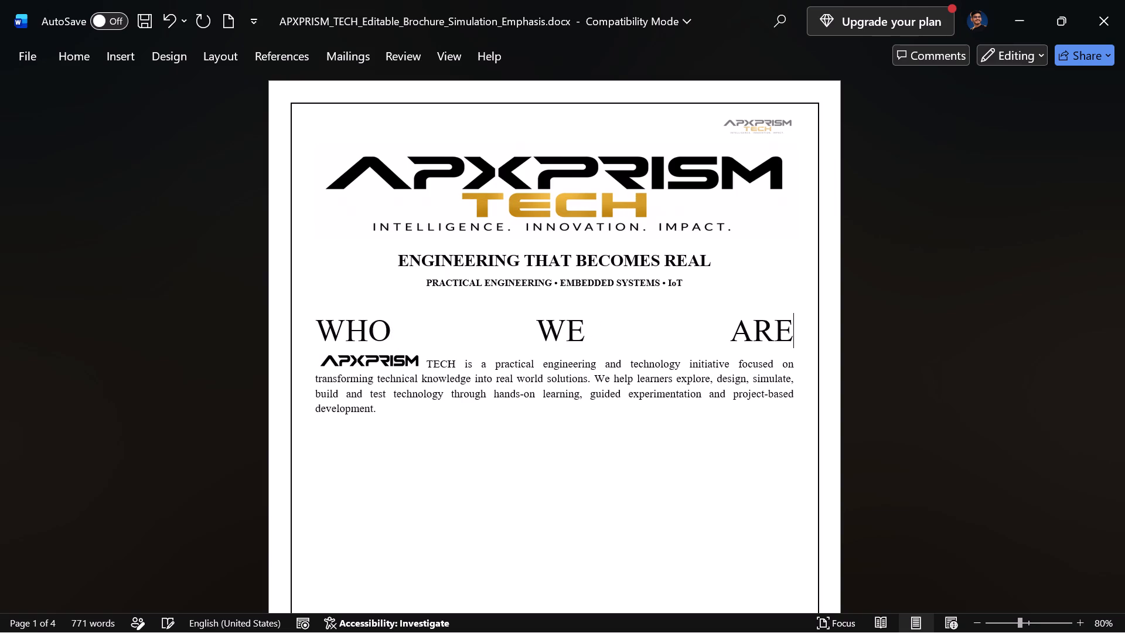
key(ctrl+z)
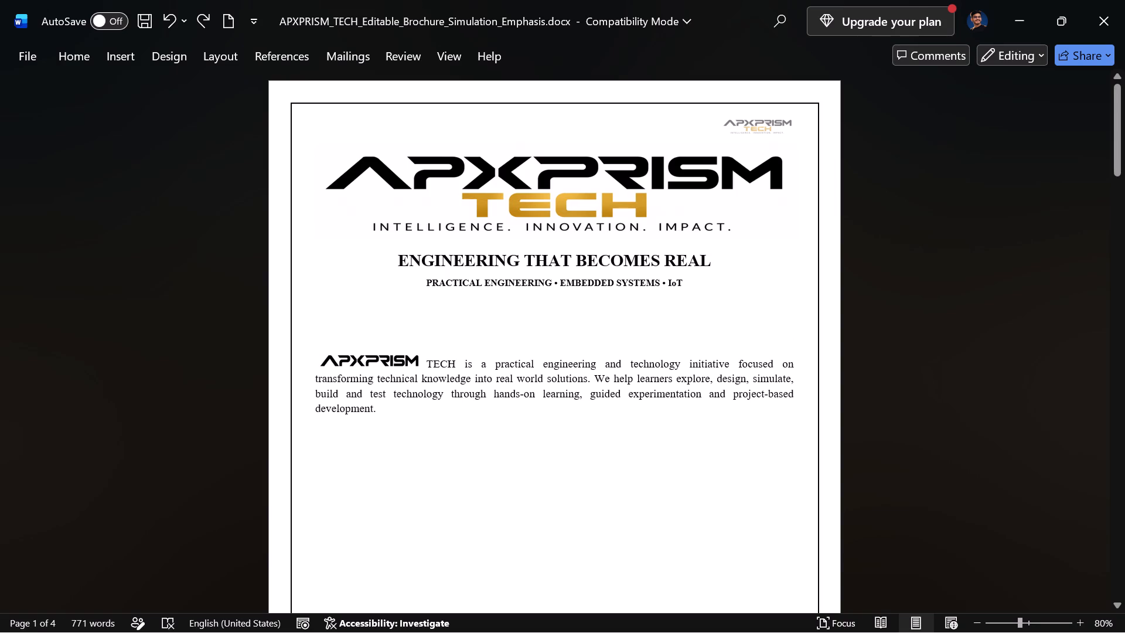
Draw a text box about 5.1 by 1.1 cm above the introduction paragraph and enter the heading WHO WE ARE.
click(115, 56)
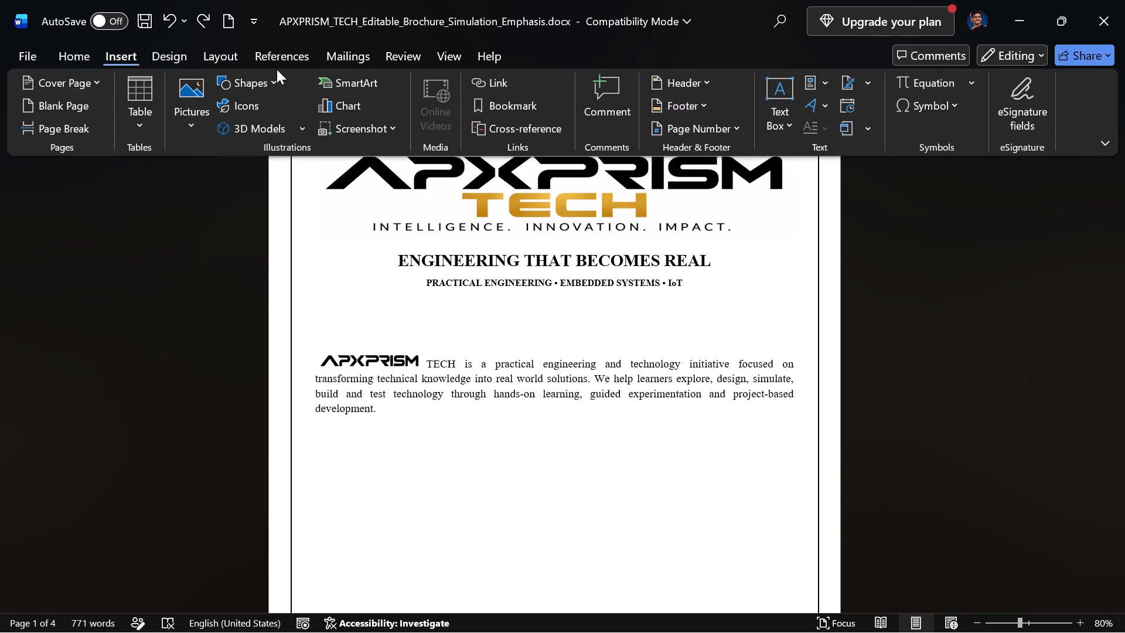
click(778, 98)
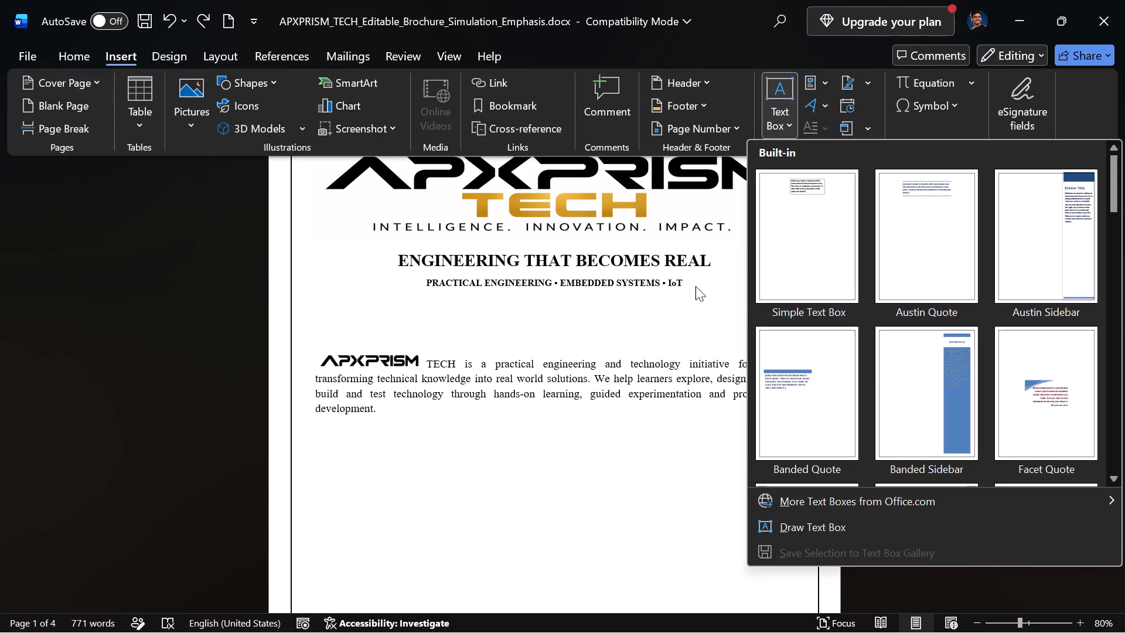
click(831, 523)
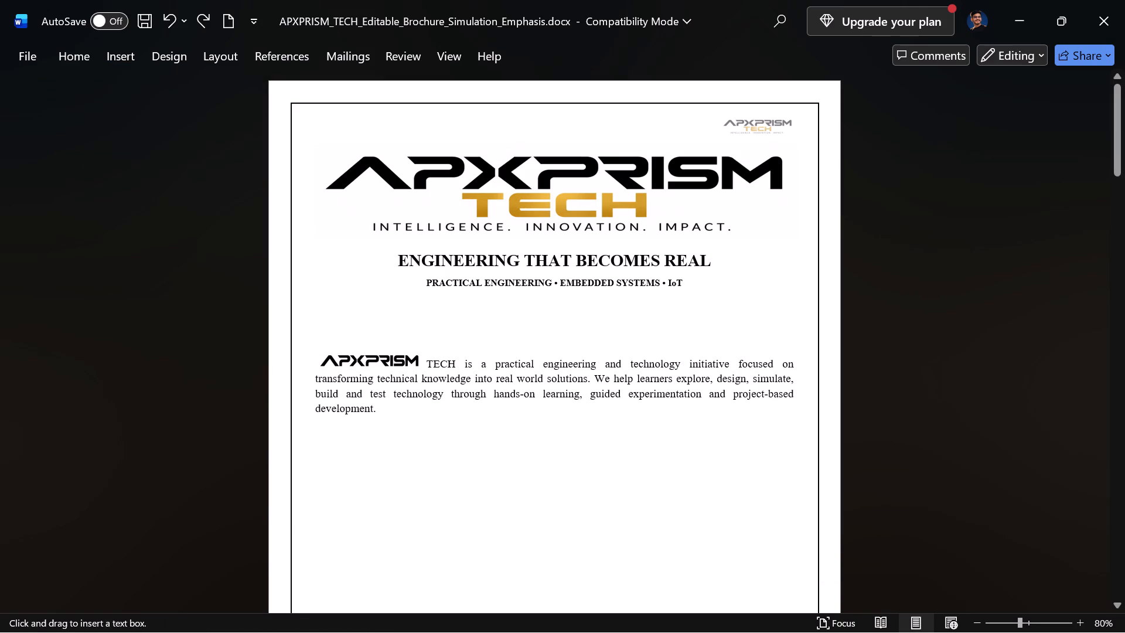
drag(325, 314, 461, 343)
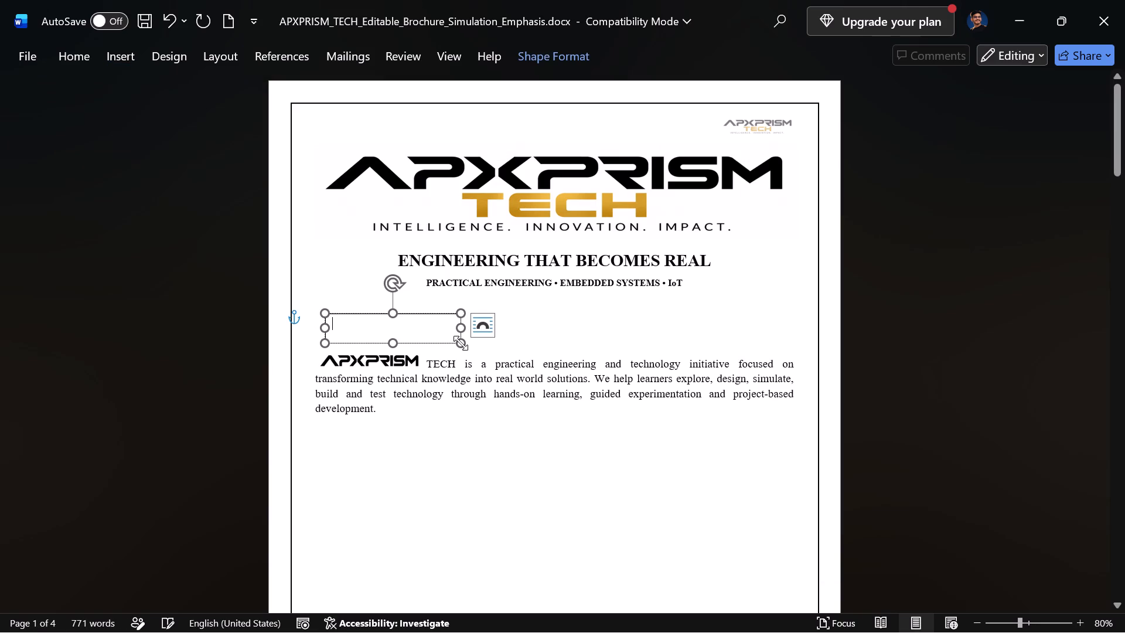
text(WHO)
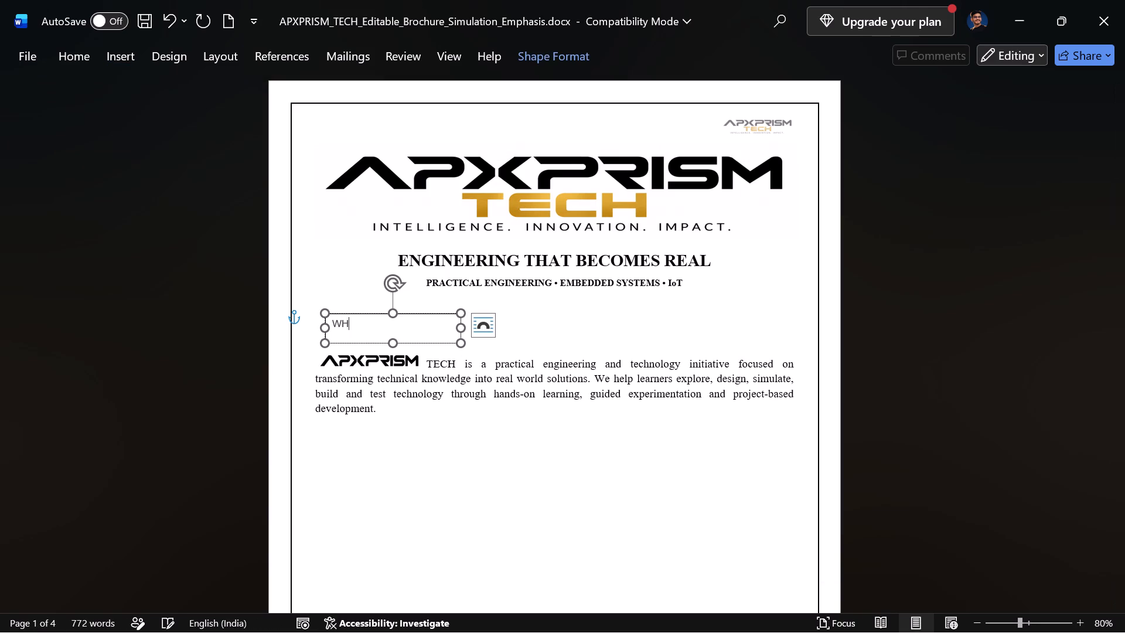
key(space)
text(WE ARE)
Format the WHO WE ARE heading in bold 16 pt Times New Roman.
key(ctrl+a)
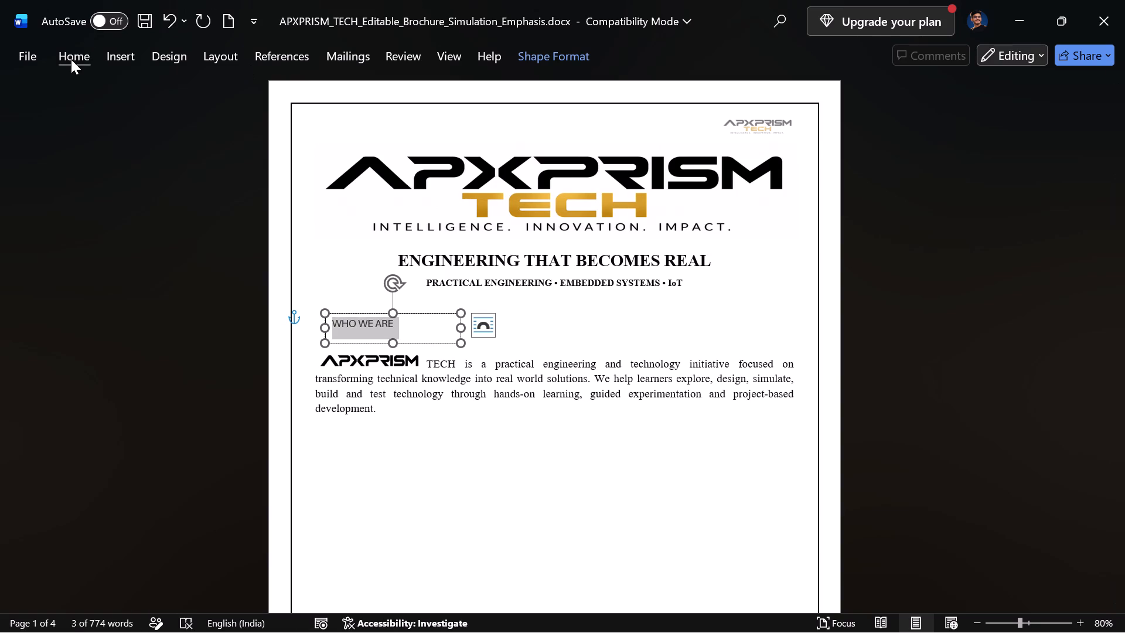
click(71, 59)
click(155, 83)
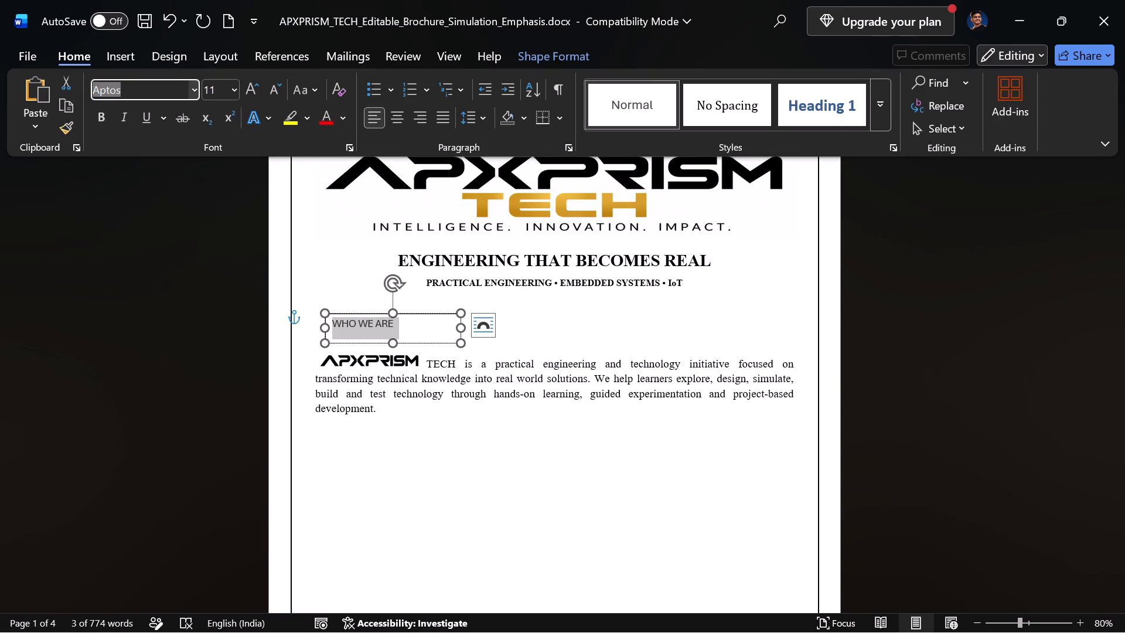
text(TI)
key(Return)
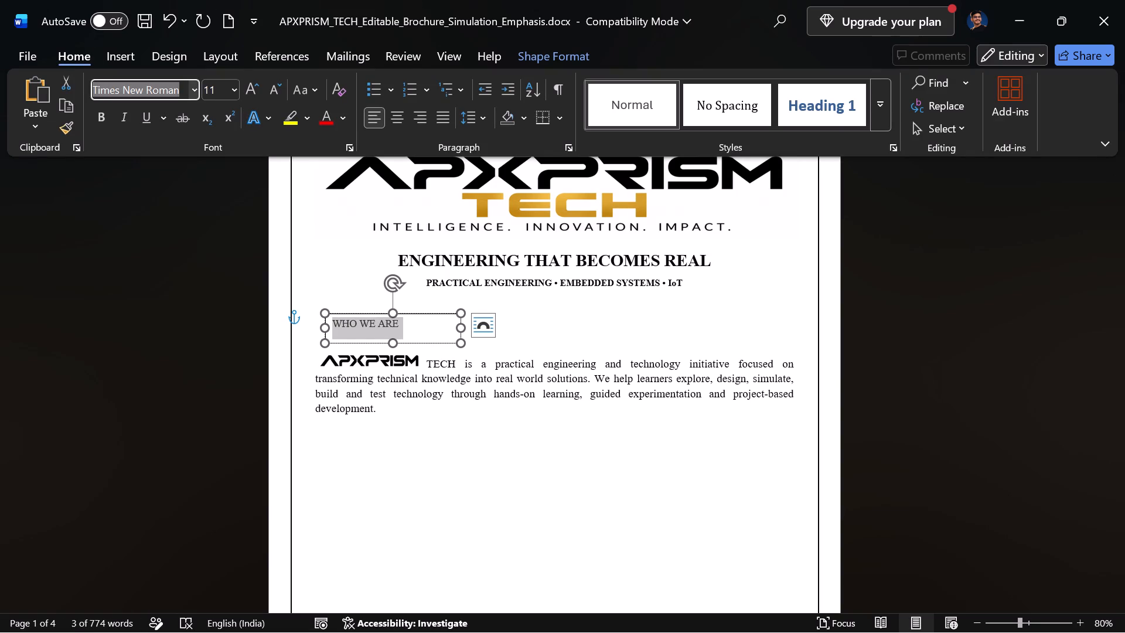
double_click(255, 88)
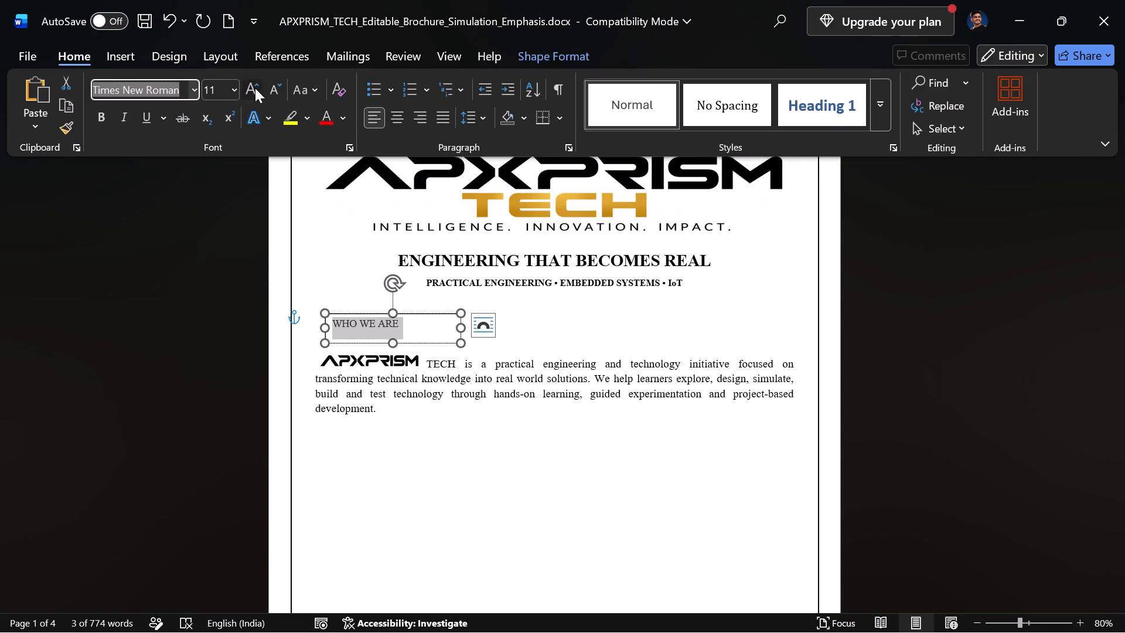
click(255, 88)
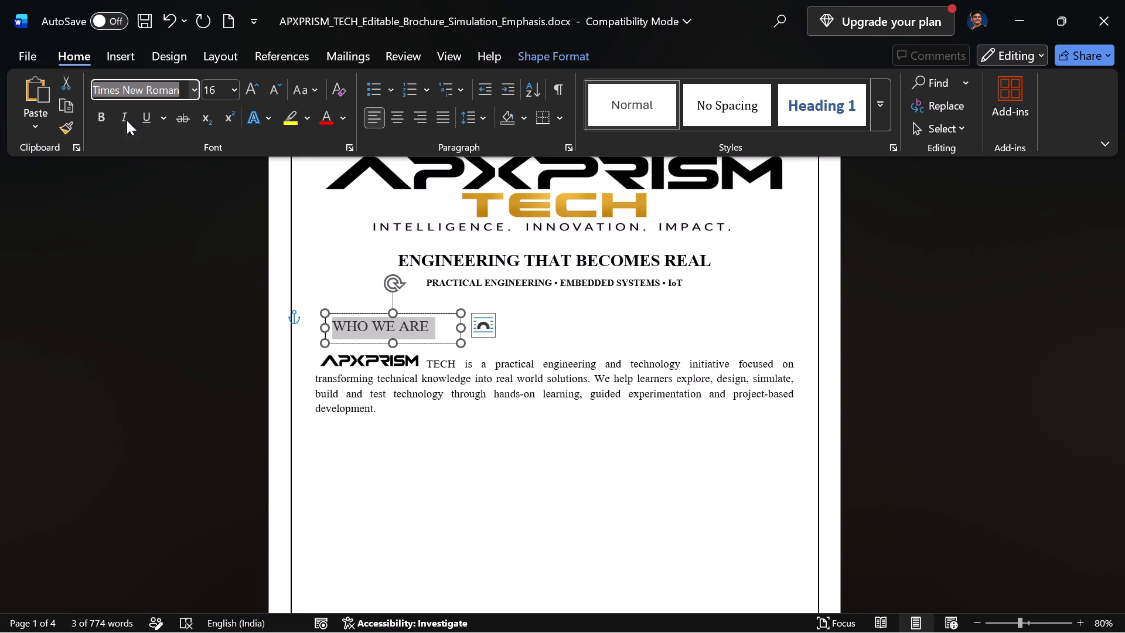
click(107, 120)
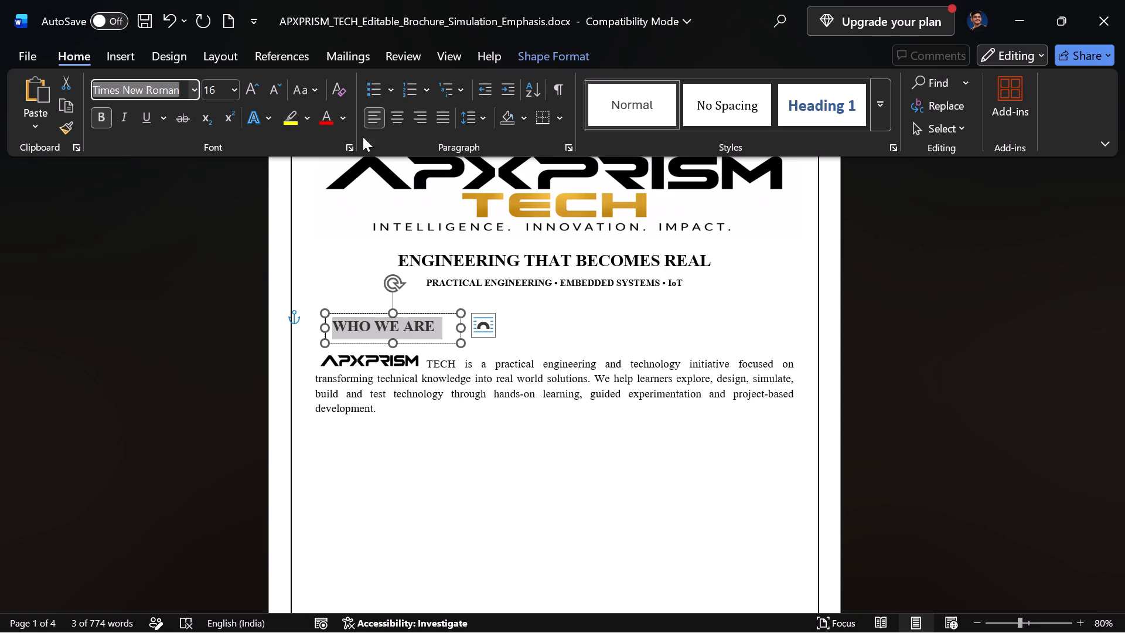
Move the WHO WE ARE text box down against the introduction paragraph, aligning its edge with the paragraph's left margin.
key(alt+Tab)
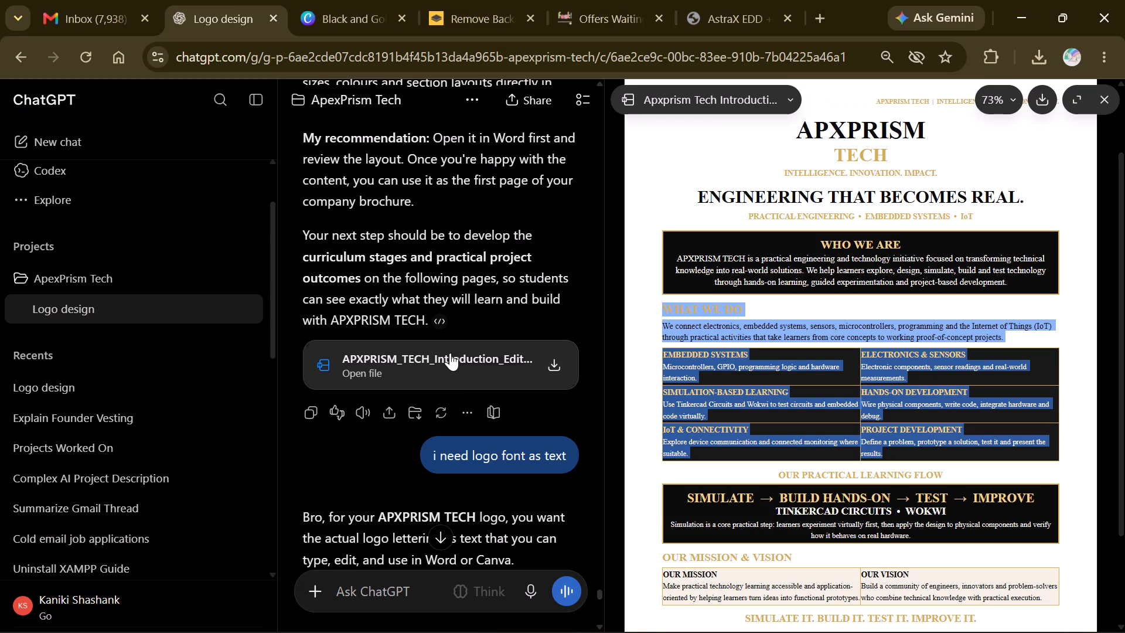
key(alt+Tab)
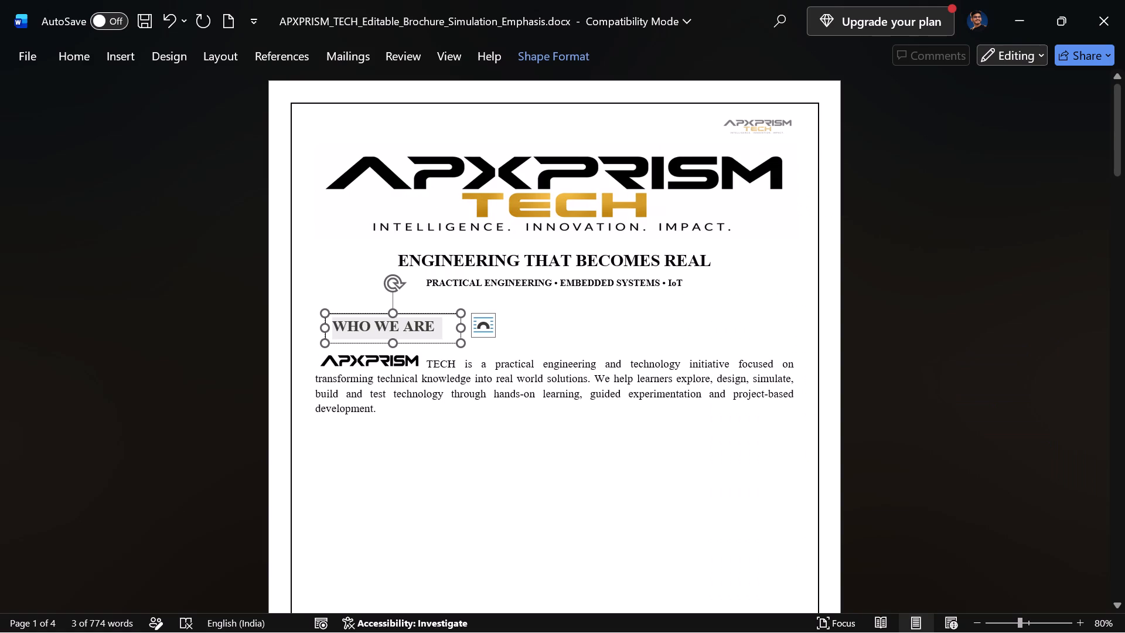
drag(378, 315, 369, 321)
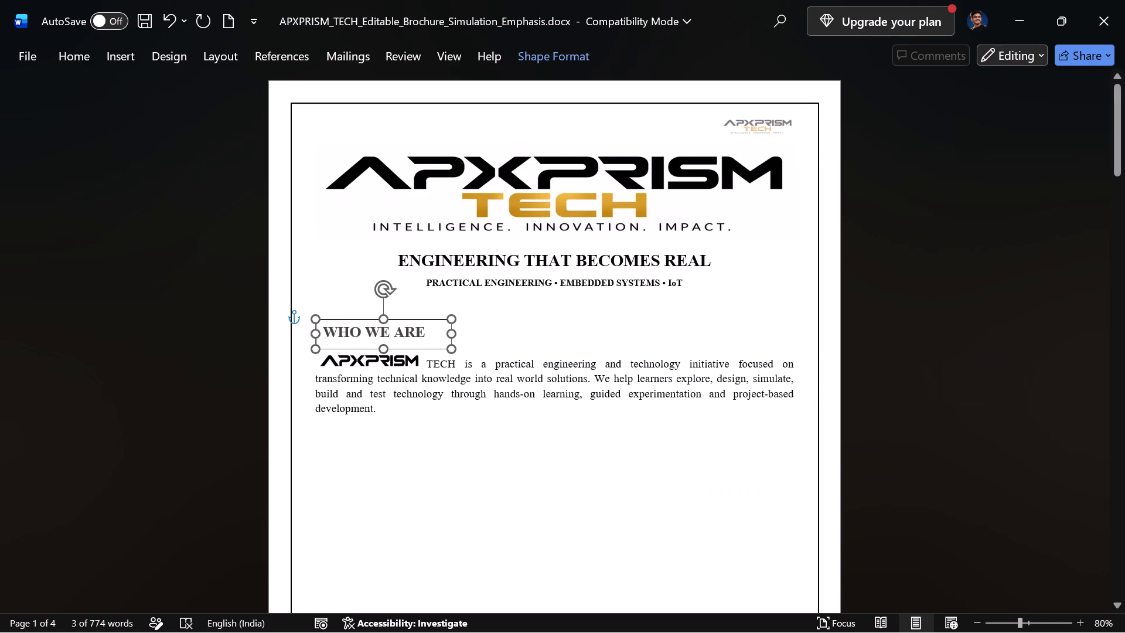
drag(369, 321, 368, 324)
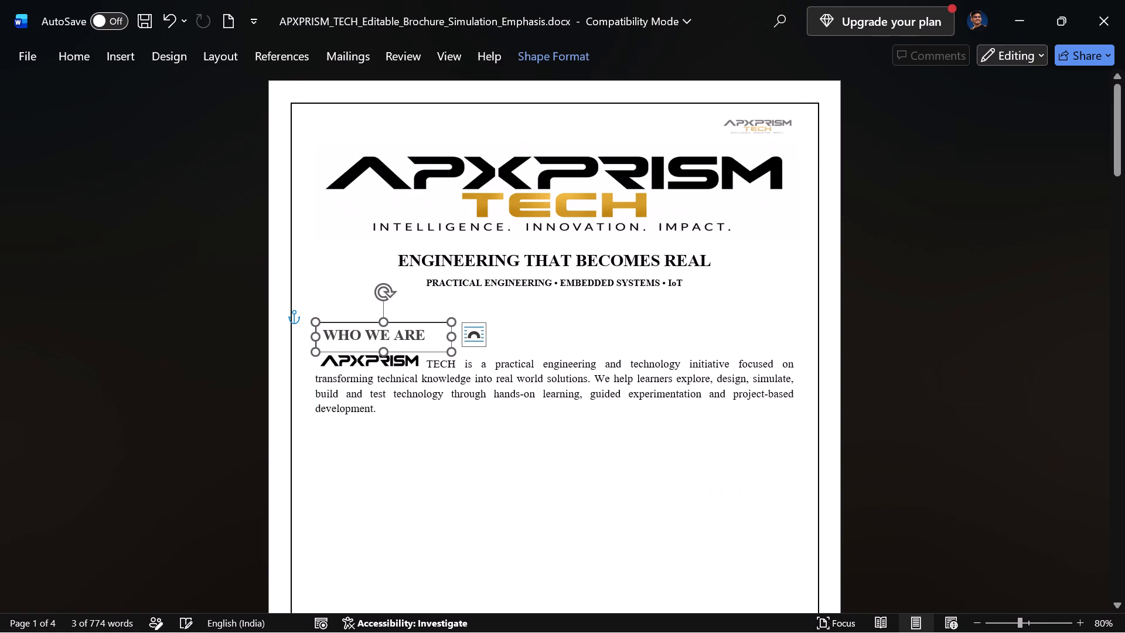
click(96, 330)
click(185, 488)
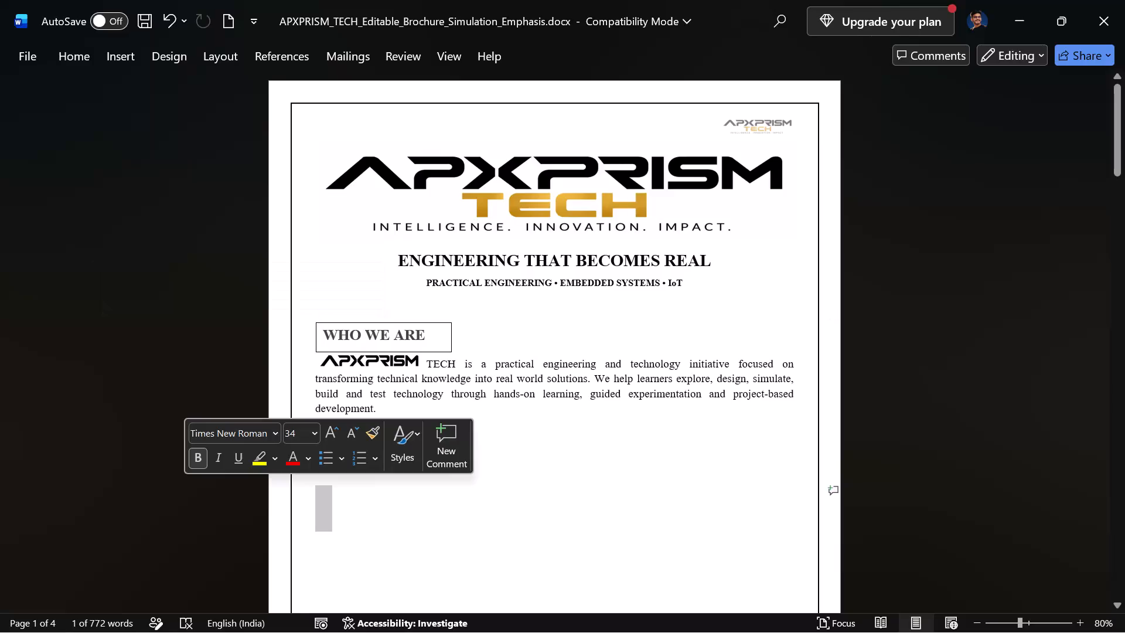
Remove the fill and outline from the WHO WE ARE text box.
click(450, 332)
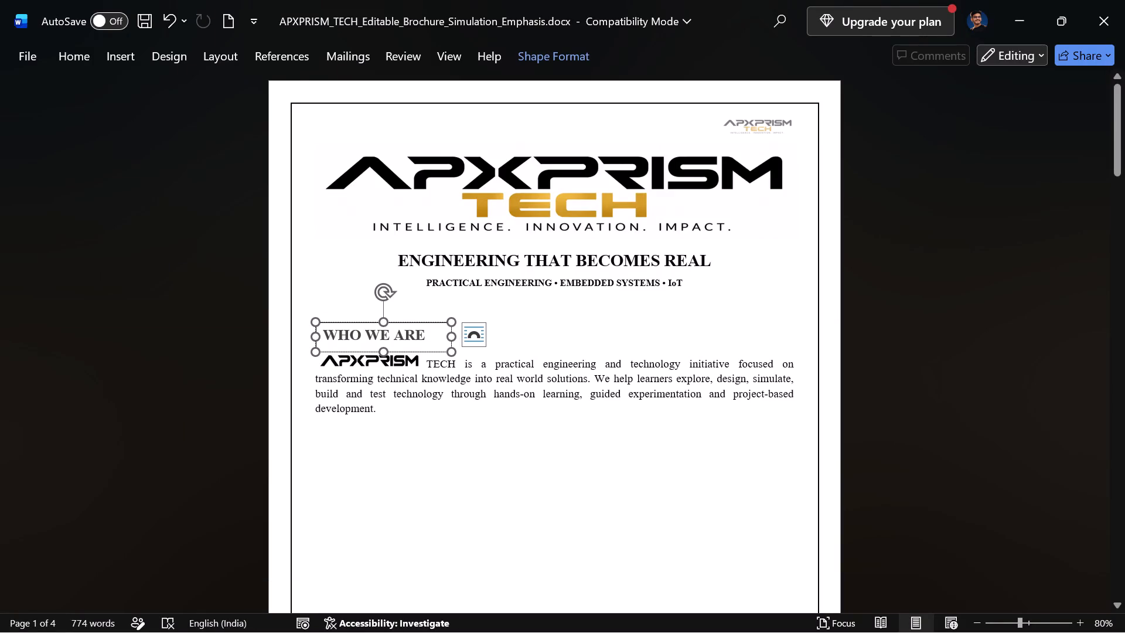
double_click(441, 325)
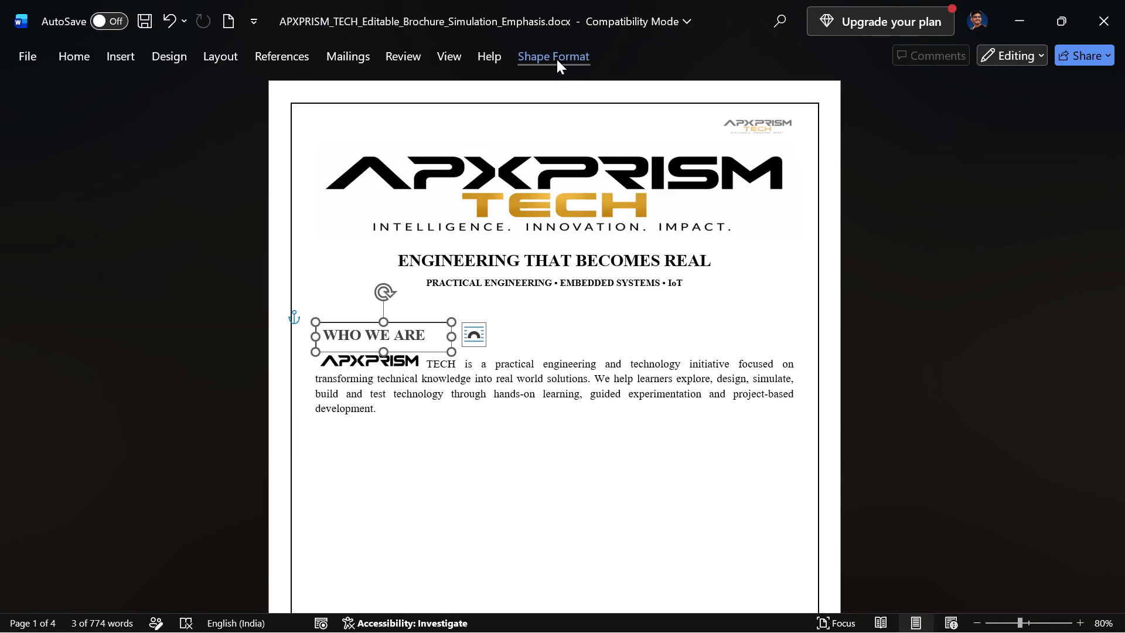
click(557, 59)
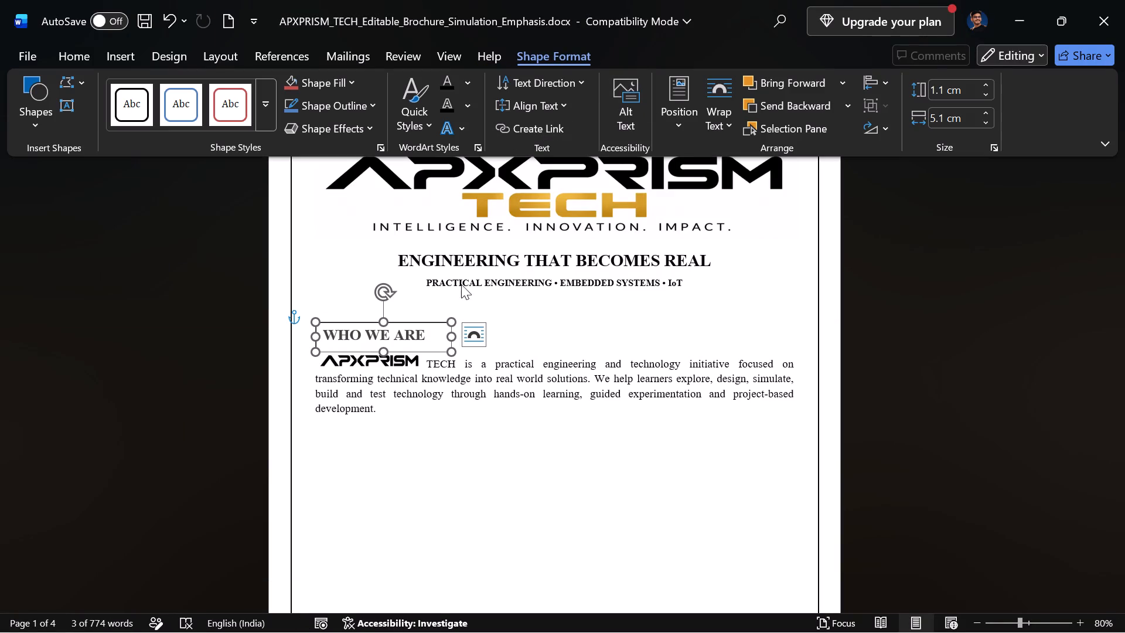
click(349, 86)
click(302, 379)
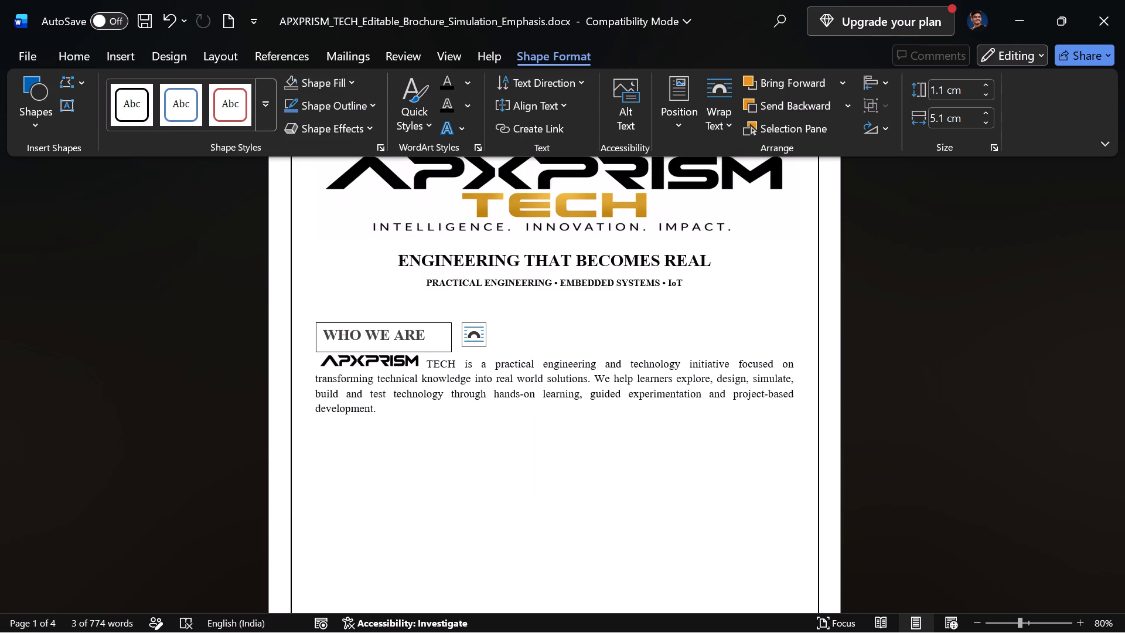
click(355, 103)
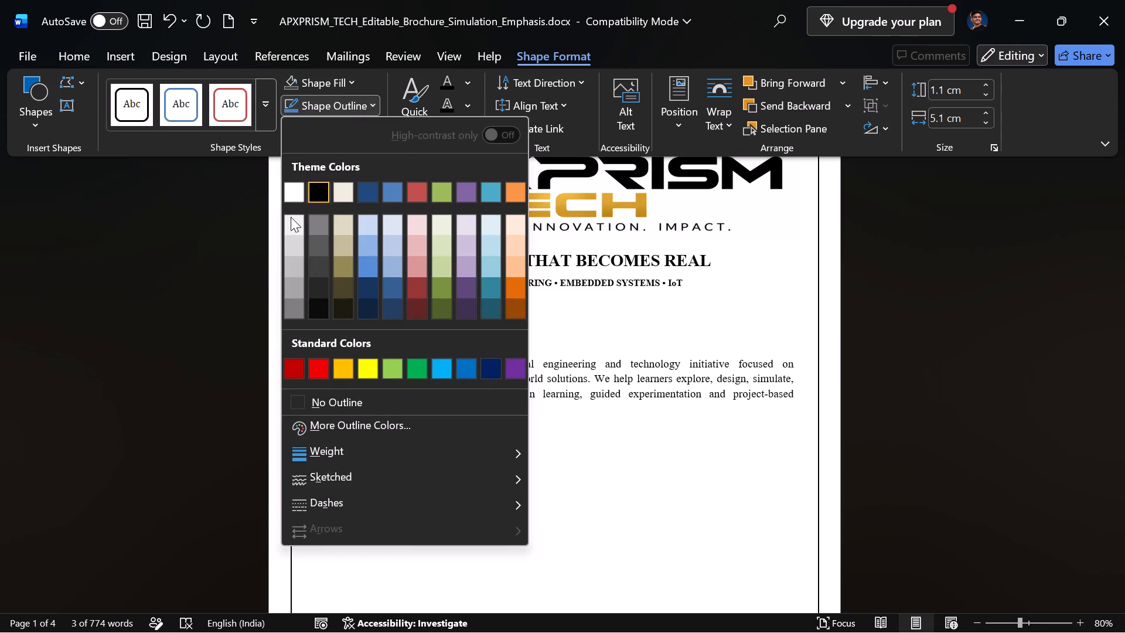
click(302, 408)
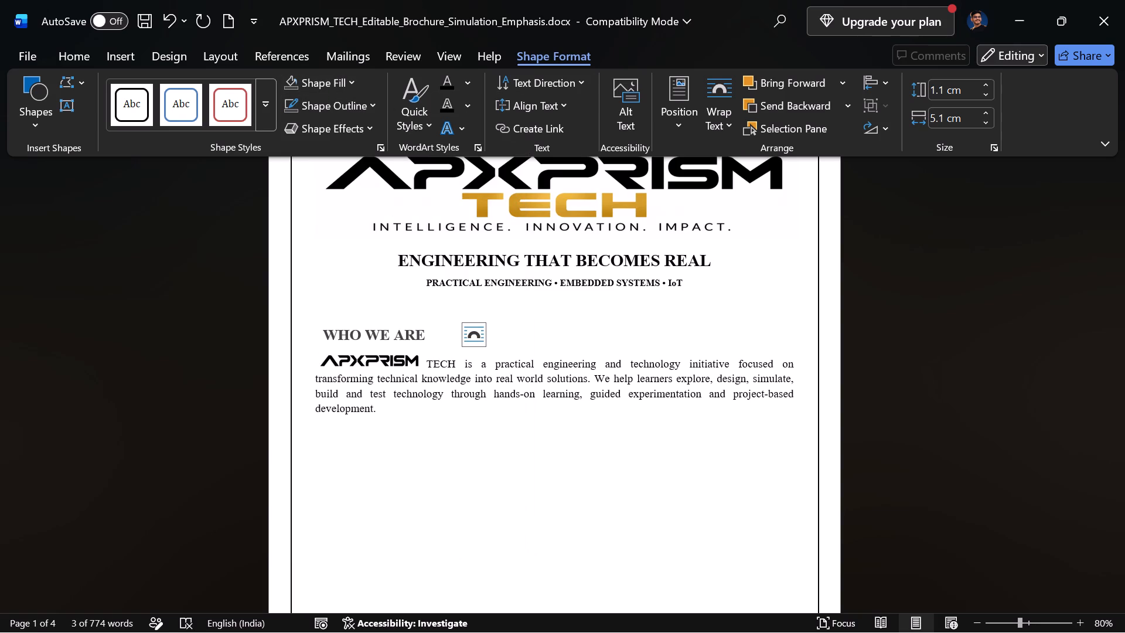
click(218, 402)
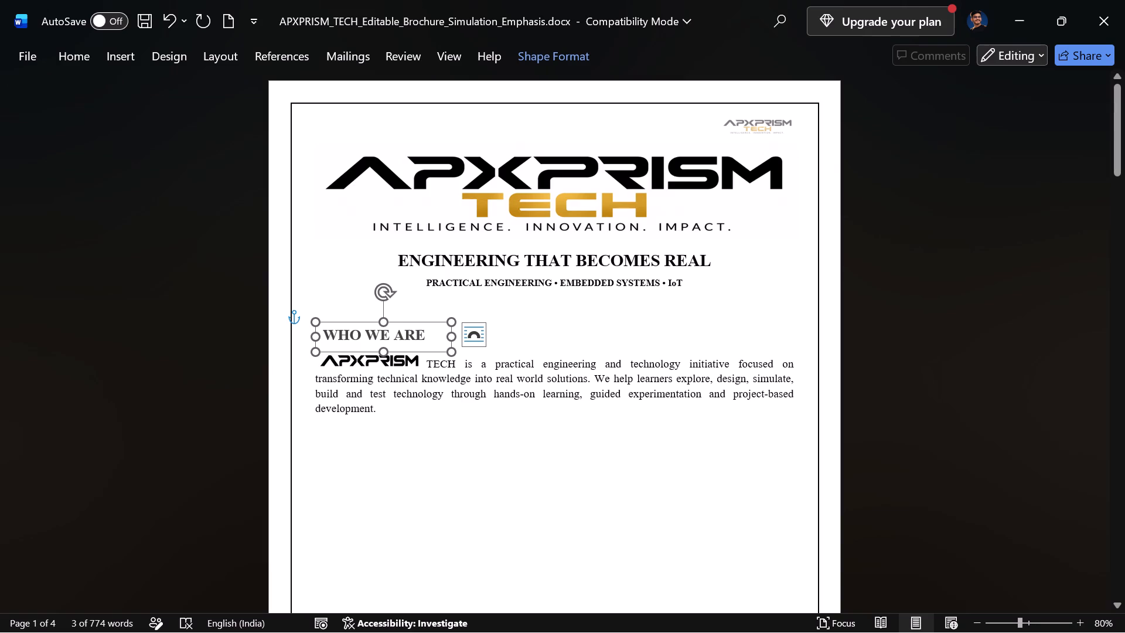
Add a question mark to the end of the WHO WE ARE heading.
click(426, 331)
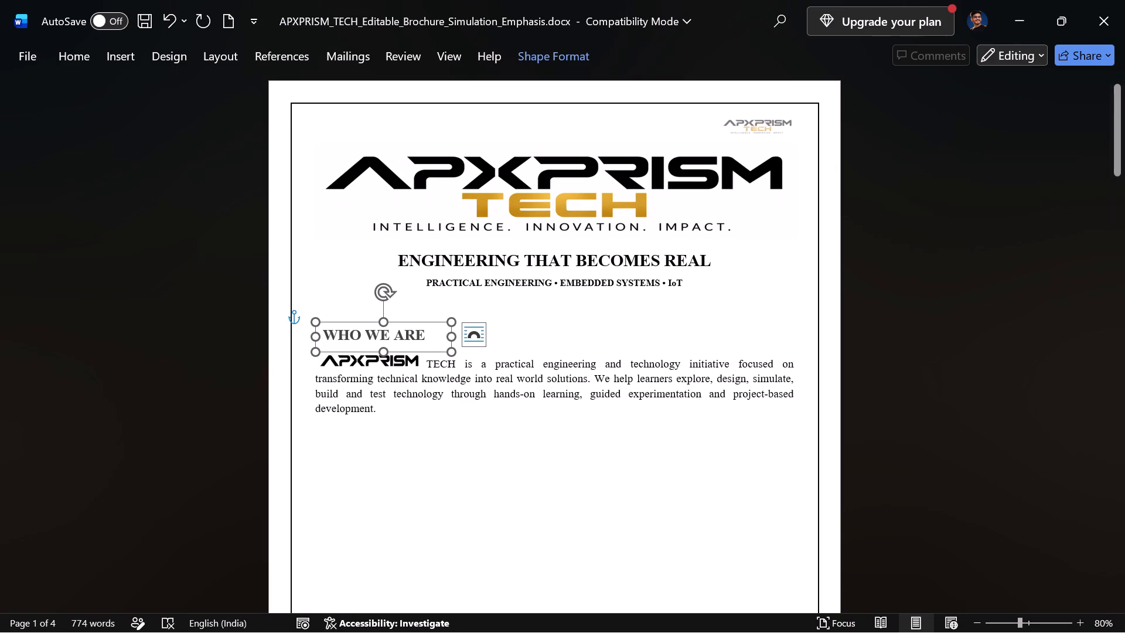
key(shift+question)
click(267, 367)
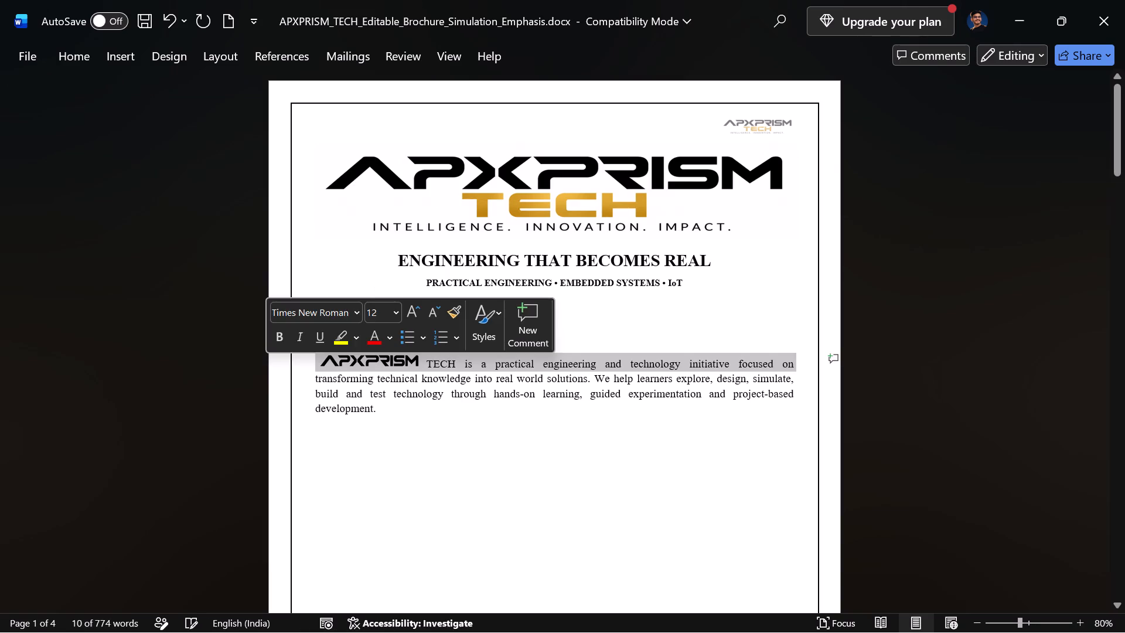
click(267, 367)
click(190, 355)
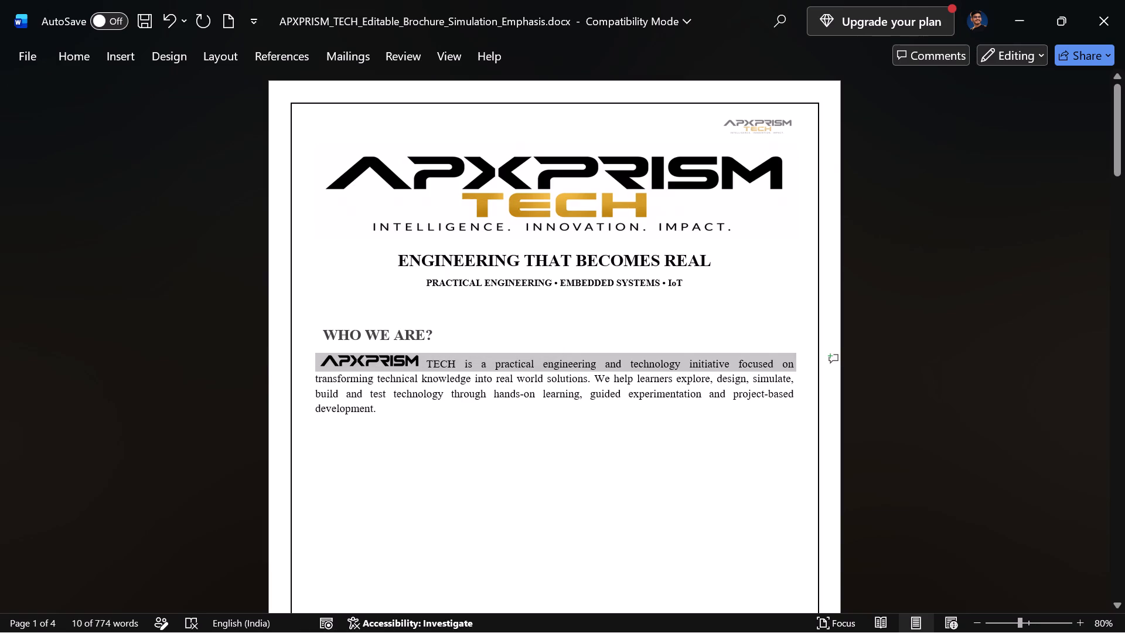
click(848, 397)
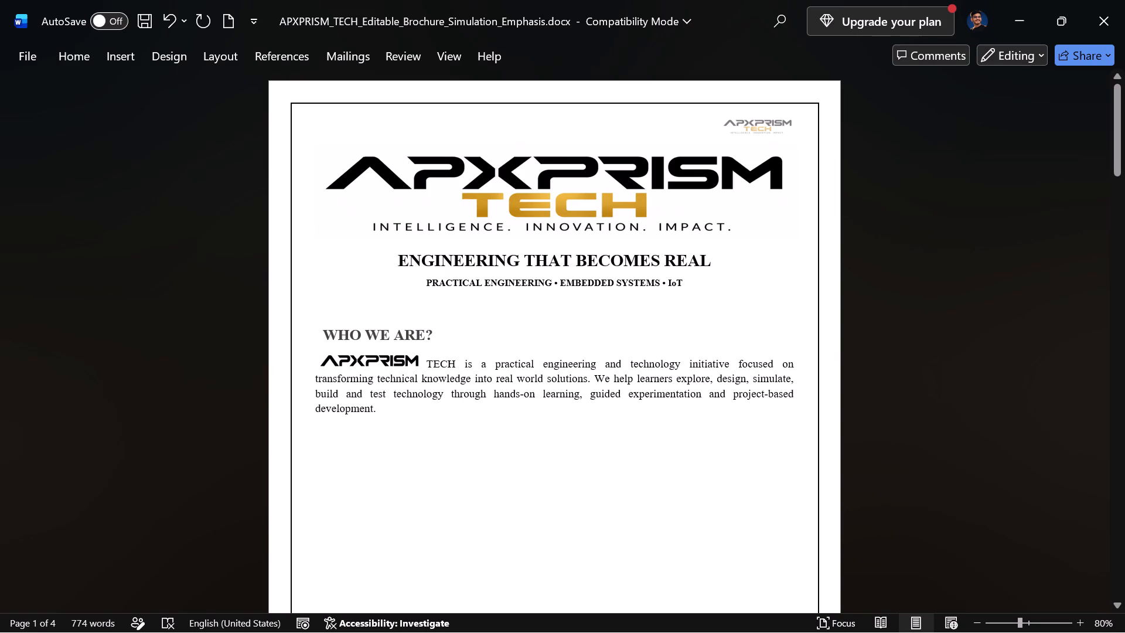
Copy the selected WHAT WE DO text and table from ChatGPT's document preview in Chrome and paste them into Word, two lines below the introduction paragraph.
key(alt+Tab)
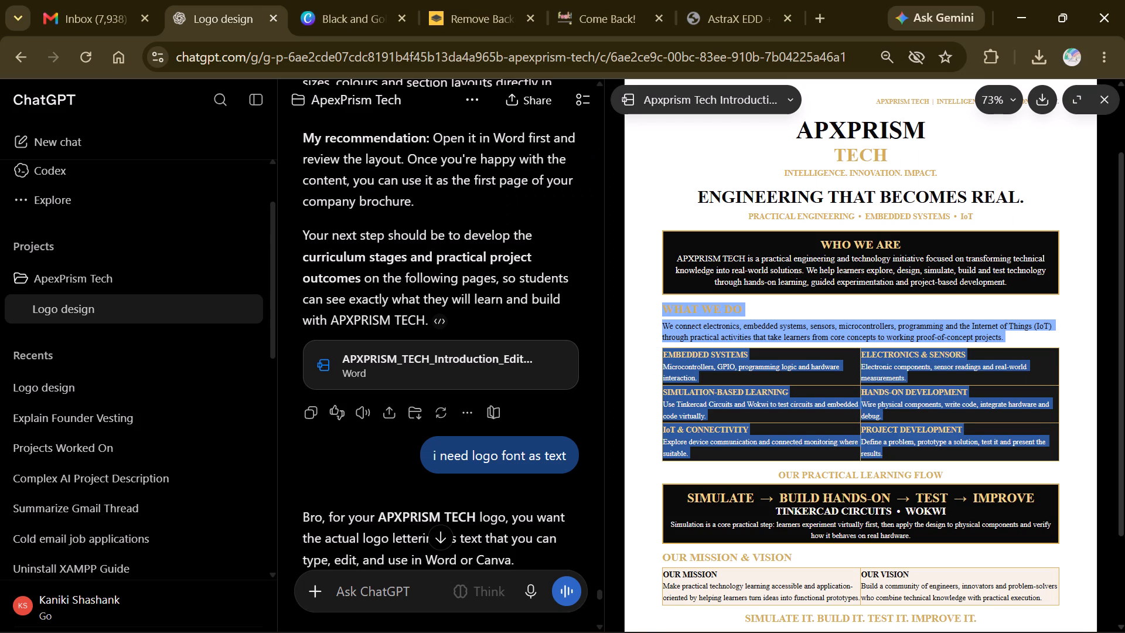
key(ctrl+c)
key(alt+Tab)
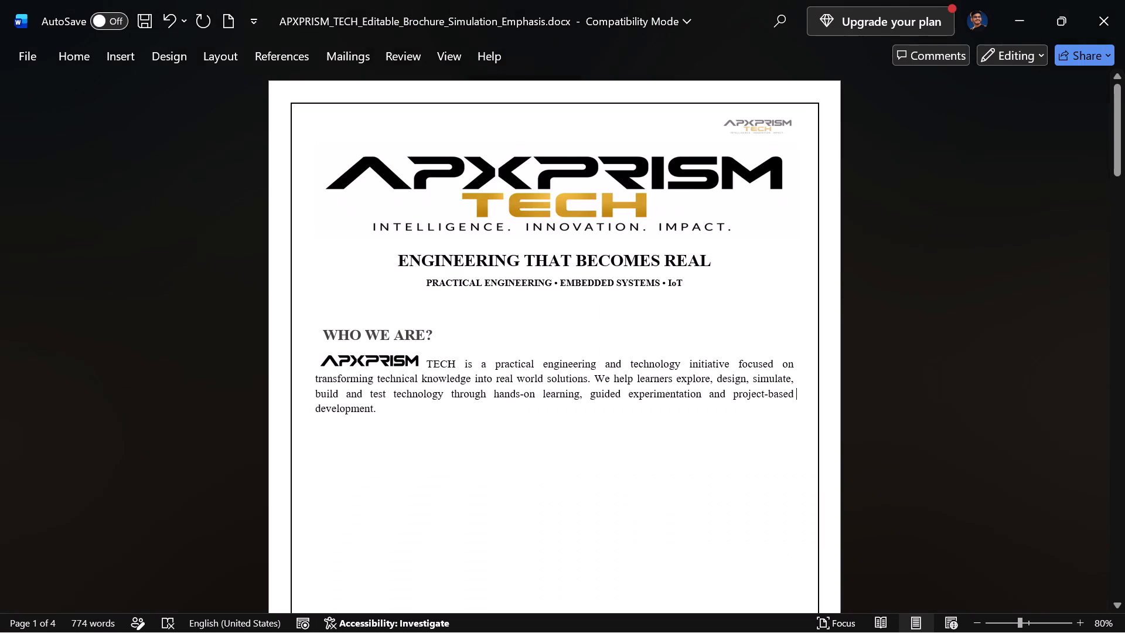
scroll(444, 415, down, 1)
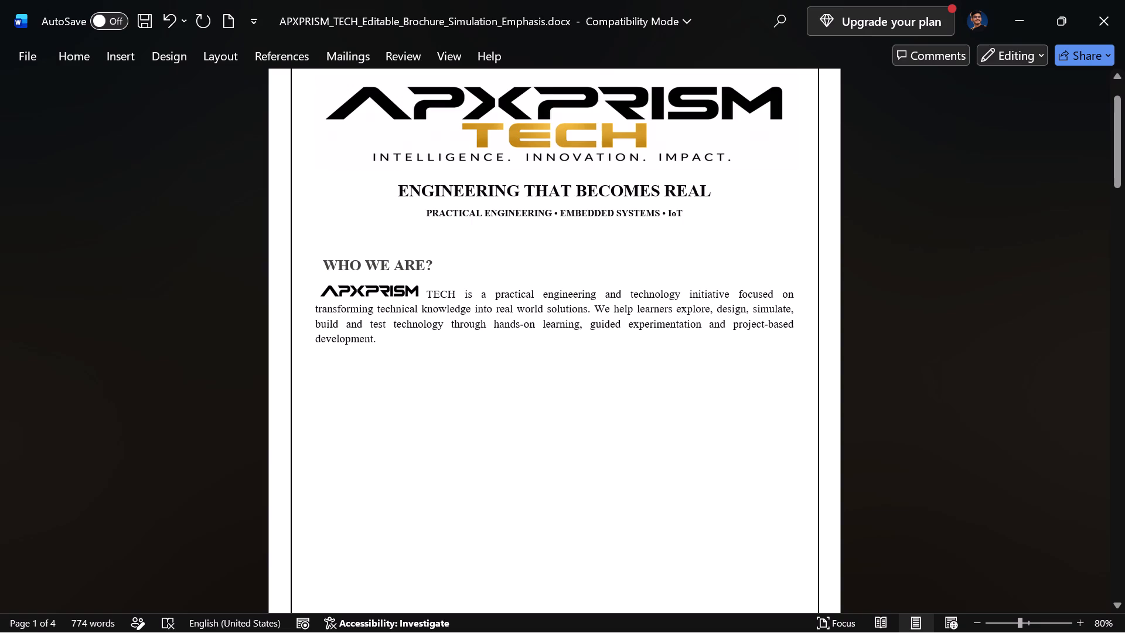
click(416, 345)
key(Return)
key(Return)
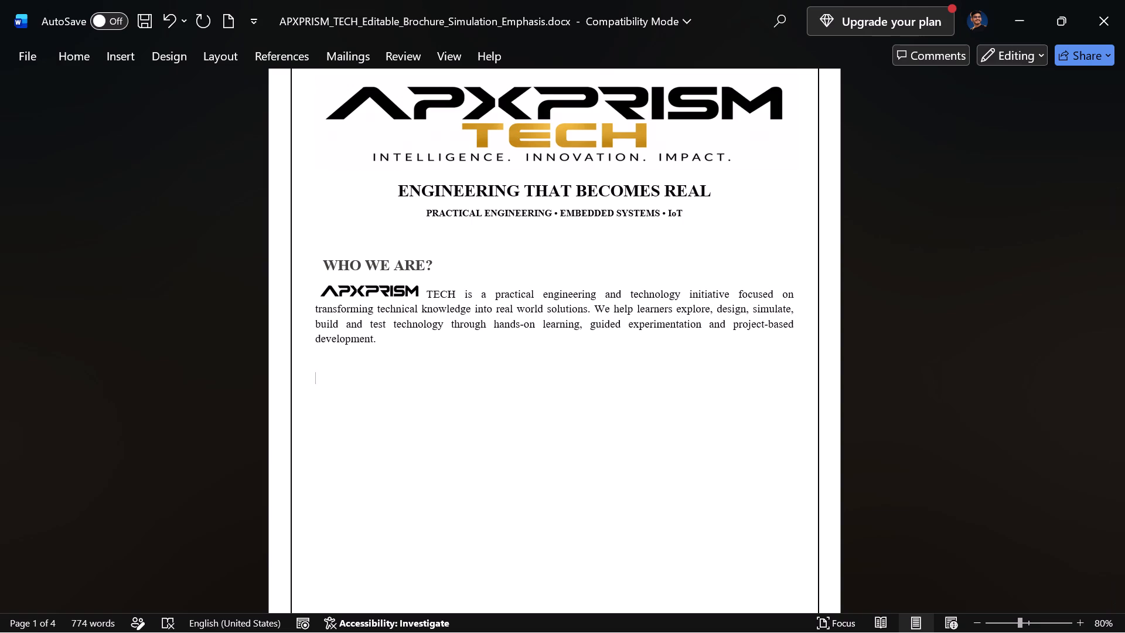
key(ctrl+v)
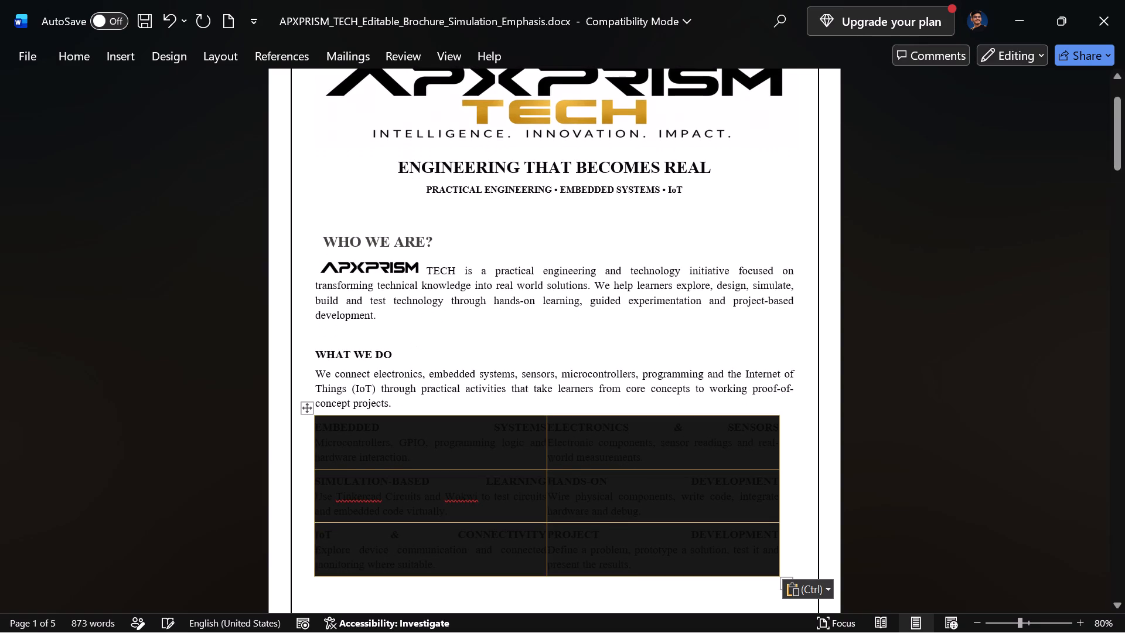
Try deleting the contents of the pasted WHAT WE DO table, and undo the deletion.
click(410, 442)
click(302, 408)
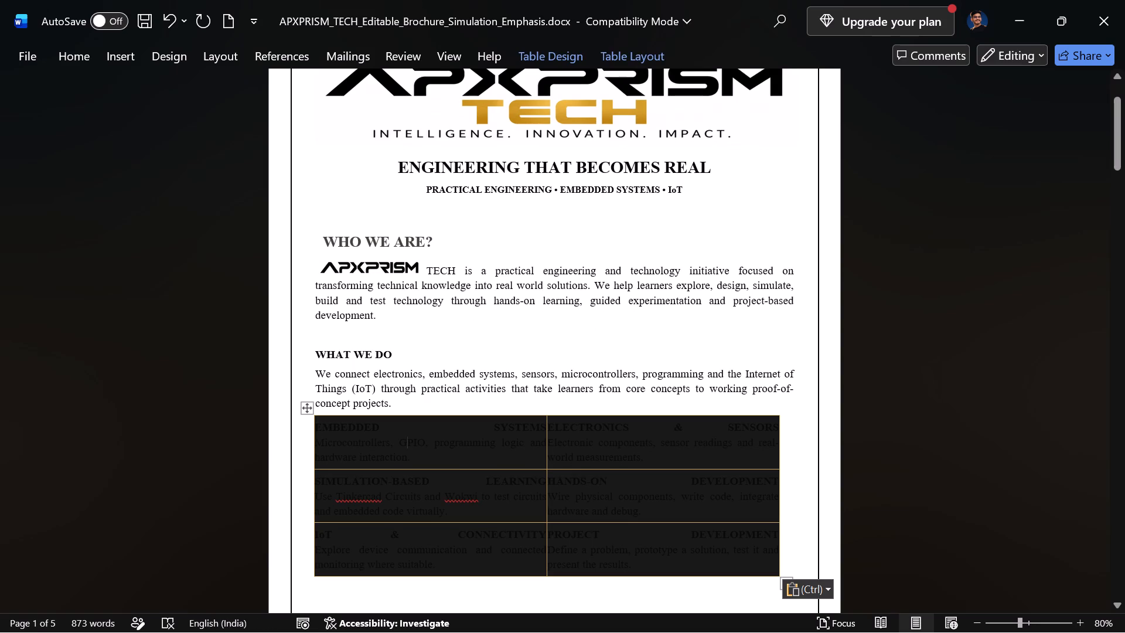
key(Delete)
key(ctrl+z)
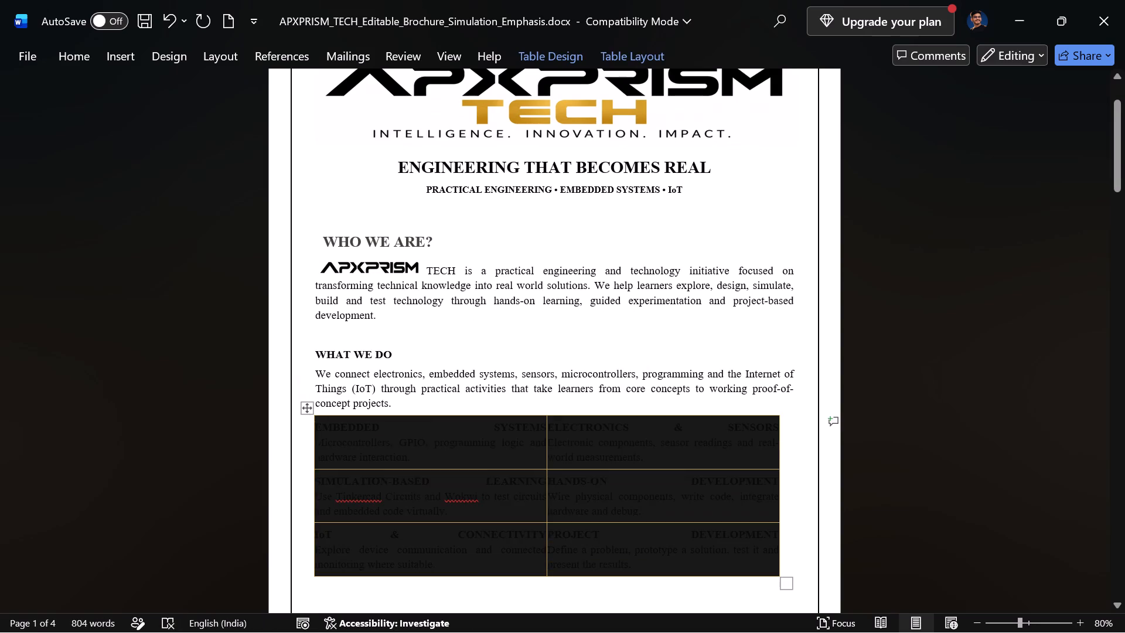
Resize the pasted WHAT WE DO table from its lower corner, making it slightly narrower.
drag(709, 560, 634, 452)
click(802, 440)
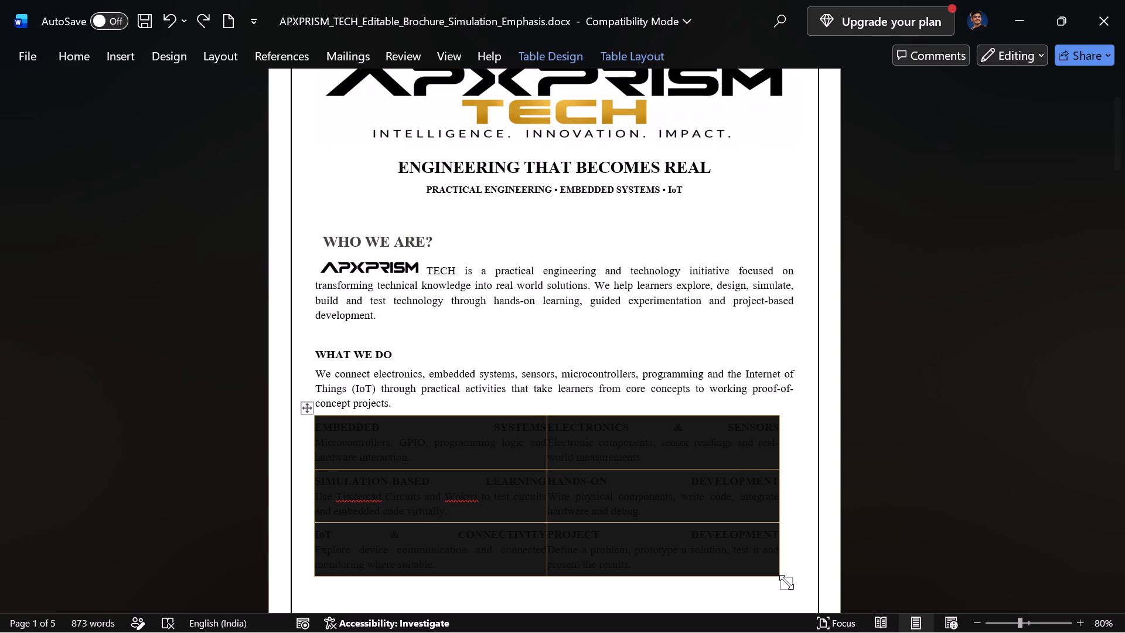
drag(786, 582, 776, 460)
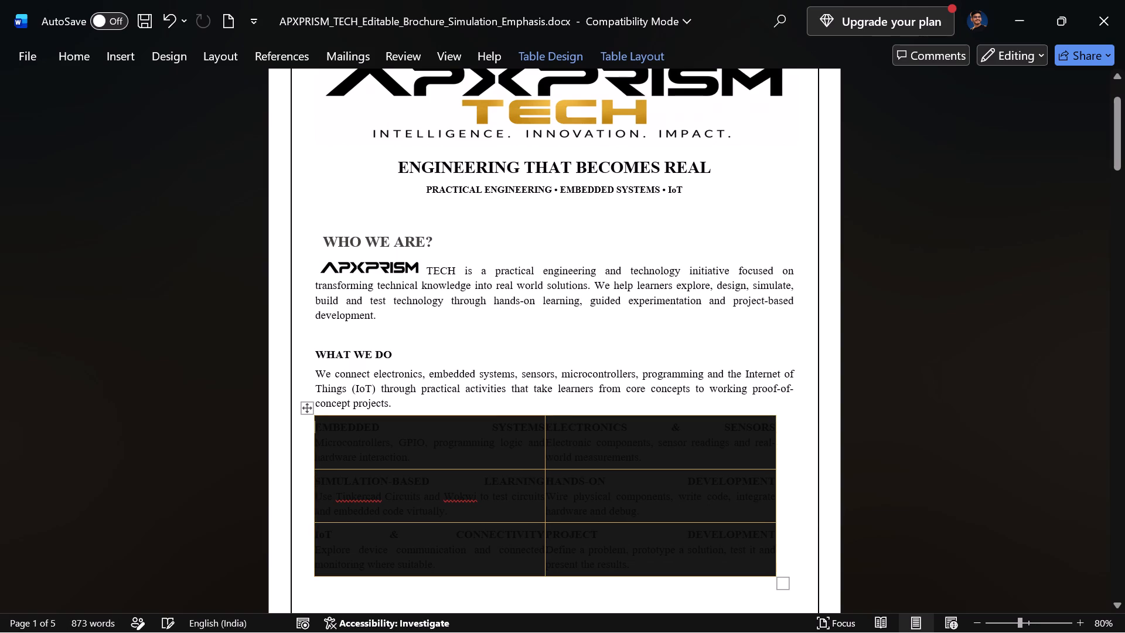
click(803, 525)
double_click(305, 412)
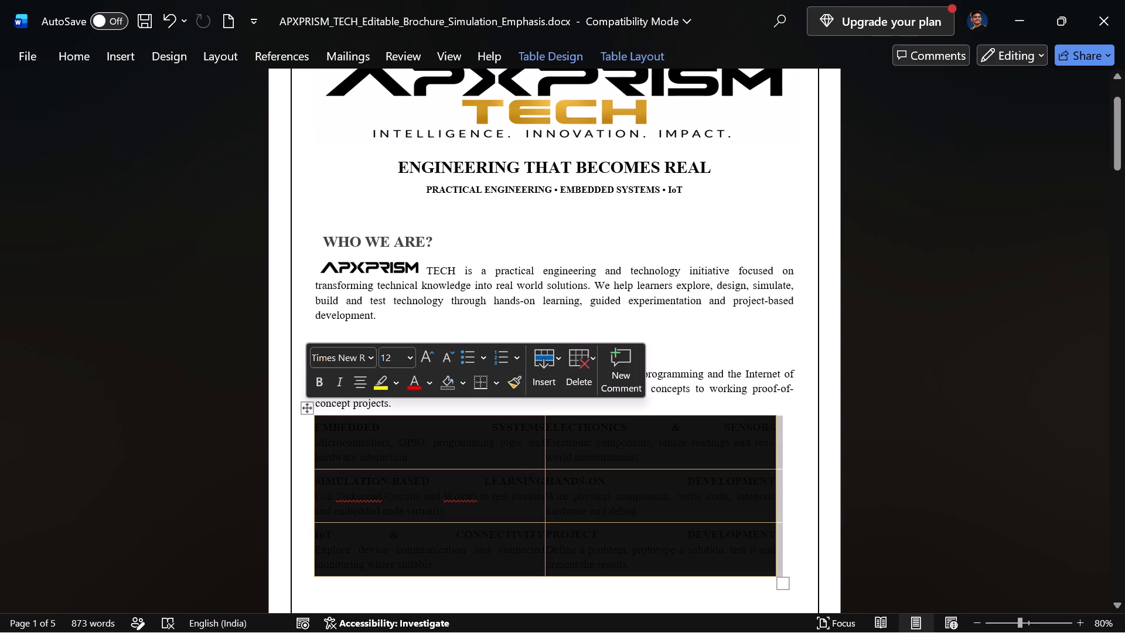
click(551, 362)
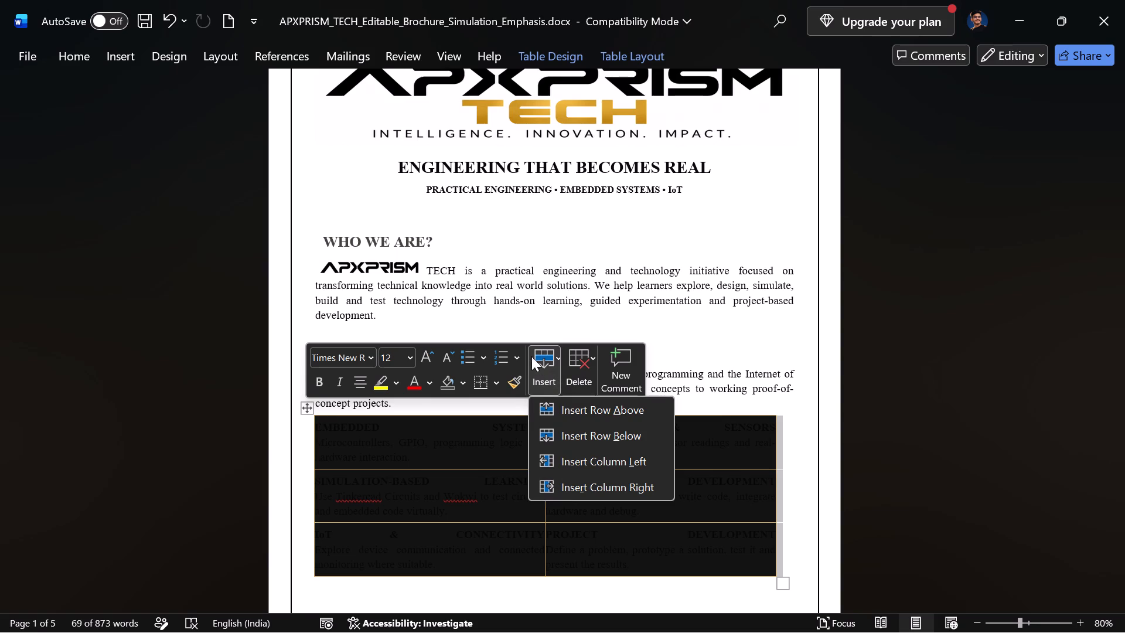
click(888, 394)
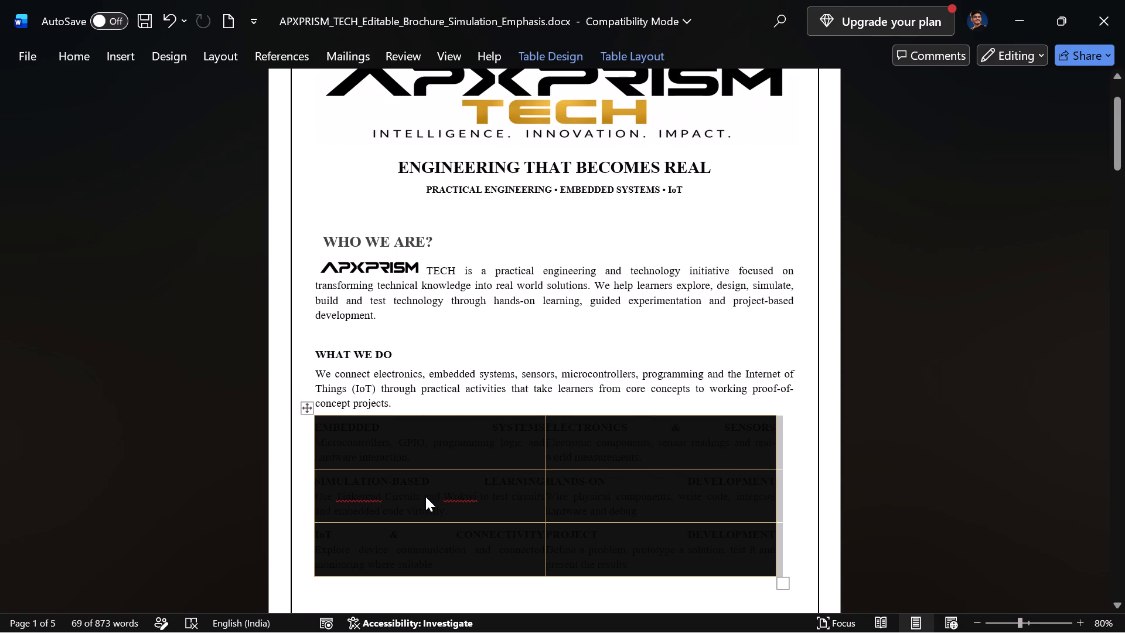
Switch to Chrome to view ChatGPT's brochure document preview with the WHAT WE DO section.
key(alt+Tab)
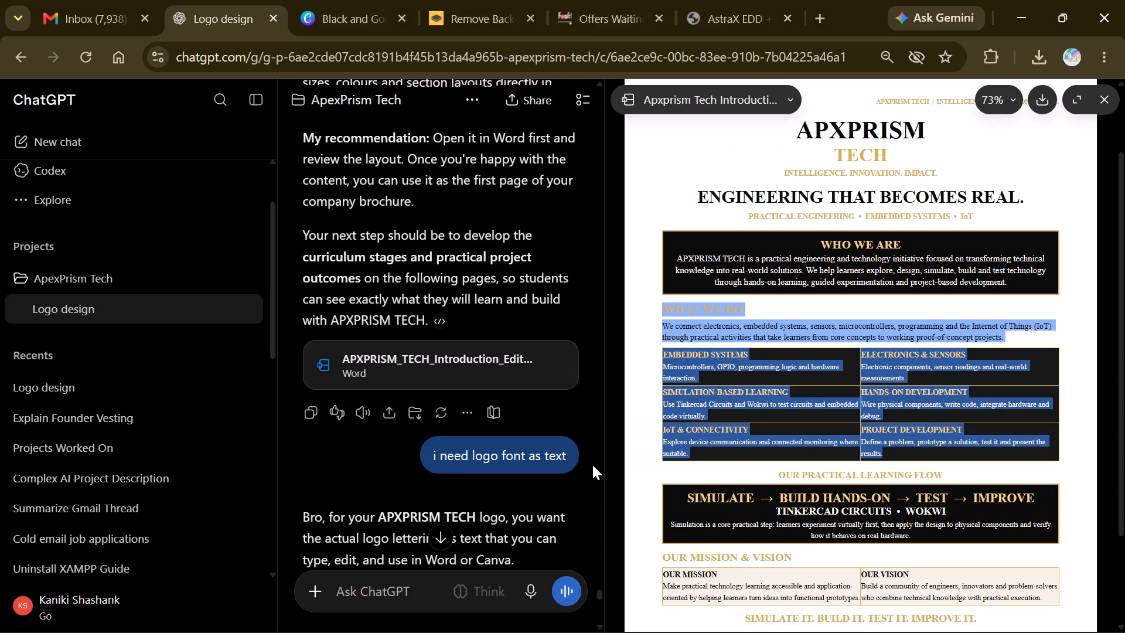
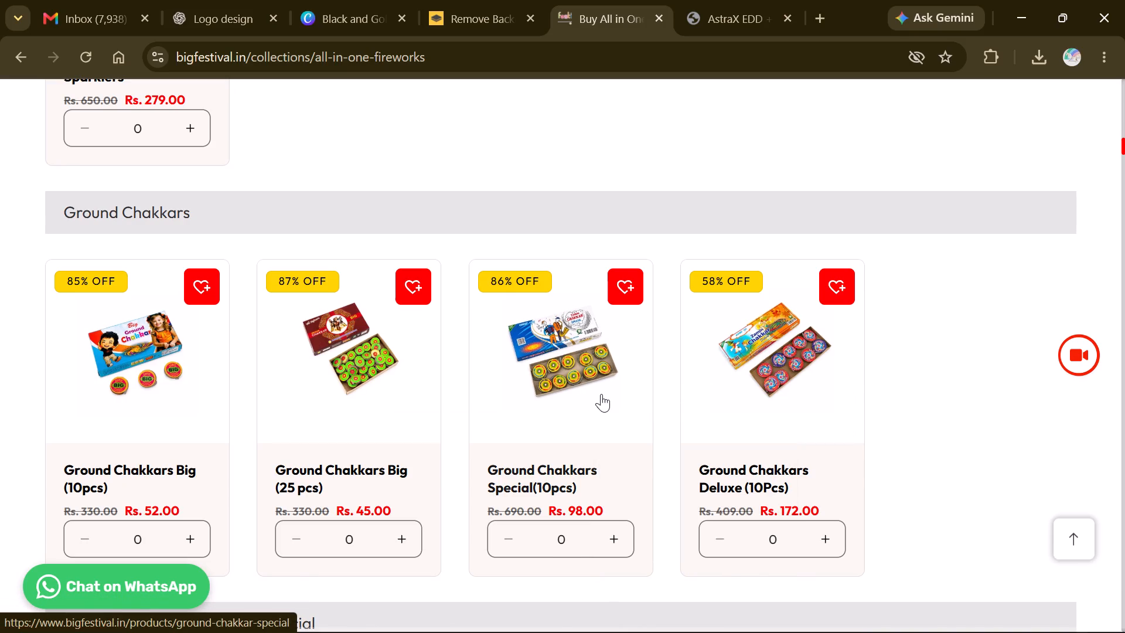
Examine the ground chakkar and spinner product listings in Big Festival's all-in-one fireworks collection.
scroll(601, 394, up, 2)
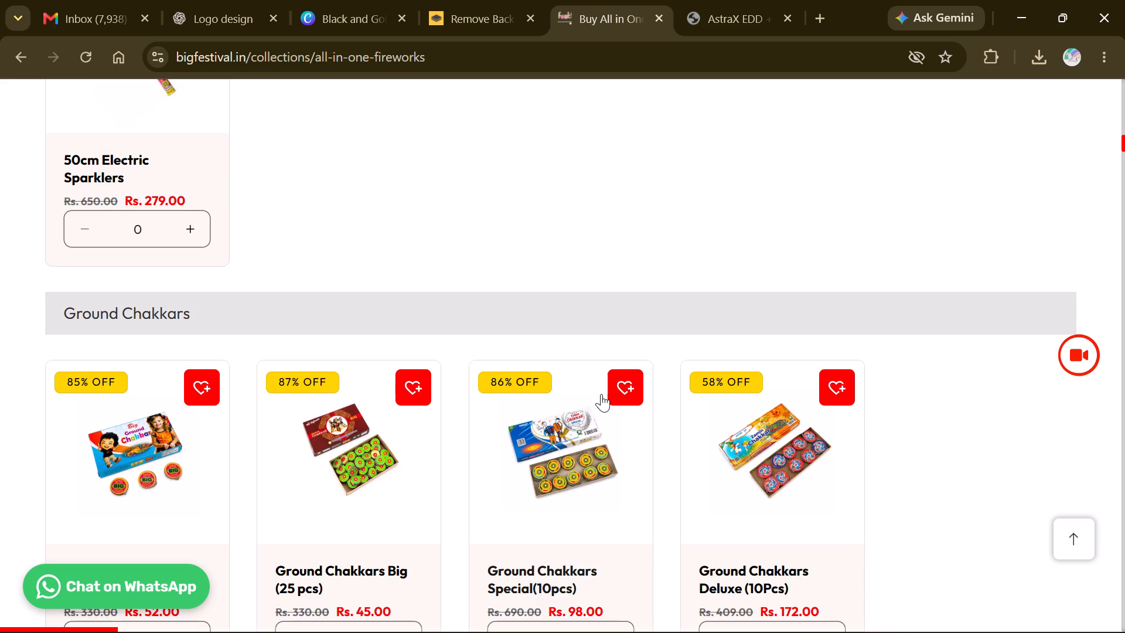
scroll(601, 394, up, 2)
scroll(601, 394, down, 5)
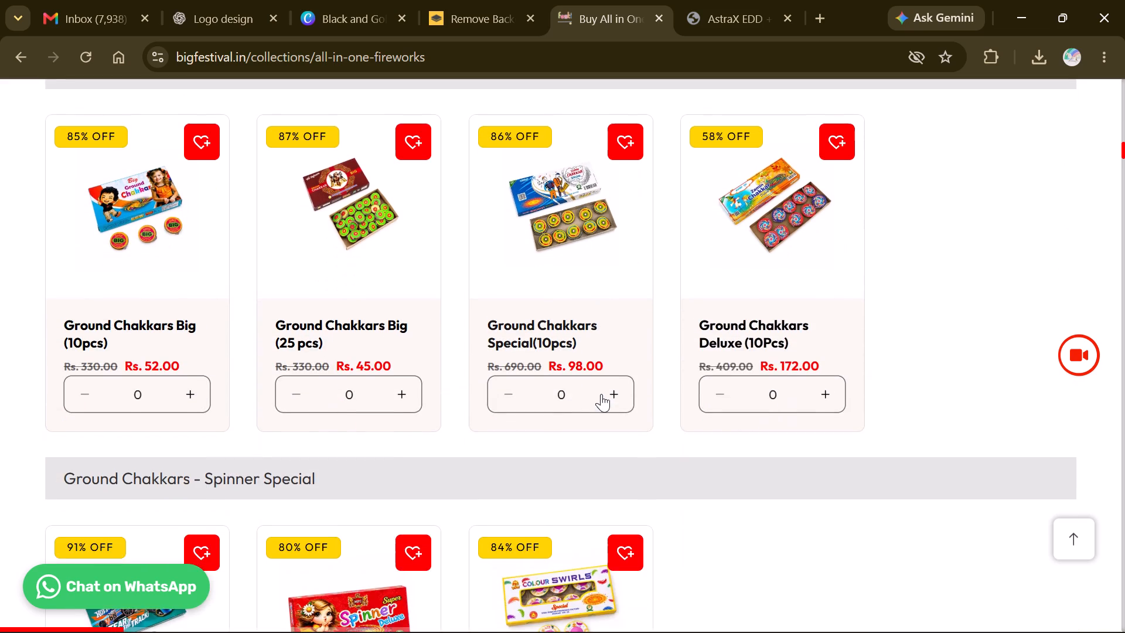
scroll(601, 394, down, 3)
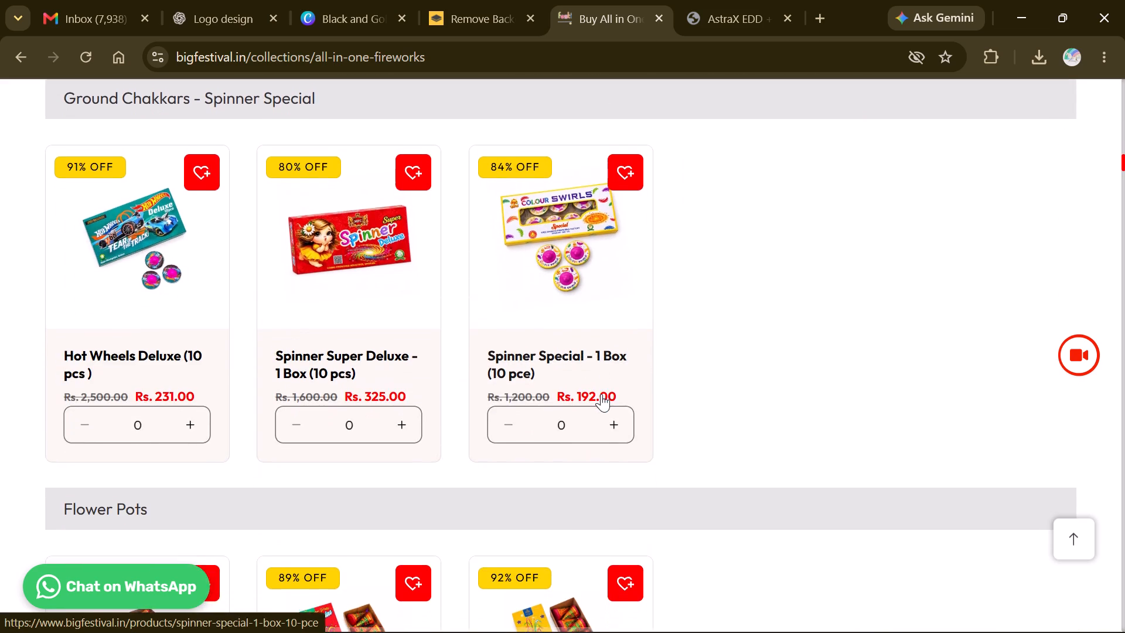
scroll(601, 394, down, 2)
scroll(601, 394, up, 14)
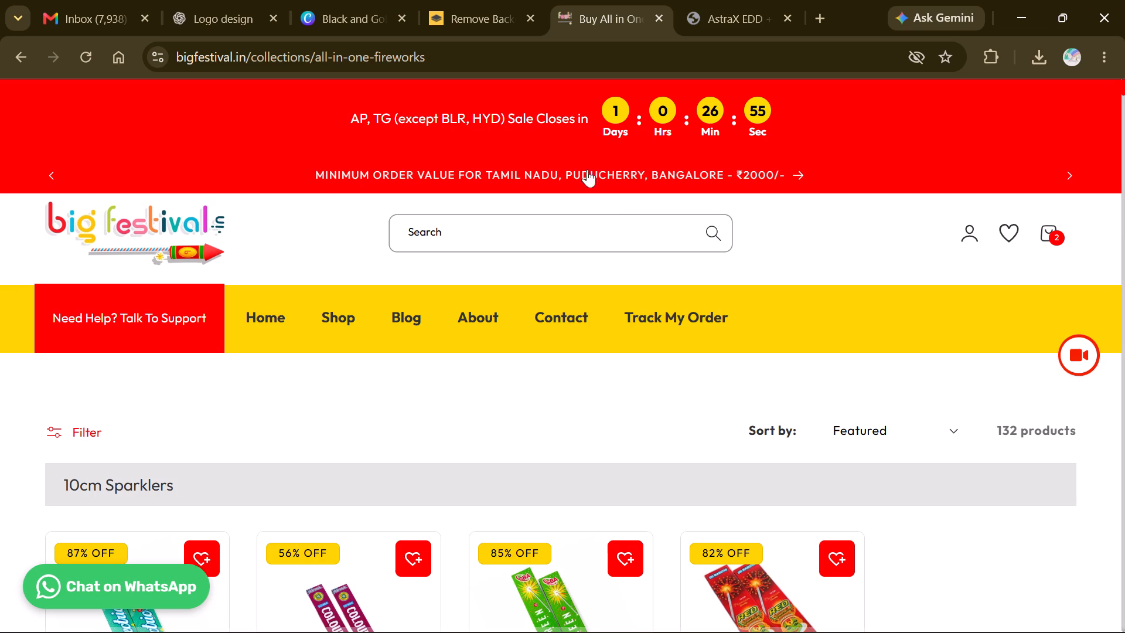
Return to the Big Festival location page and choose Bengaluru as the delivery city.
click(21, 63)
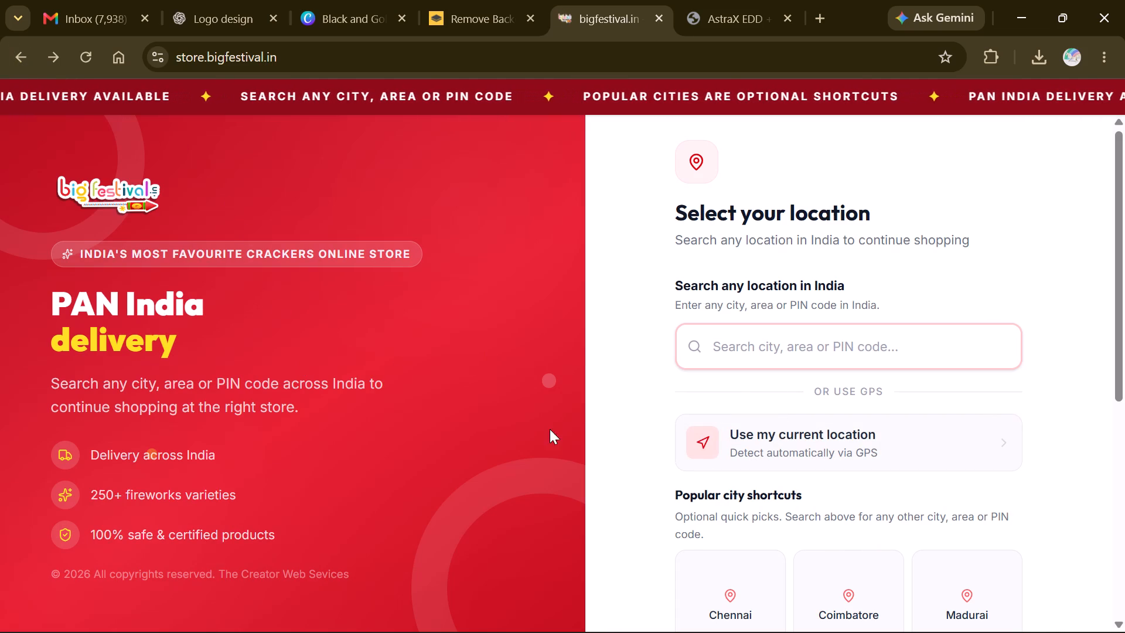
scroll(751, 484, down, 3)
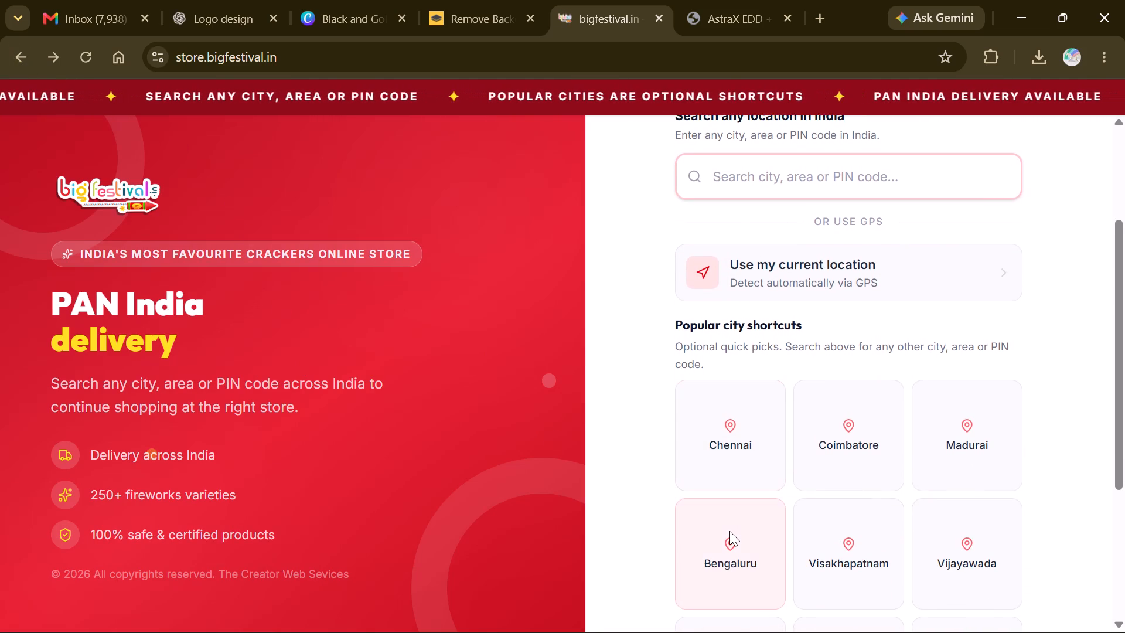
click(729, 531)
Go back through the location page to the Big Festival home page and view its categories and main banner.
click(4, 61)
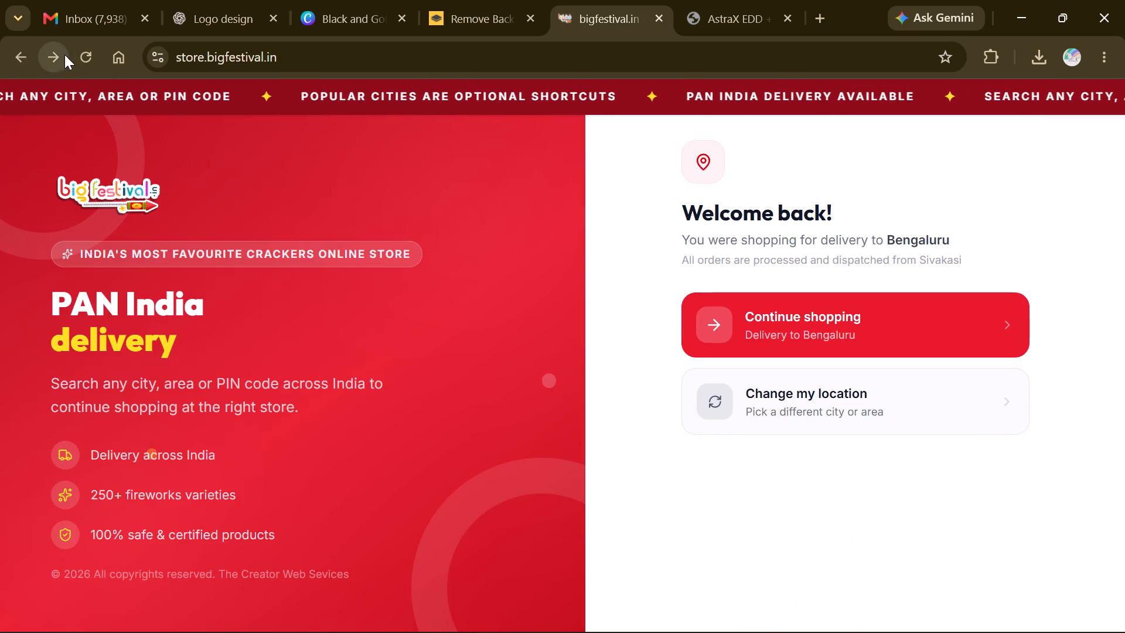
click(24, 62)
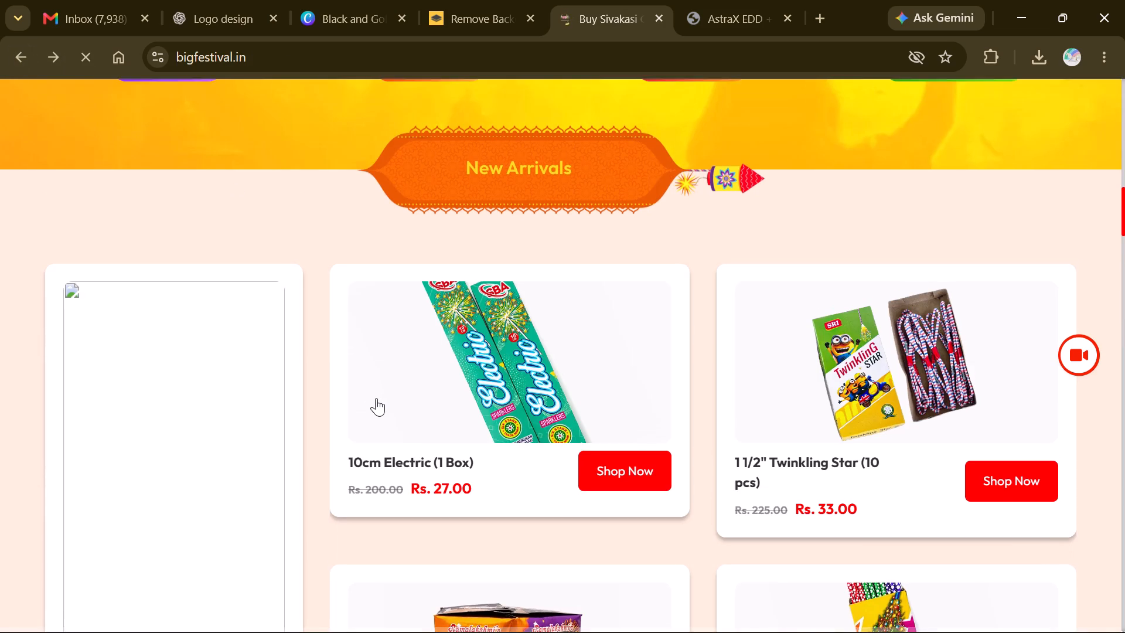
scroll(376, 398, up, 3)
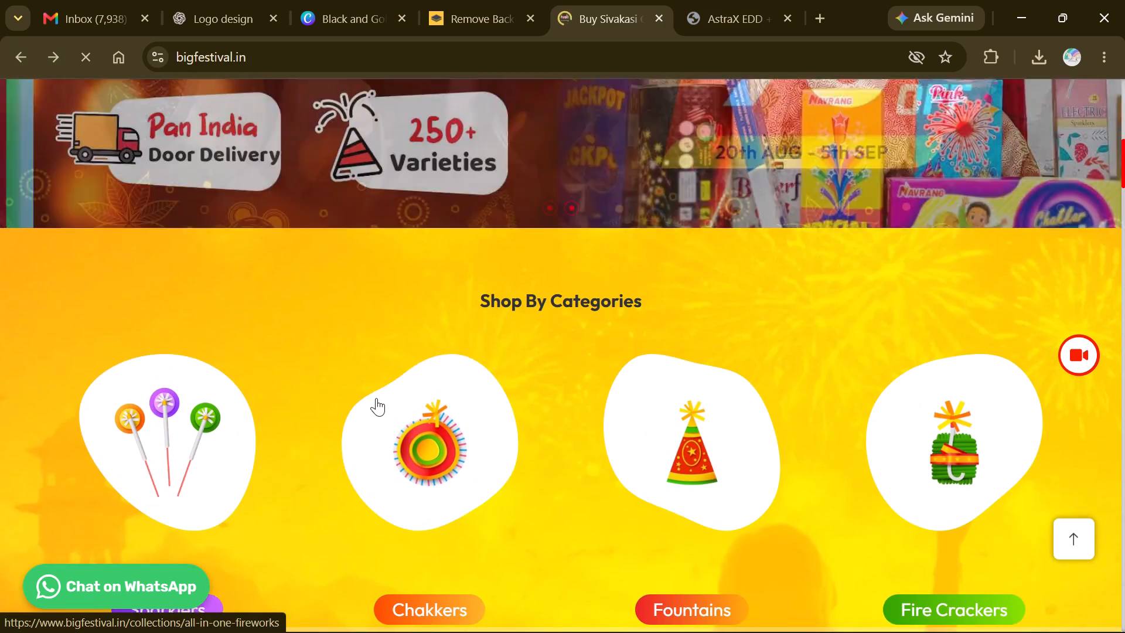
scroll(376, 398, up, 2)
scroll(376, 398, down, 1)
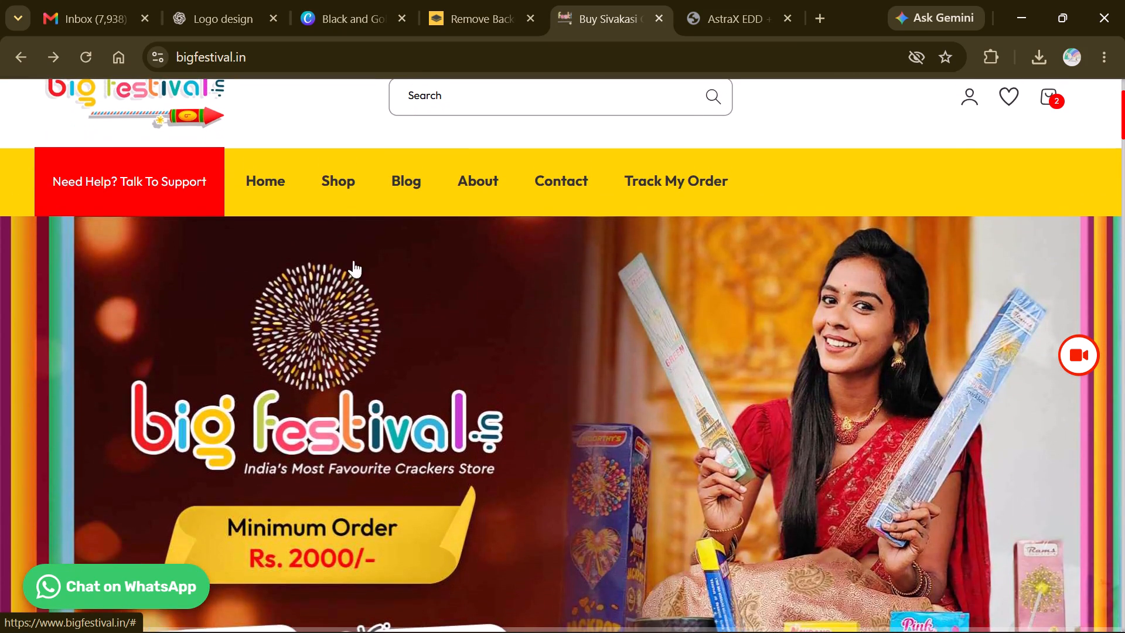
Reload the Big Festival home page and examine its promotional banners and Shop By Categories section.
click(254, 182)
scroll(316, 350, down, 1)
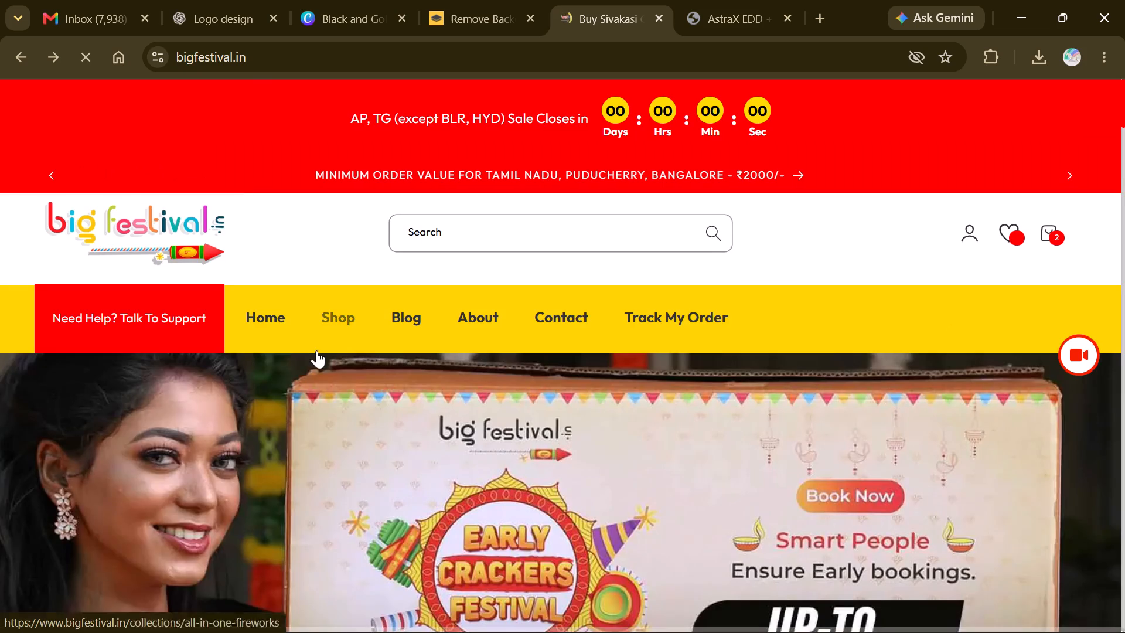
scroll(316, 350, down, 1)
scroll(575, 457, down, 2)
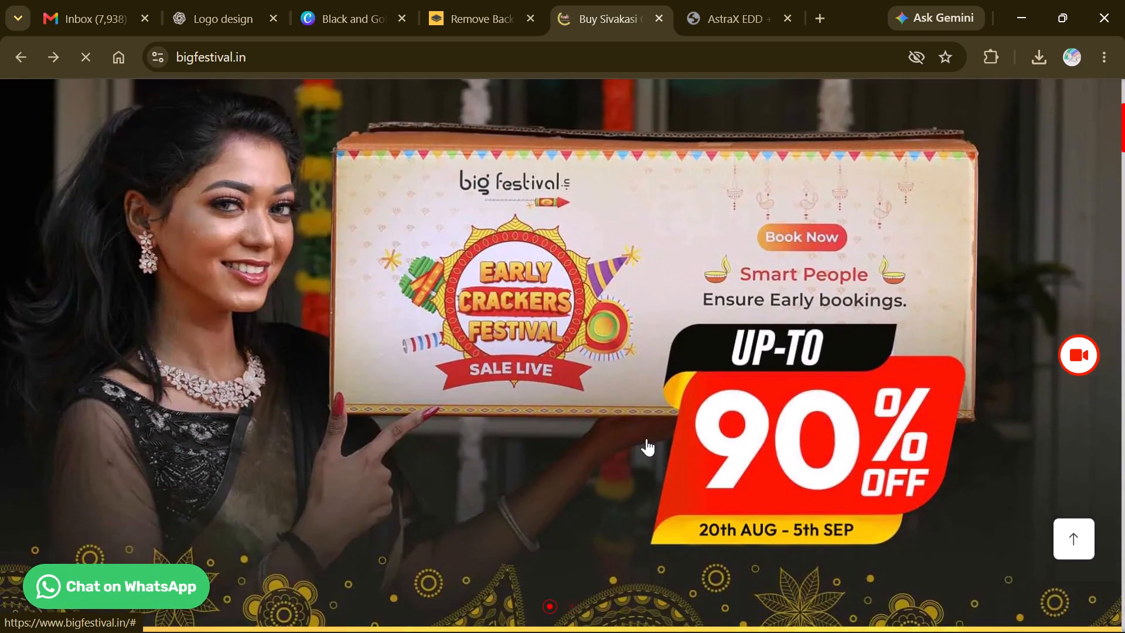
scroll(700, 424, down, 1)
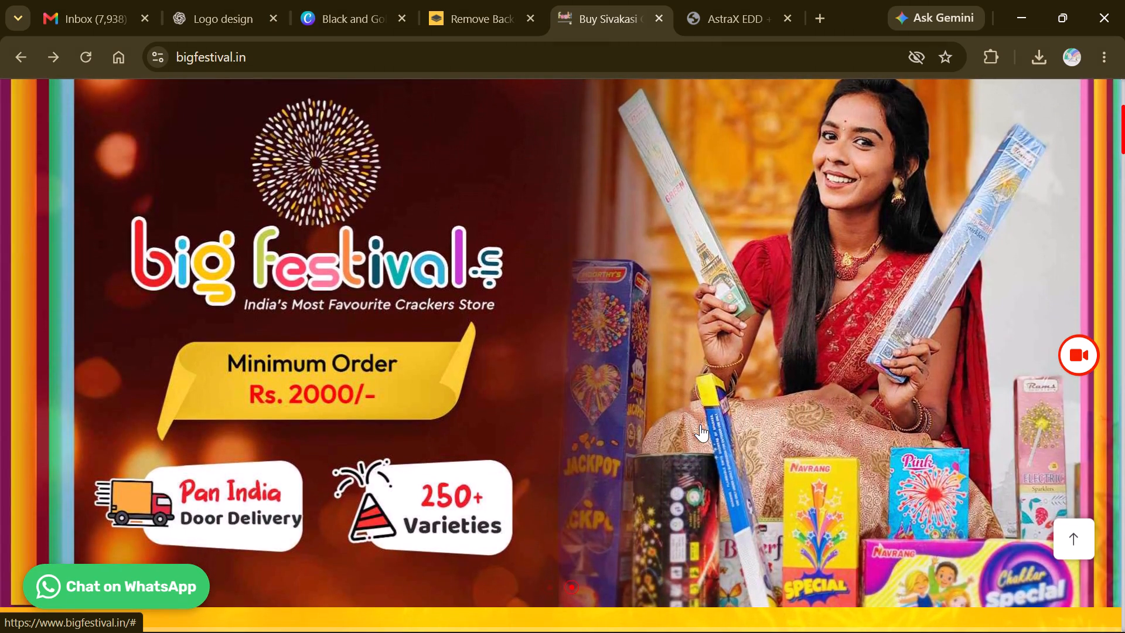
scroll(700, 424, down, 2)
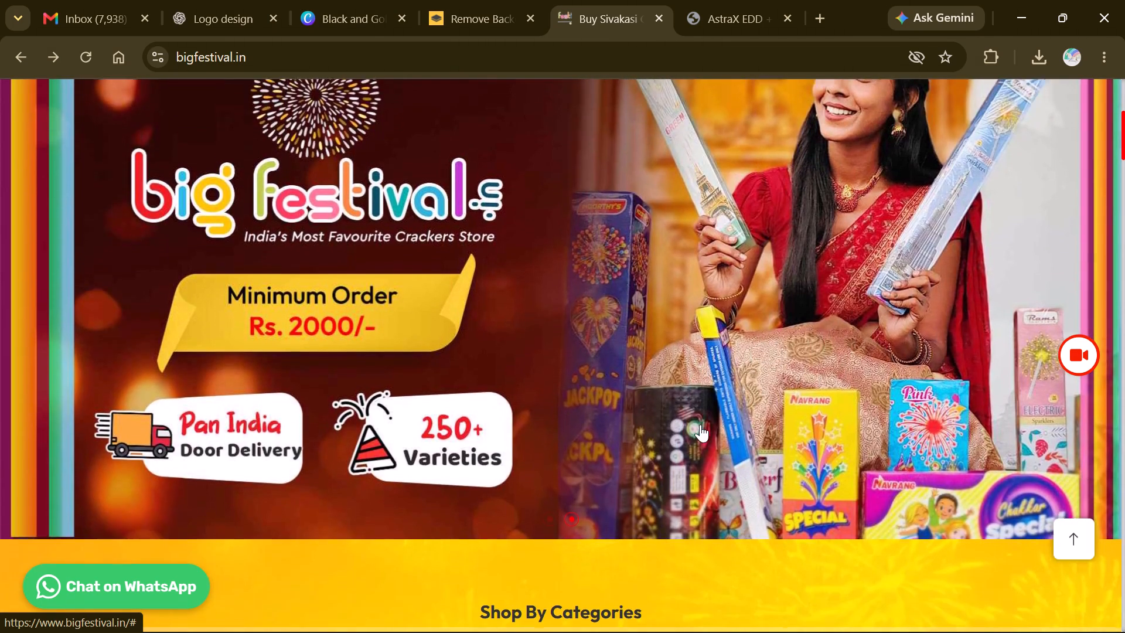
scroll(700, 424, down, 5)
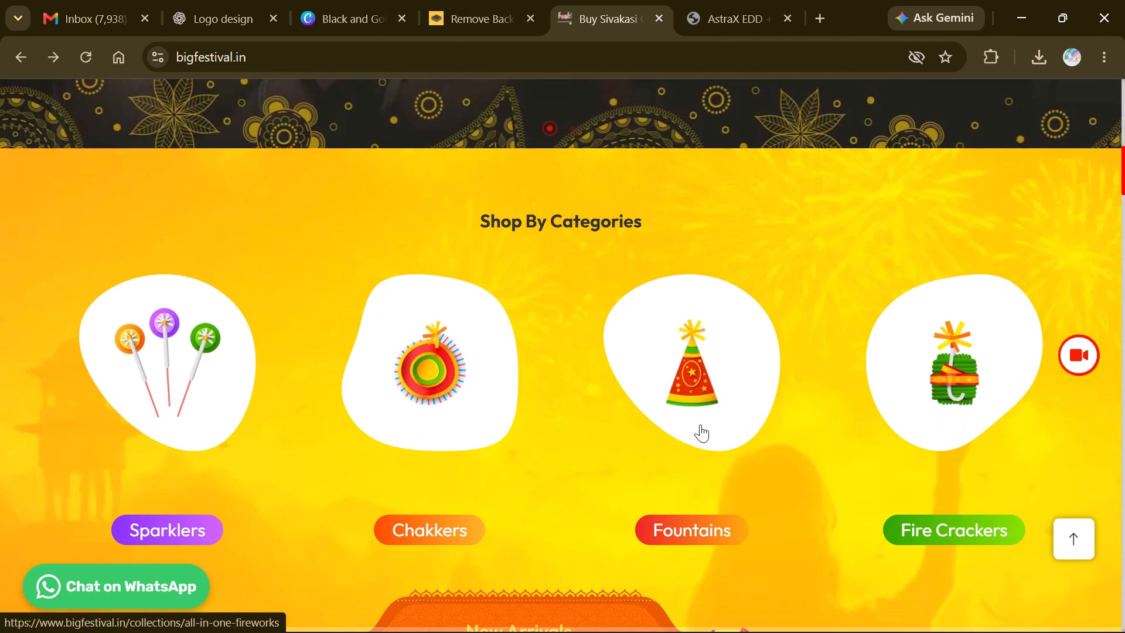
scroll(700, 424, down, 1)
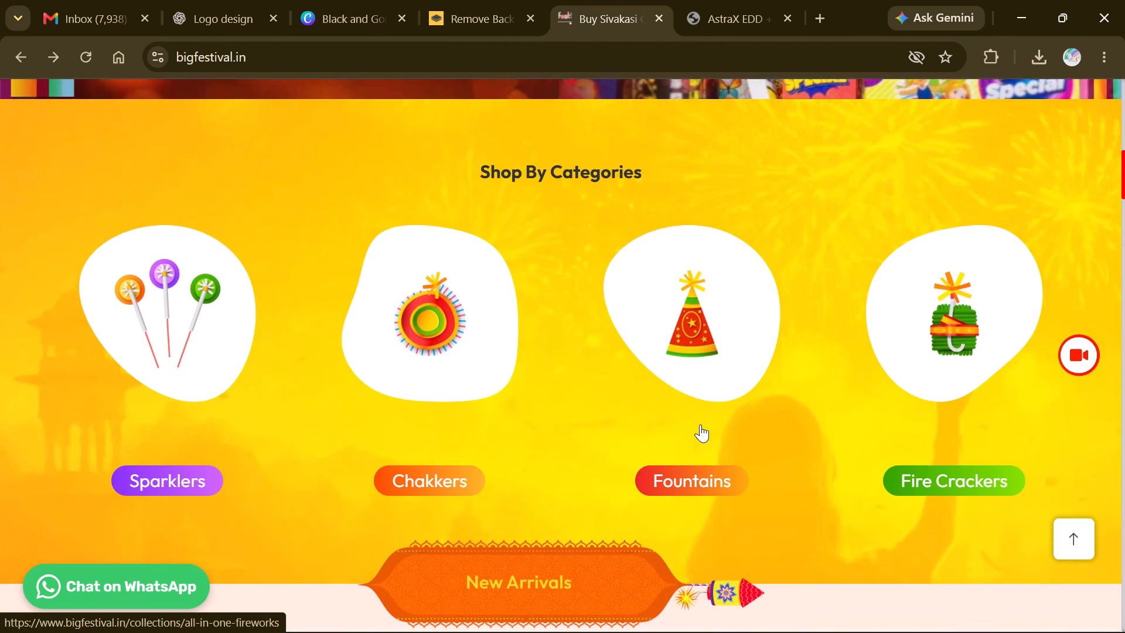
scroll(700, 424, down, 1)
scroll(594, 492, down, 1)
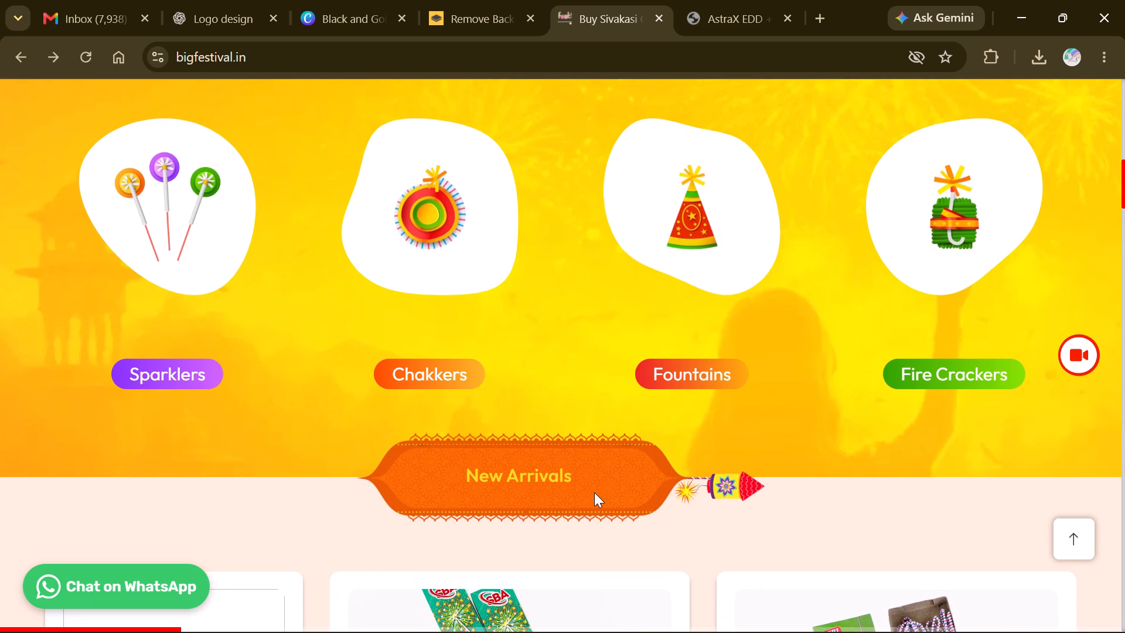
Examine the New Arrivals product cards on the Big Festival home page.
scroll(594, 492, down, 2)
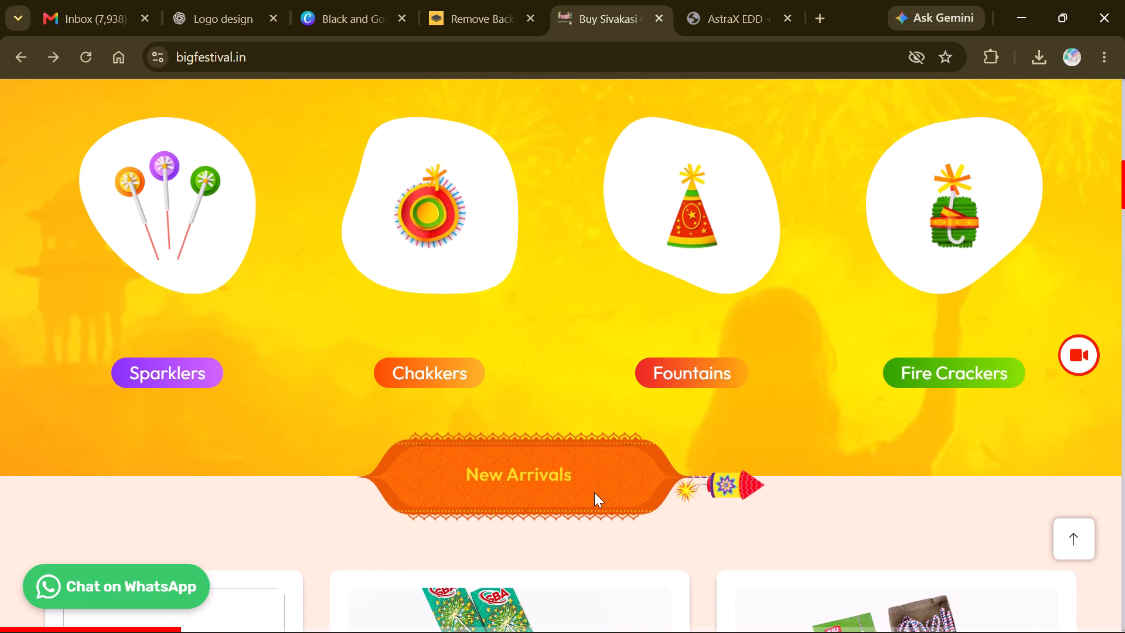
scroll(594, 492, down, 5)
scroll(675, 427, down, 4)
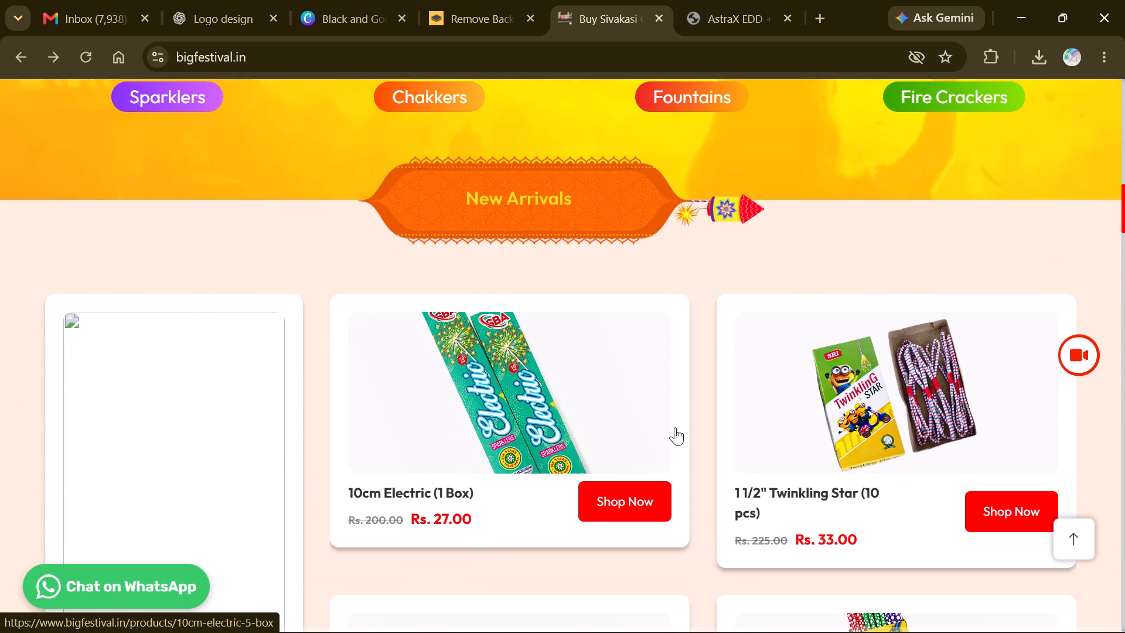
scroll(675, 427, down, 4)
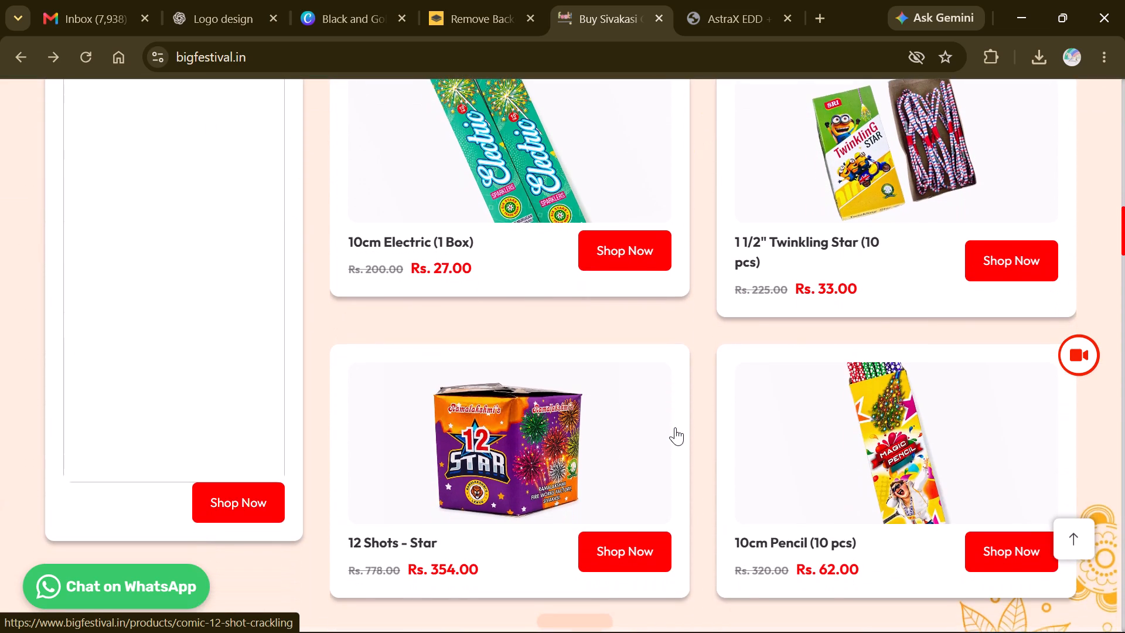
scroll(675, 427, down, 1)
scroll(675, 427, up, 2)
scroll(357, 333, down, 2)
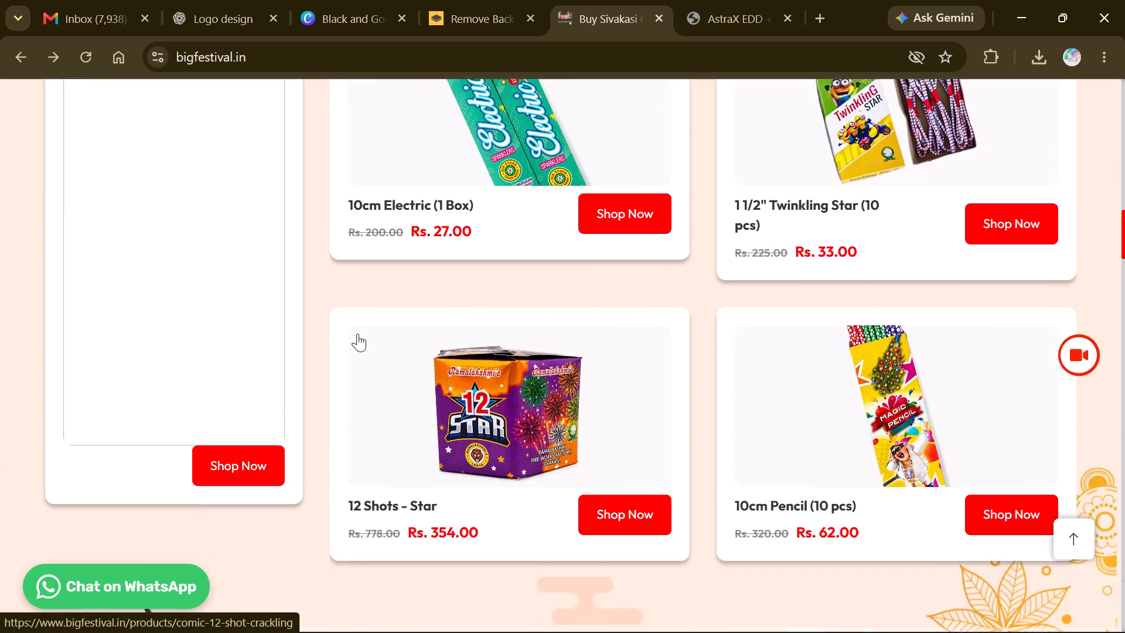
Examine the referral section and the Shop by Occasion section on the Big Festival home page.
scroll(357, 333, down, 4)
scroll(600, 359, down, 4)
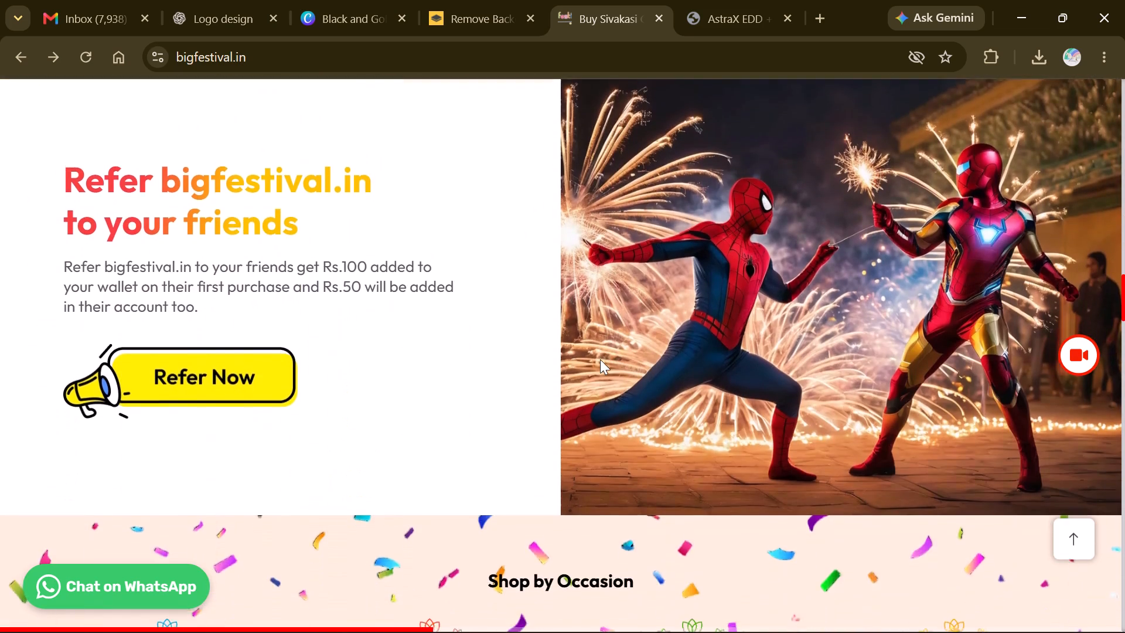
scroll(600, 359, down, 3)
scroll(396, 432, down, 1)
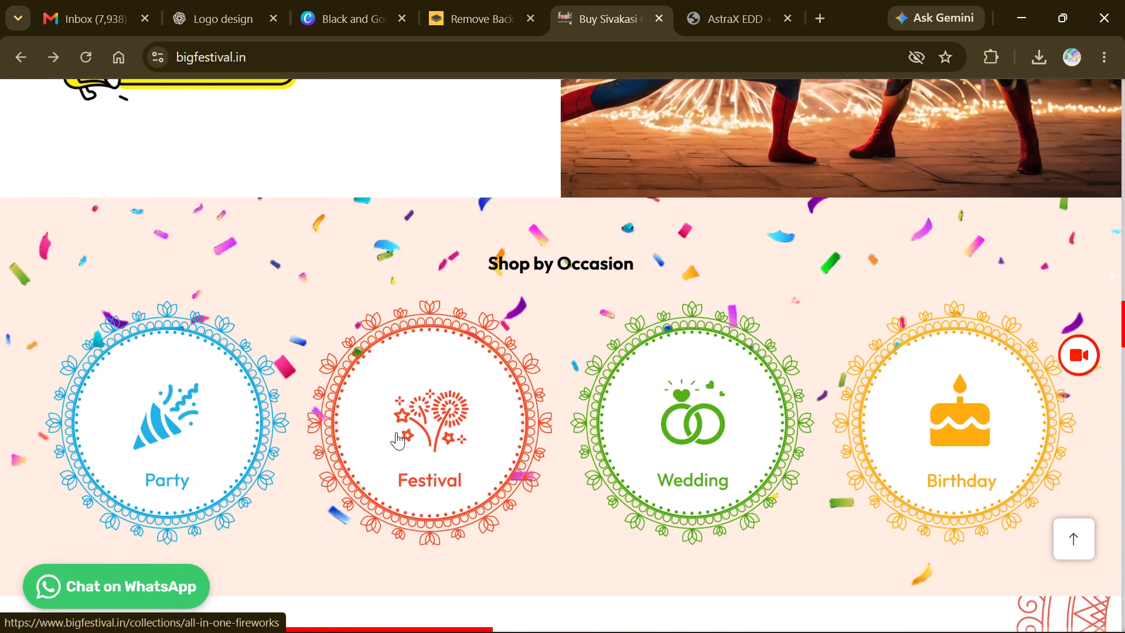
scroll(396, 432, down, 1)
Open the Party occasion's fireworks collection and continue shopping with delivery to Bengaluru.
click(218, 267)
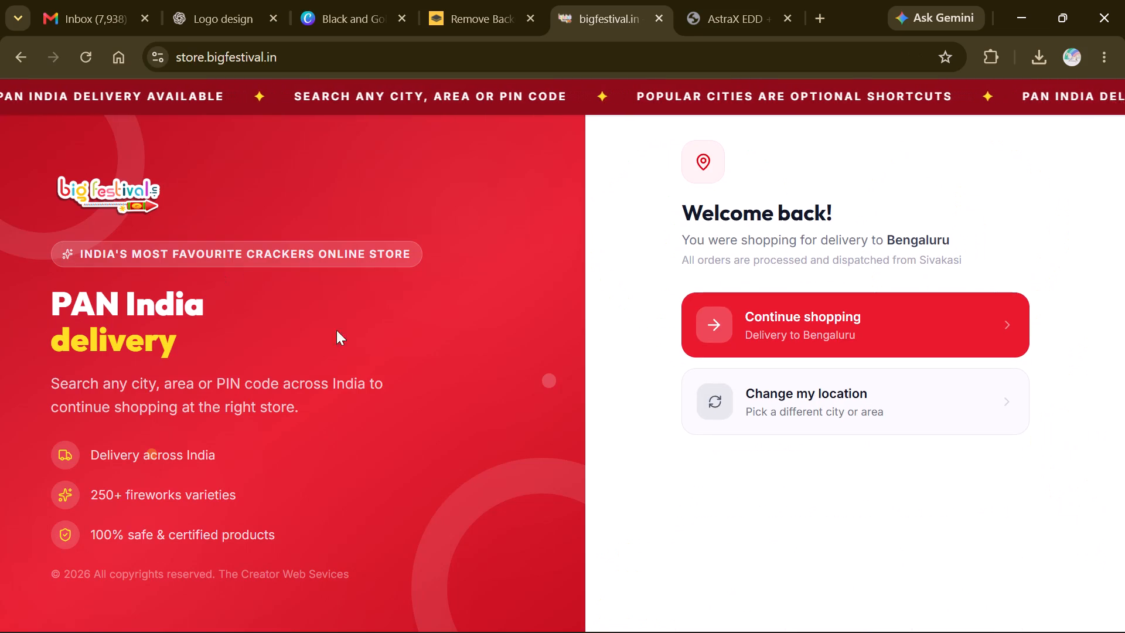
click(751, 331)
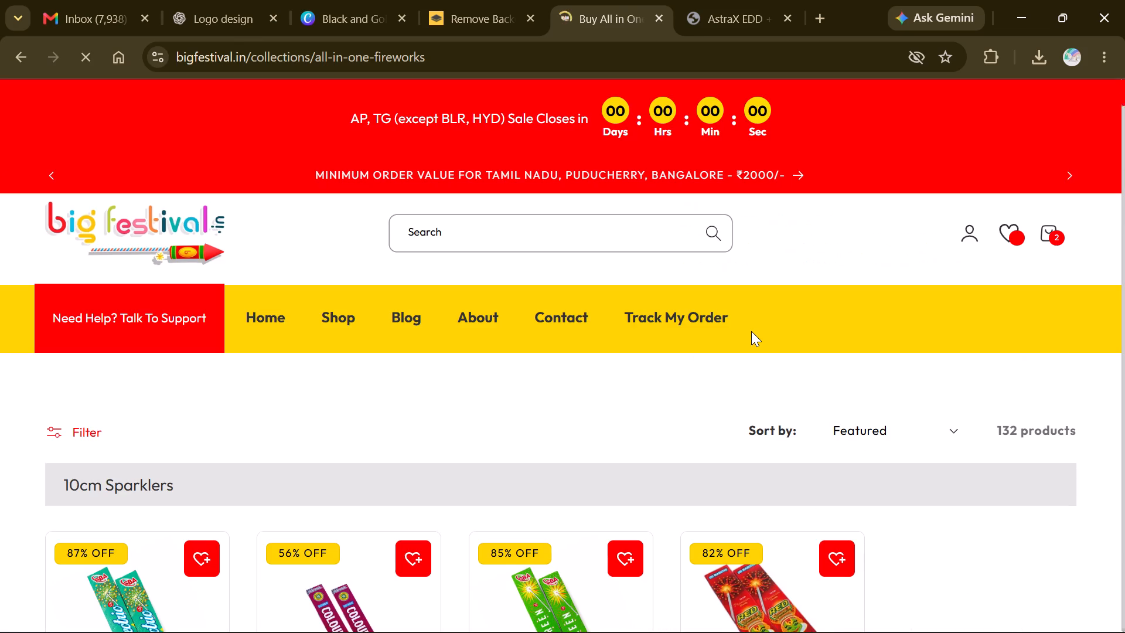
Examine the 10cm, 15cm, 30cm and 50cm sparkler listings in the fireworks collection.
scroll(444, 441, down, 4)
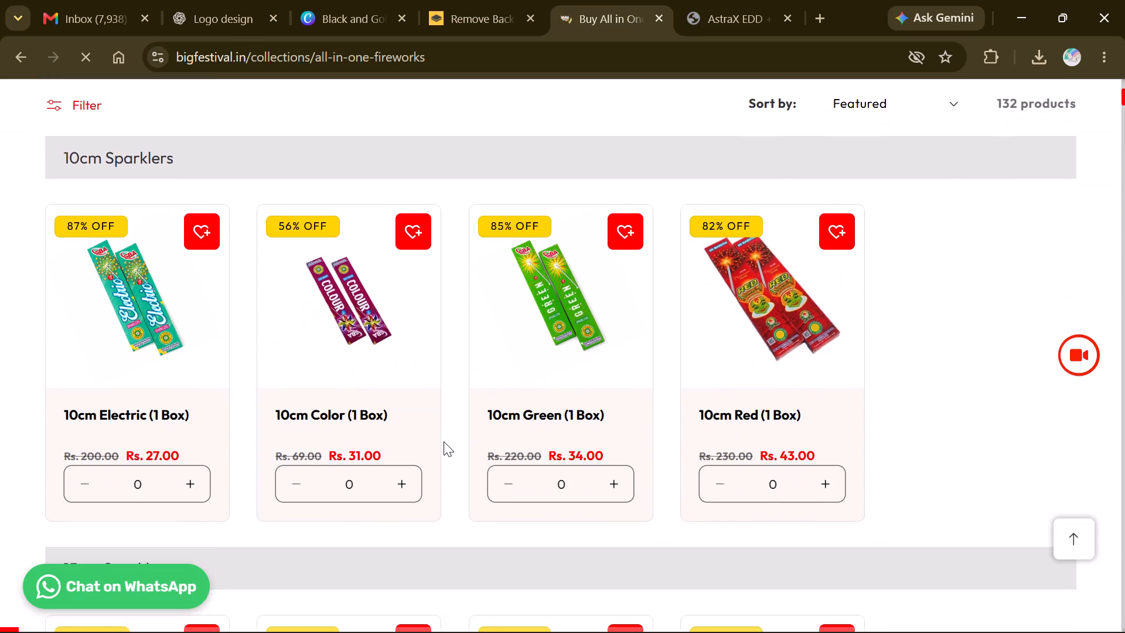
scroll(444, 441, down, 5)
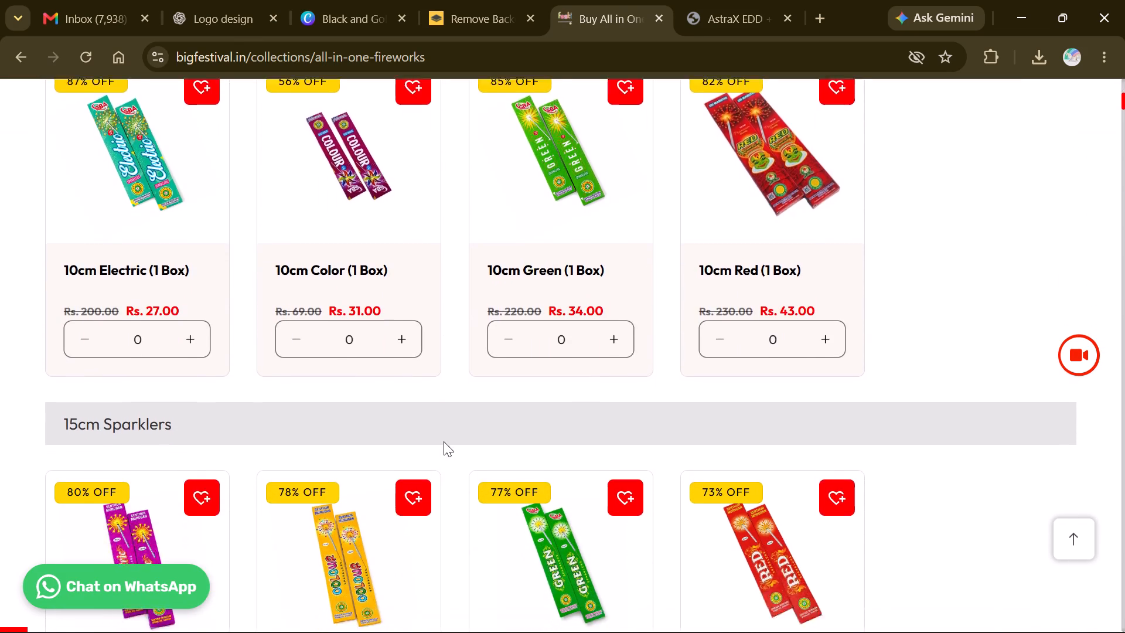
scroll(444, 441, down, 5)
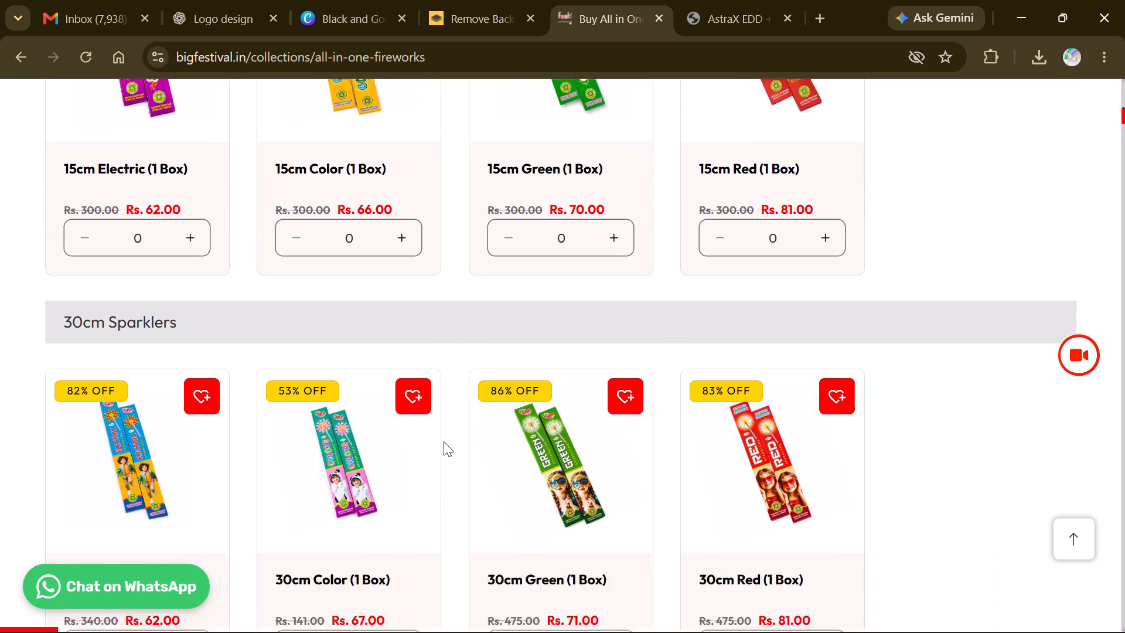
scroll(444, 441, down, 2)
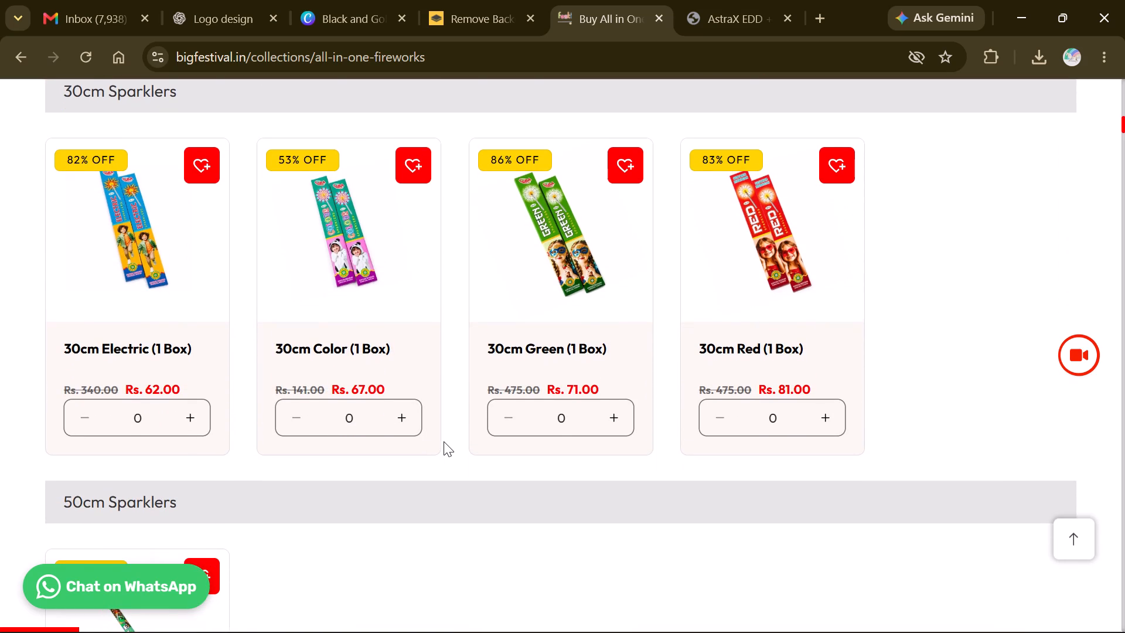
scroll(444, 441, down, 4)
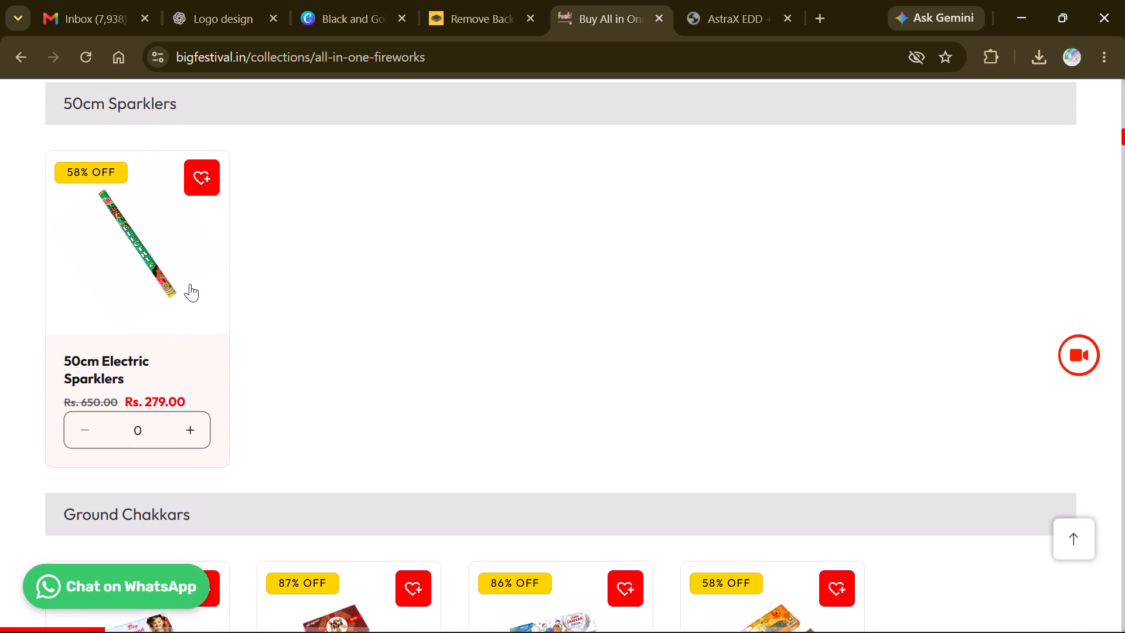
Open the 50cm Electric Sparklers product page and examine its image, purchase options and description sections.
click(190, 284)
scroll(530, 455, down, 2)
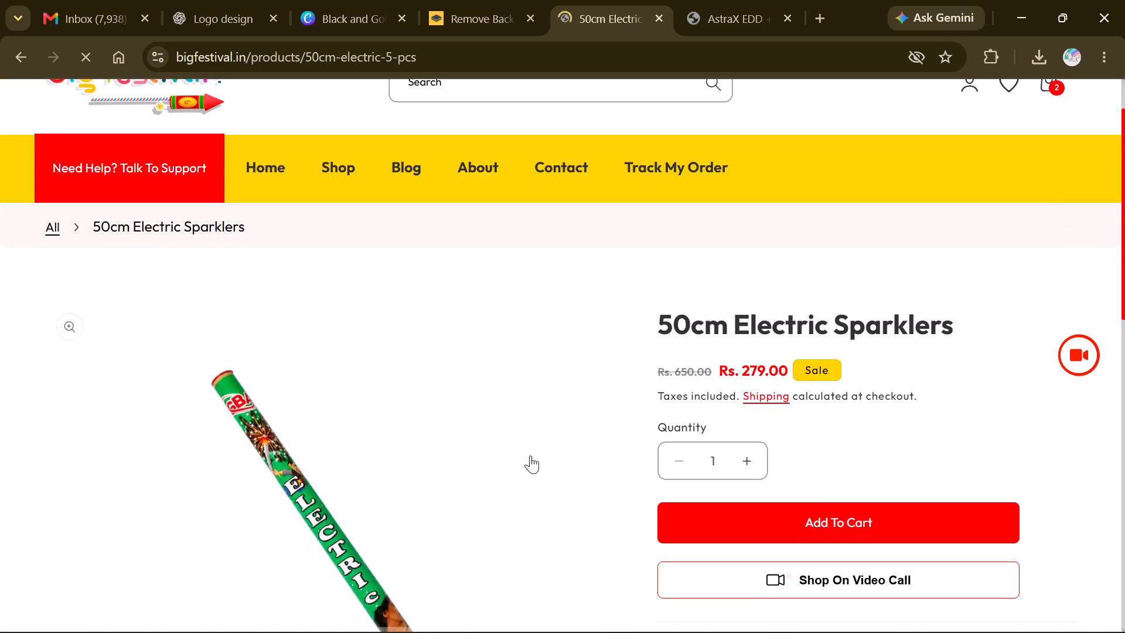
scroll(530, 455, down, 2)
scroll(718, 466, down, 1)
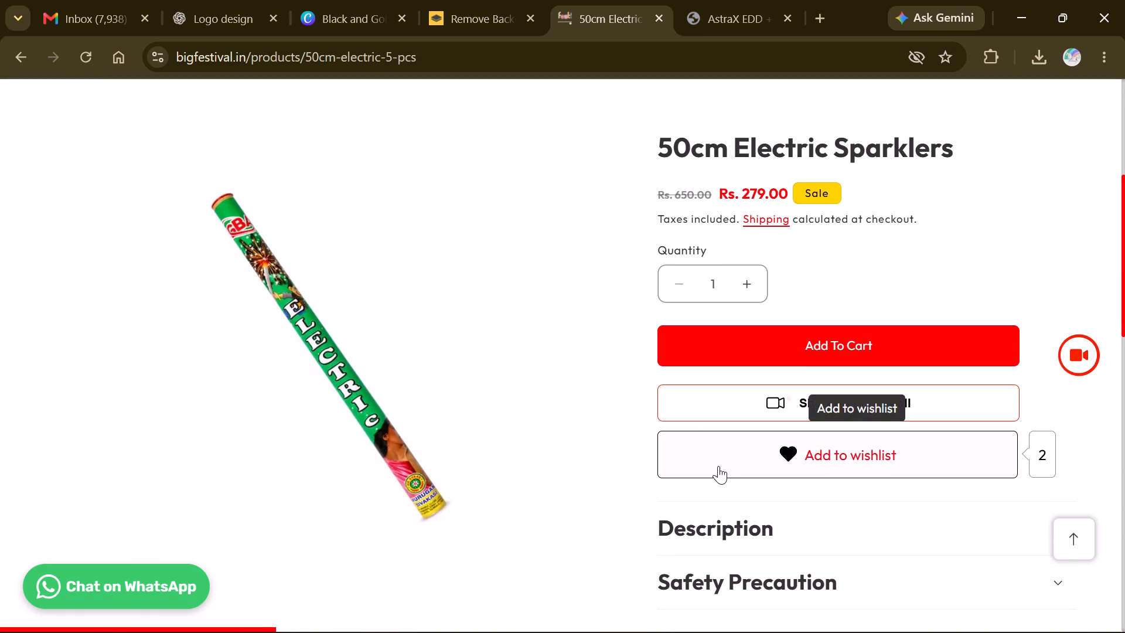
scroll(541, 421, down, 1)
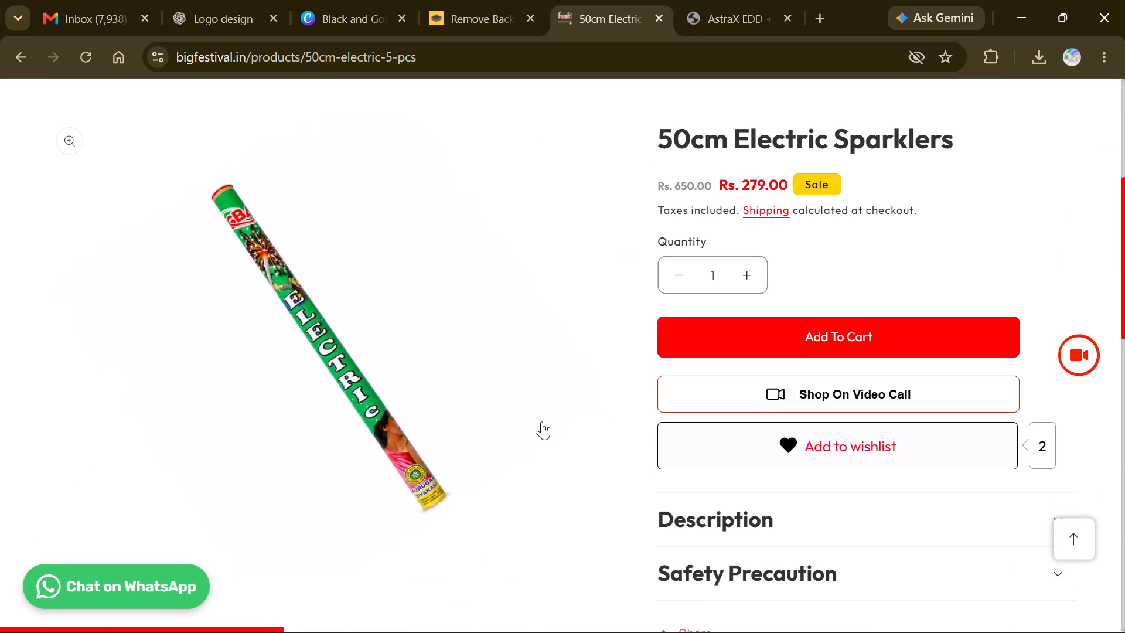
Examine the recommended products and the footer information on the 50cm Electric Sparklers page.
scroll(541, 421, down, 6)
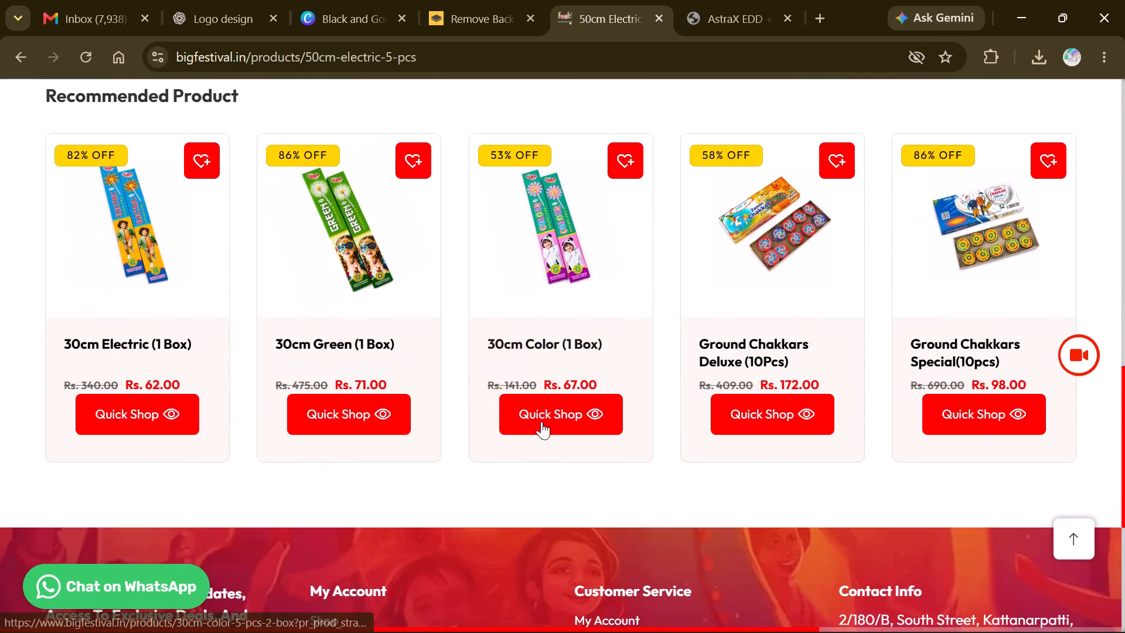
scroll(541, 421, down, 2)
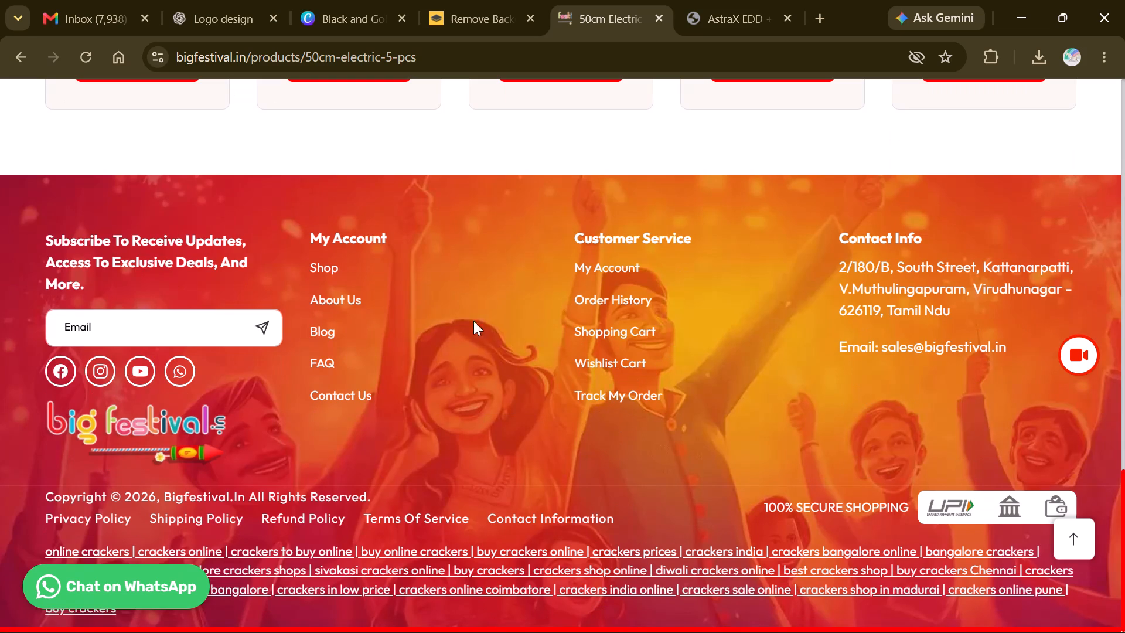
scroll(156, 330, up, 6)
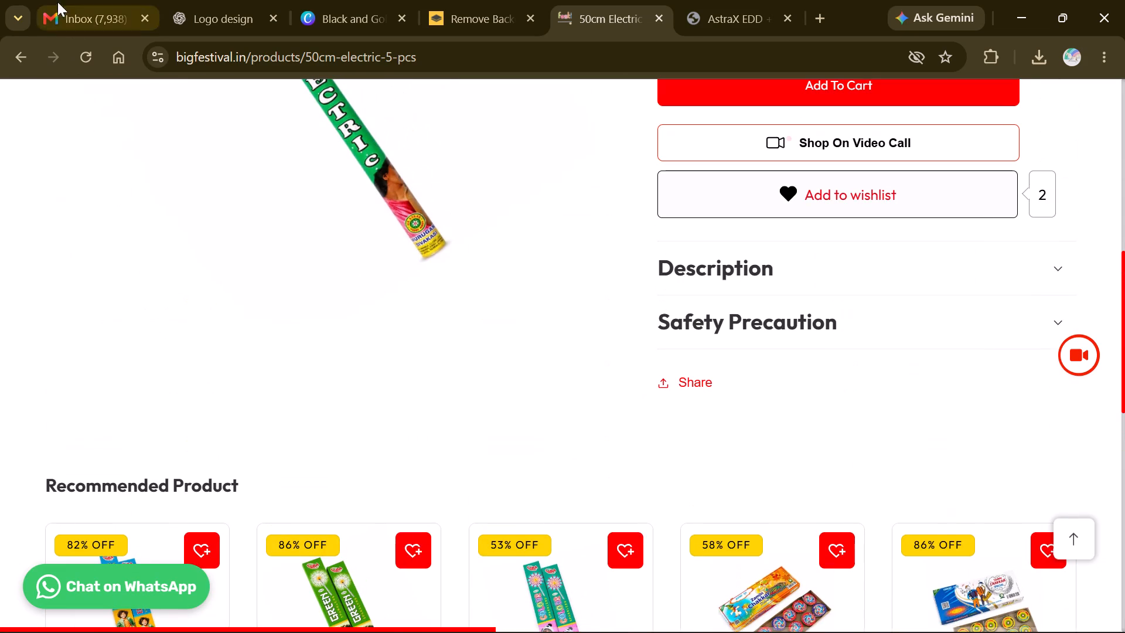
Return to the all-in-one fireworks collection and examine its Ground Chakkars, Spinner Special and Flower Pots listings.
click(17, 58)
scroll(303, 356, down, 3)
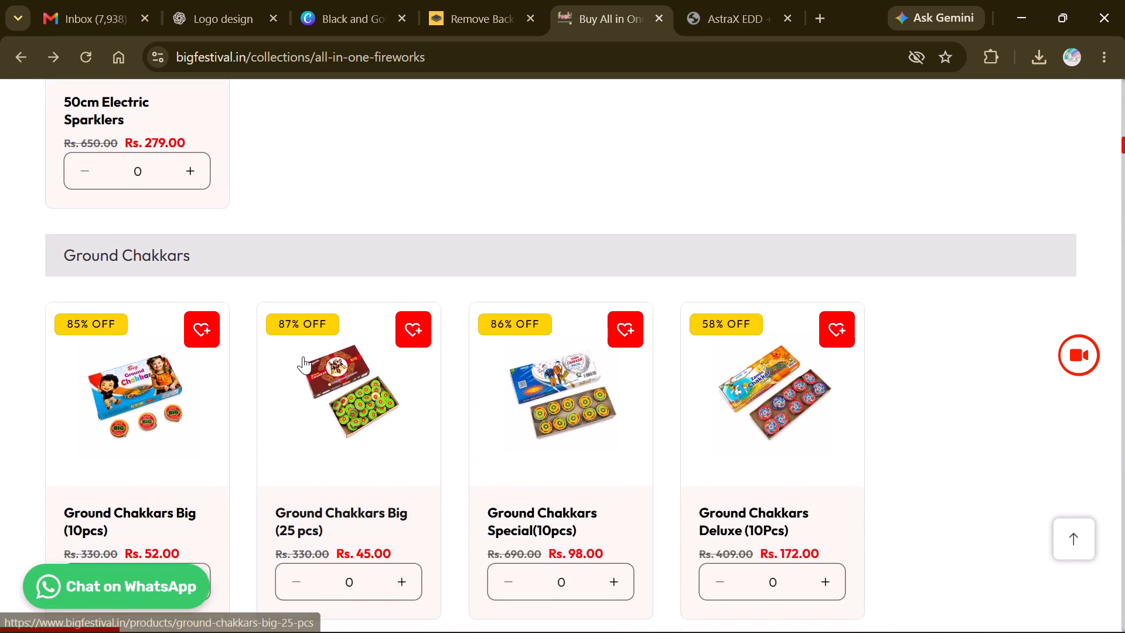
scroll(303, 356, down, 1)
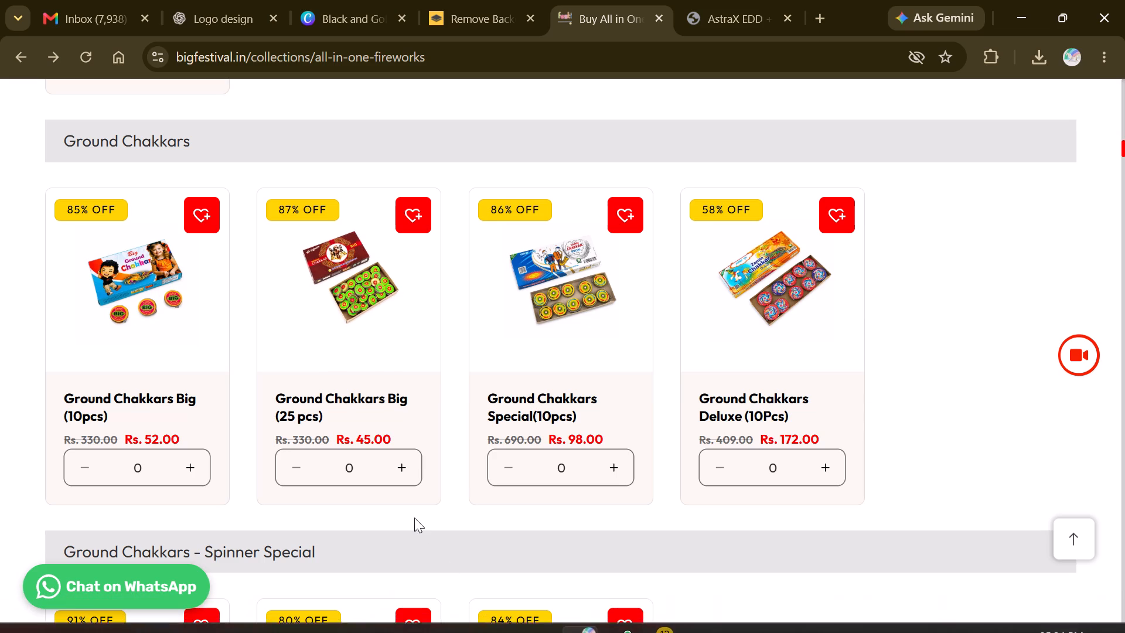
scroll(414, 518, down, 3)
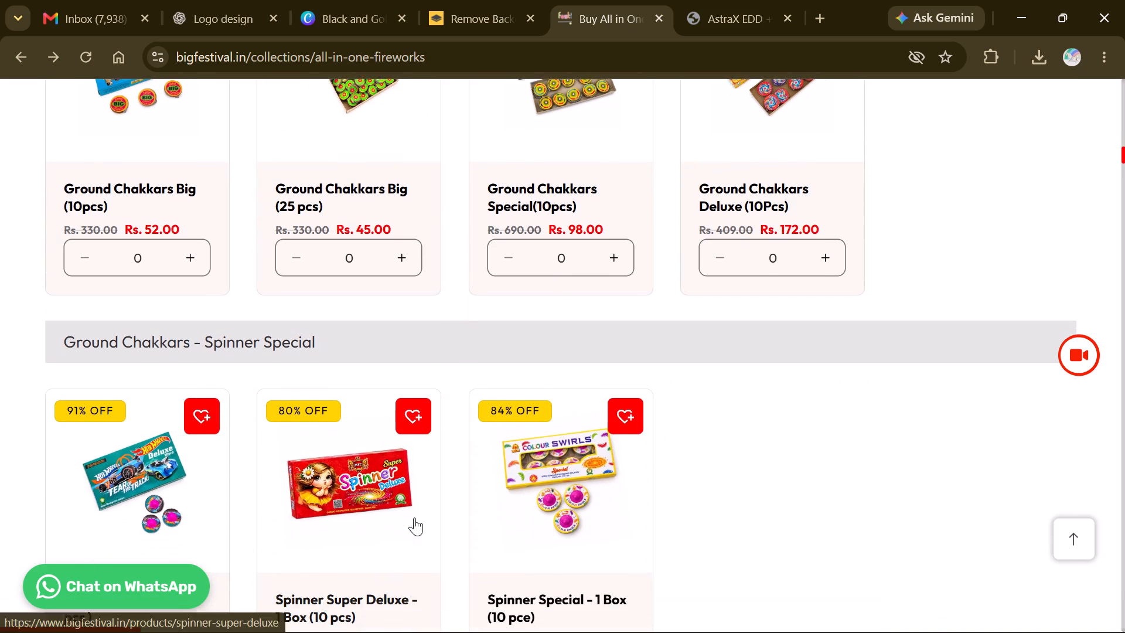
scroll(414, 518, down, 3)
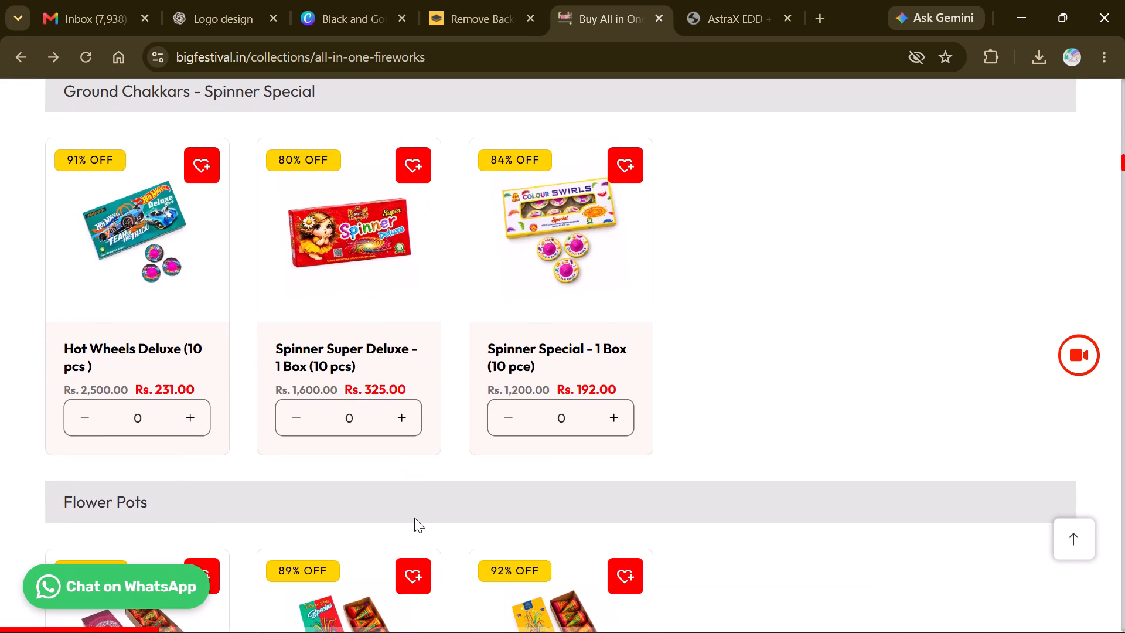
scroll(414, 518, down, 10)
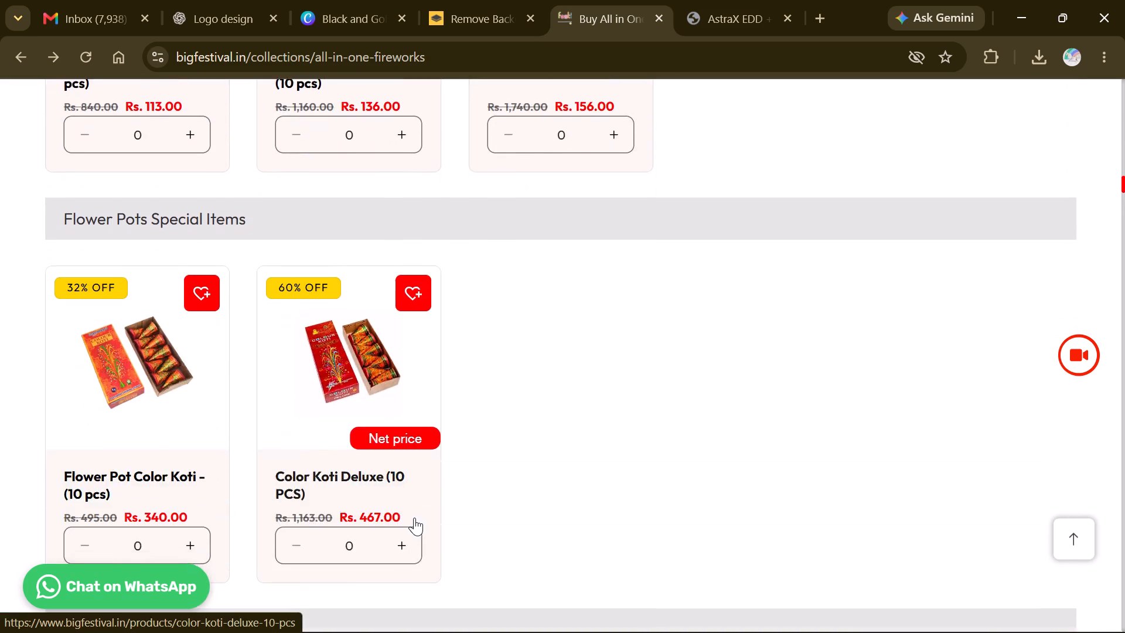
Examine the Pencil and Pencil Special Items listings in the fireworks collection, continuing to the Electric Stone and Kitkat novelties.
scroll(414, 518, down, 9)
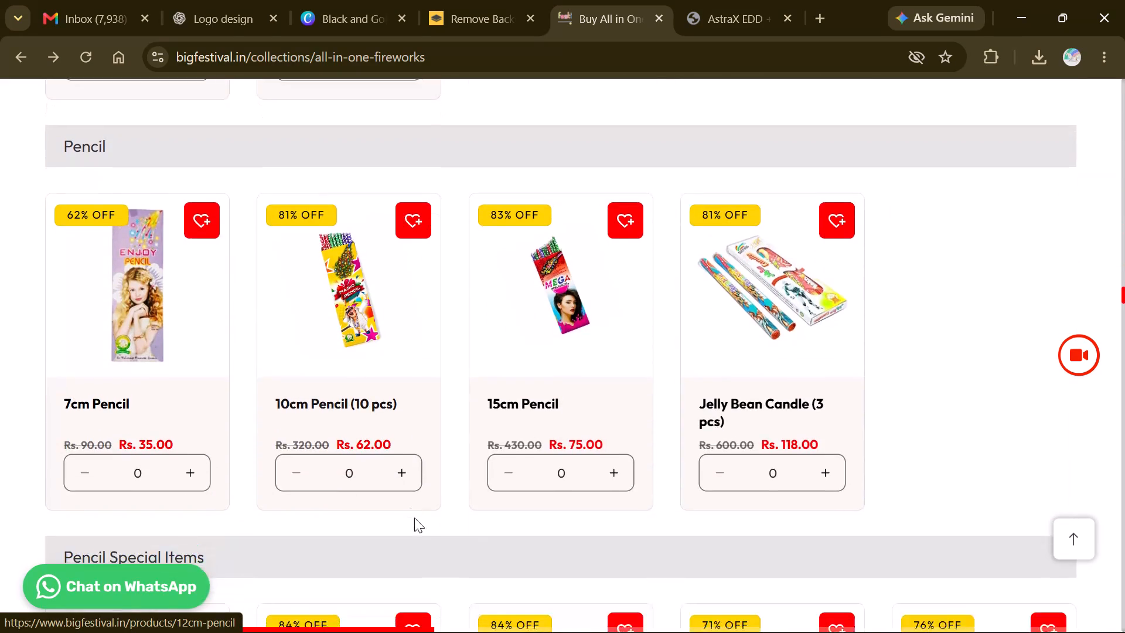
scroll(414, 518, down, 2)
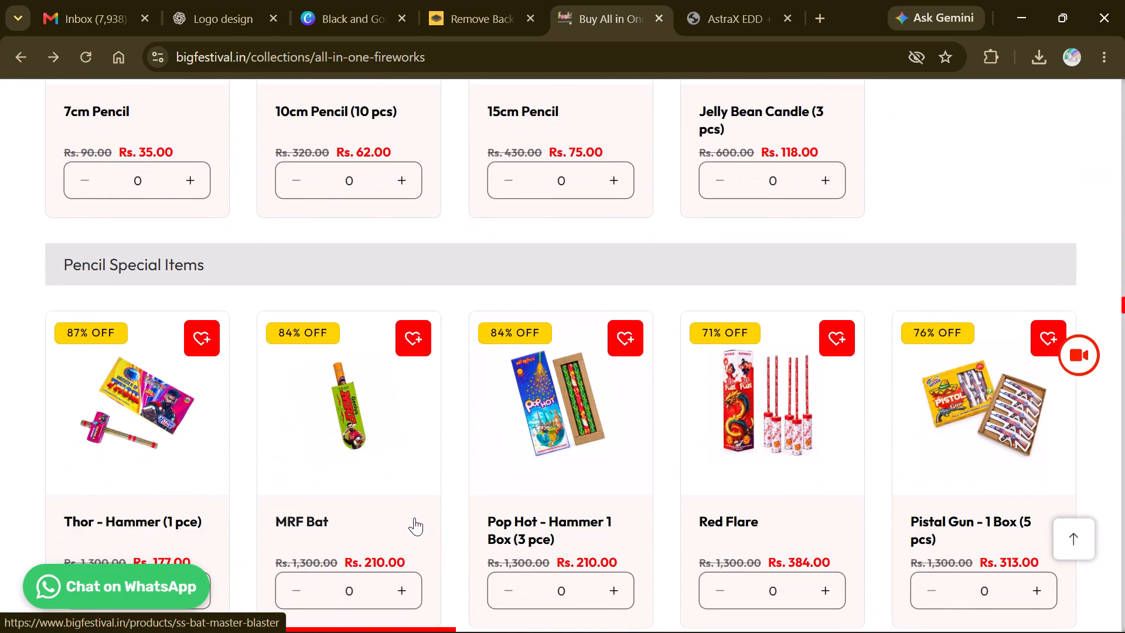
scroll(414, 518, down, 2)
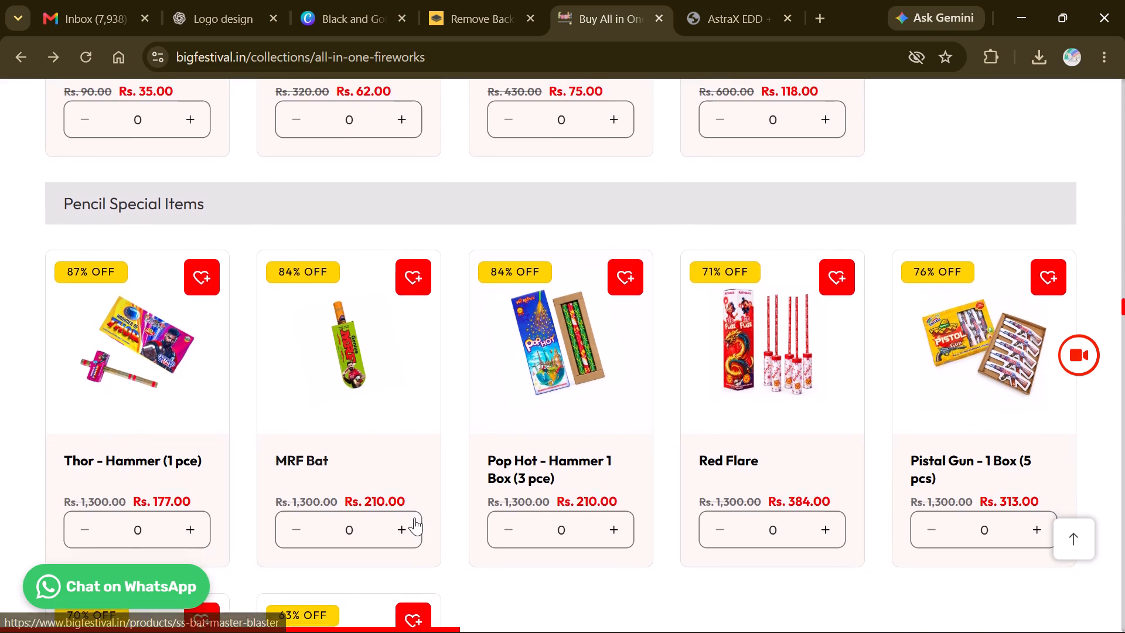
scroll(414, 518, down, 2)
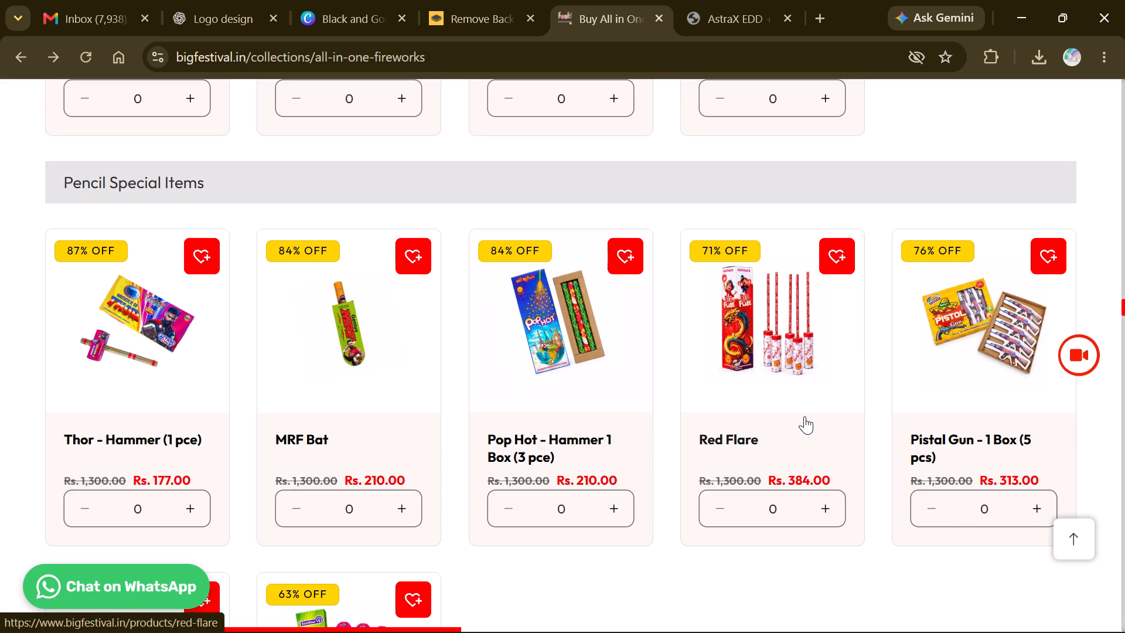
scroll(804, 416, down, 2)
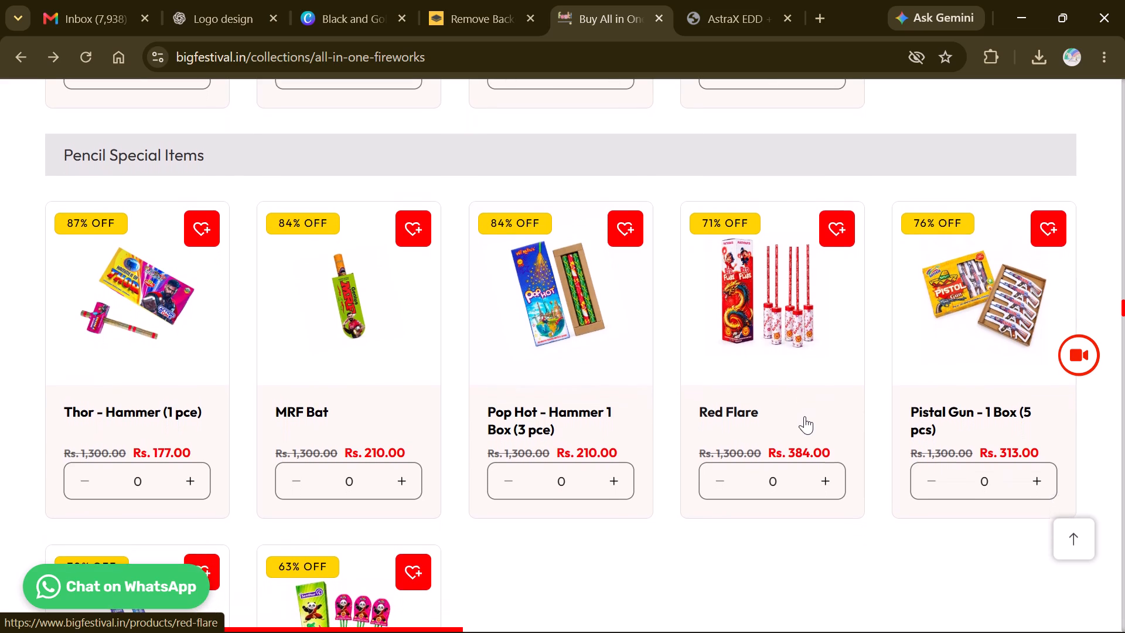
scroll(804, 416, down, 4)
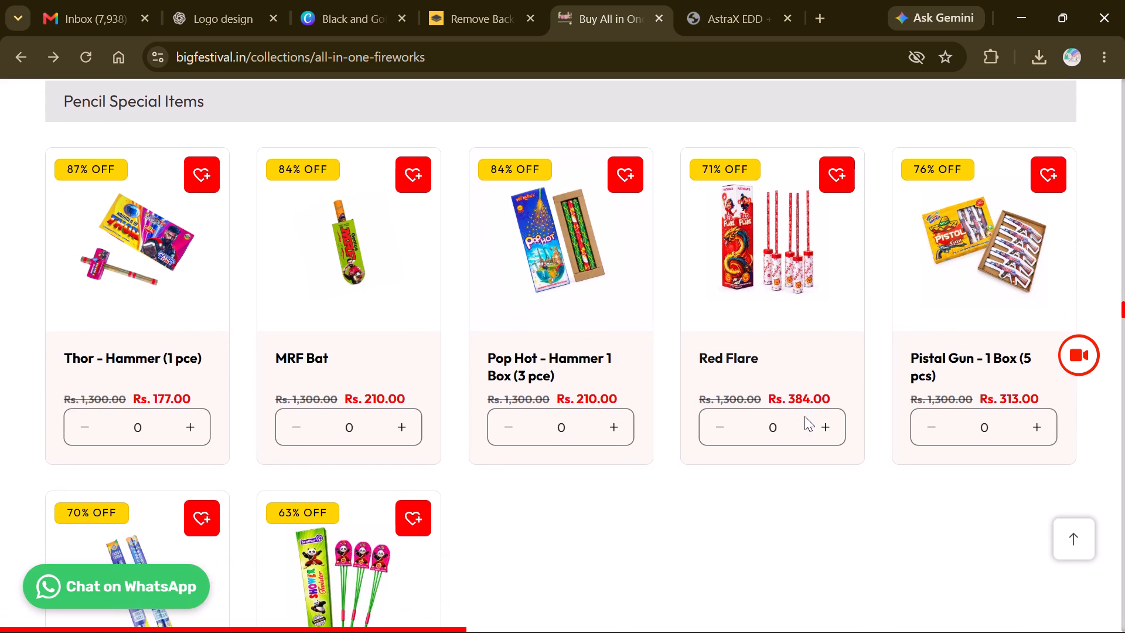
scroll(804, 416, down, 3)
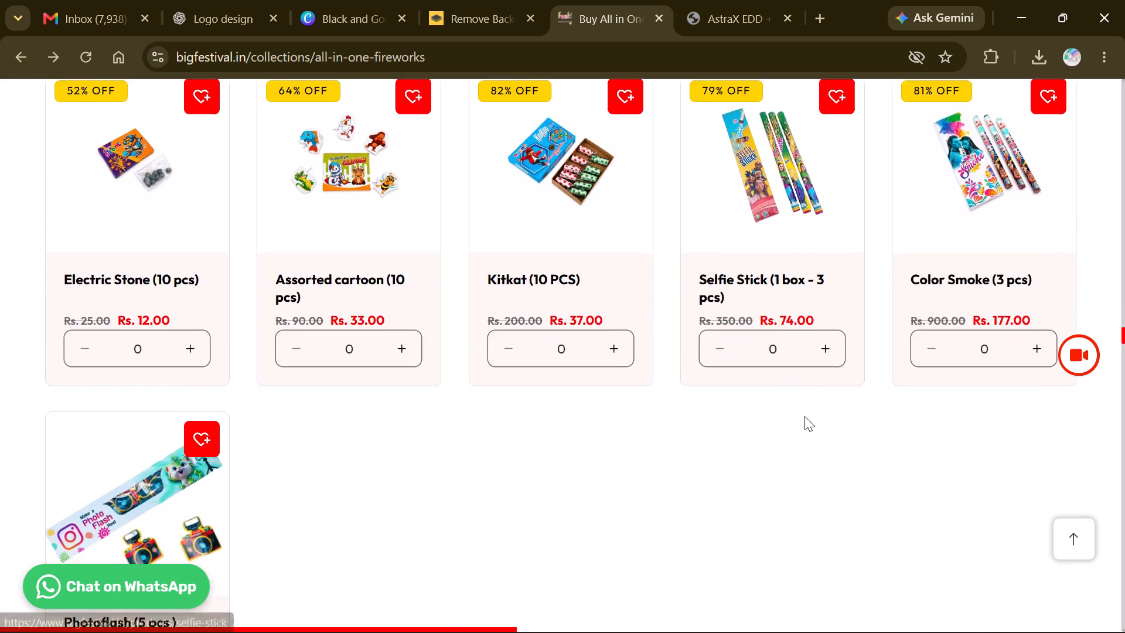
Examine the Photoflash, Fancy Fireworks, Symphony of Sirens, bomb and Rocket listings in the collection.
scroll(804, 416, down, 4)
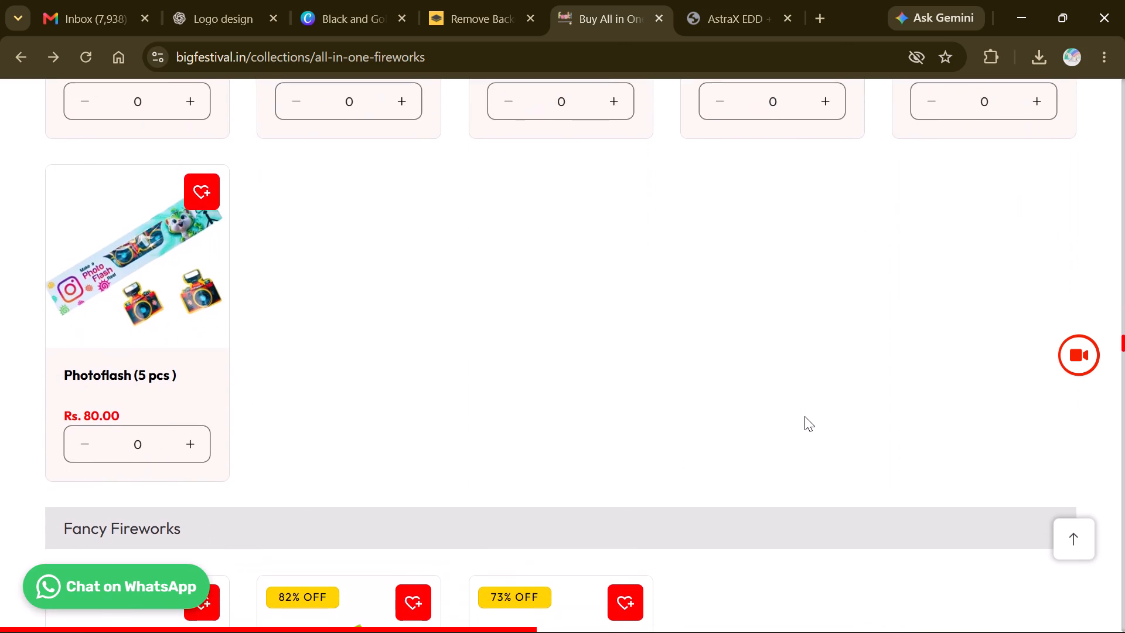
scroll(804, 416, down, 3)
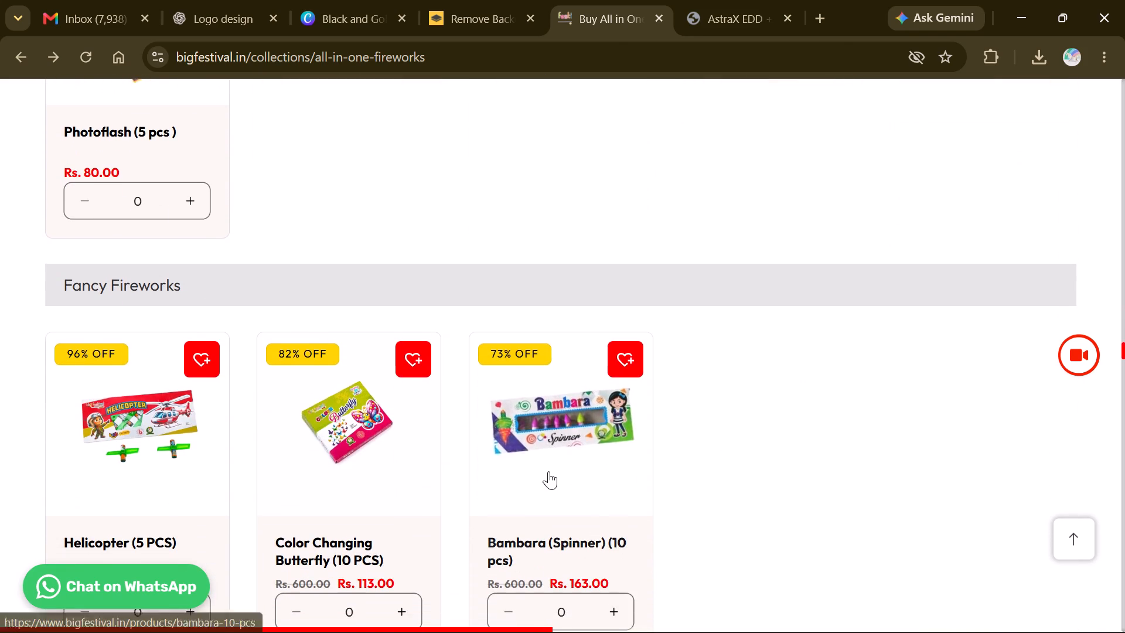
scroll(548, 471, down, 2)
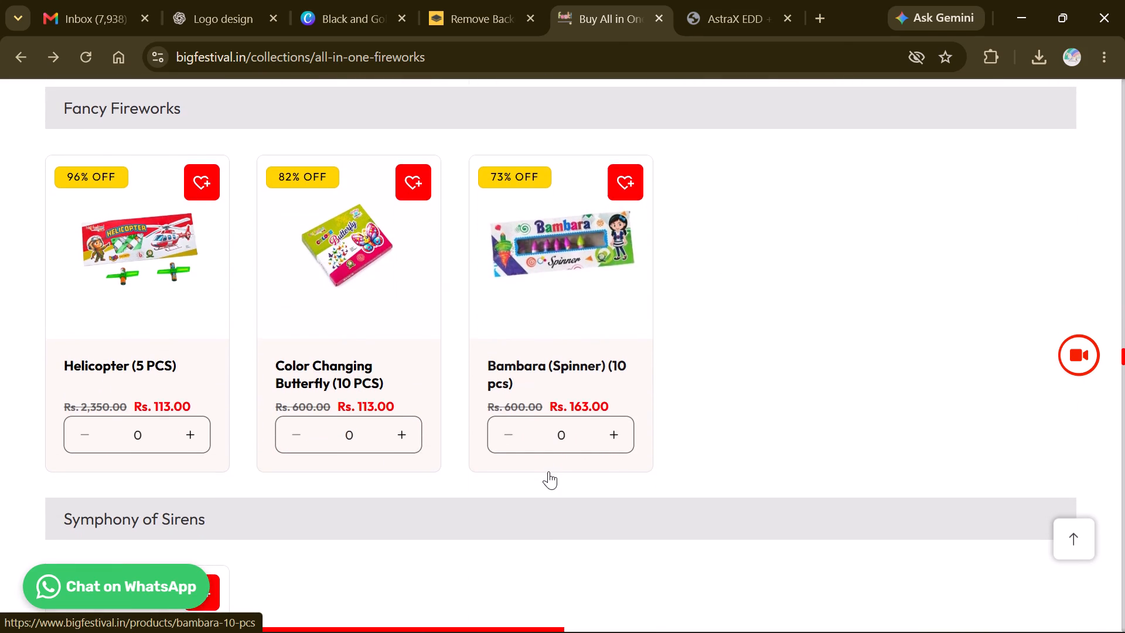
scroll(548, 471, down, 10)
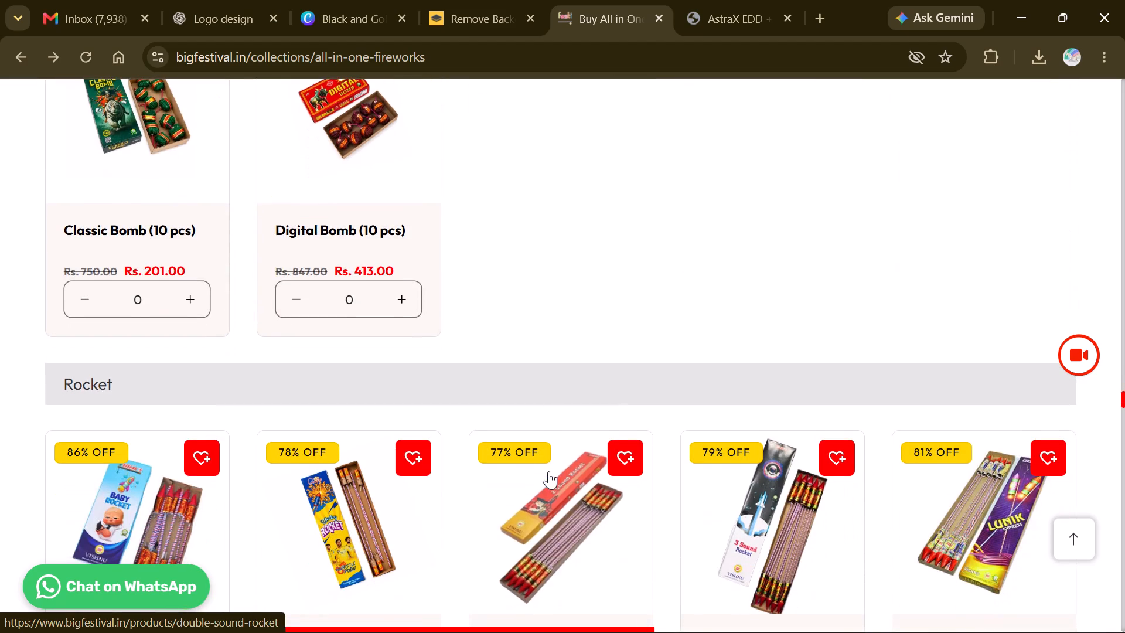
scroll(548, 471, down, 12)
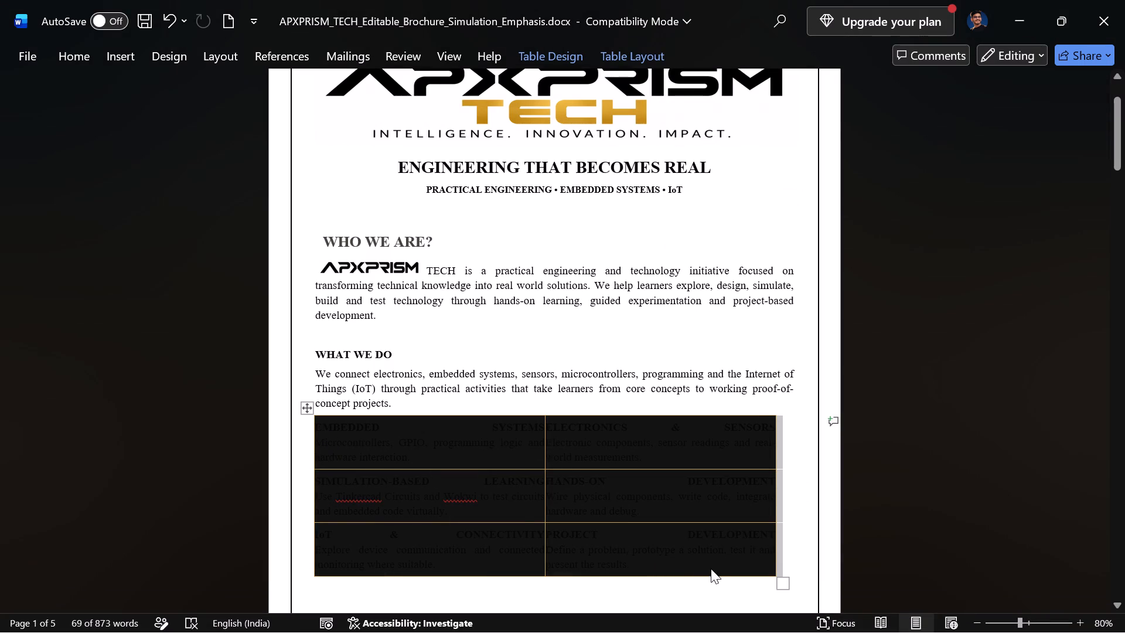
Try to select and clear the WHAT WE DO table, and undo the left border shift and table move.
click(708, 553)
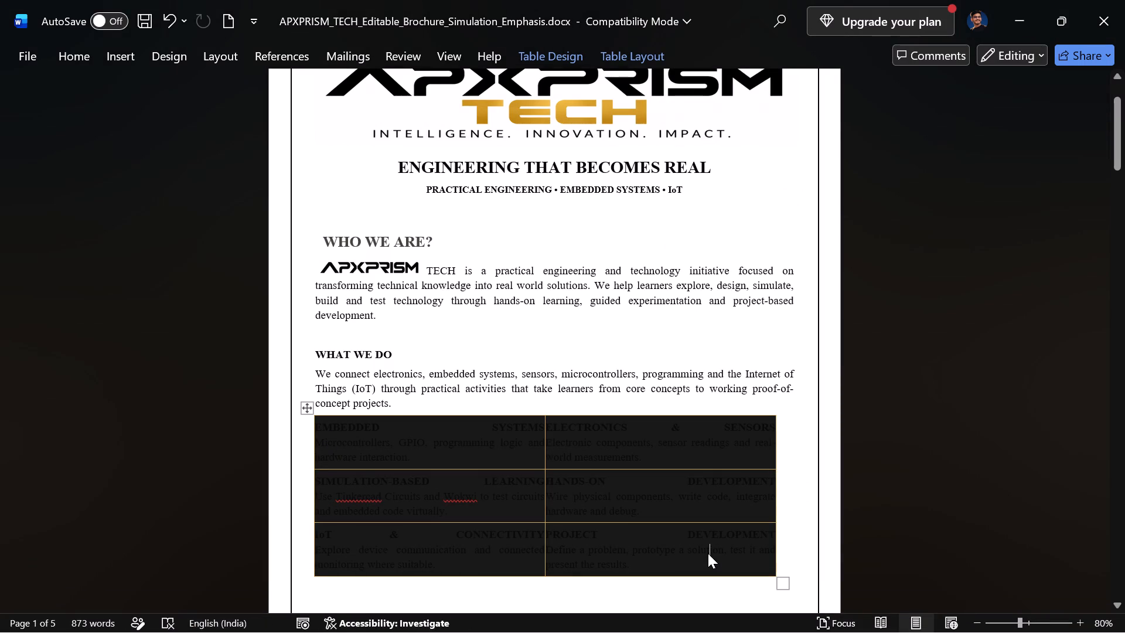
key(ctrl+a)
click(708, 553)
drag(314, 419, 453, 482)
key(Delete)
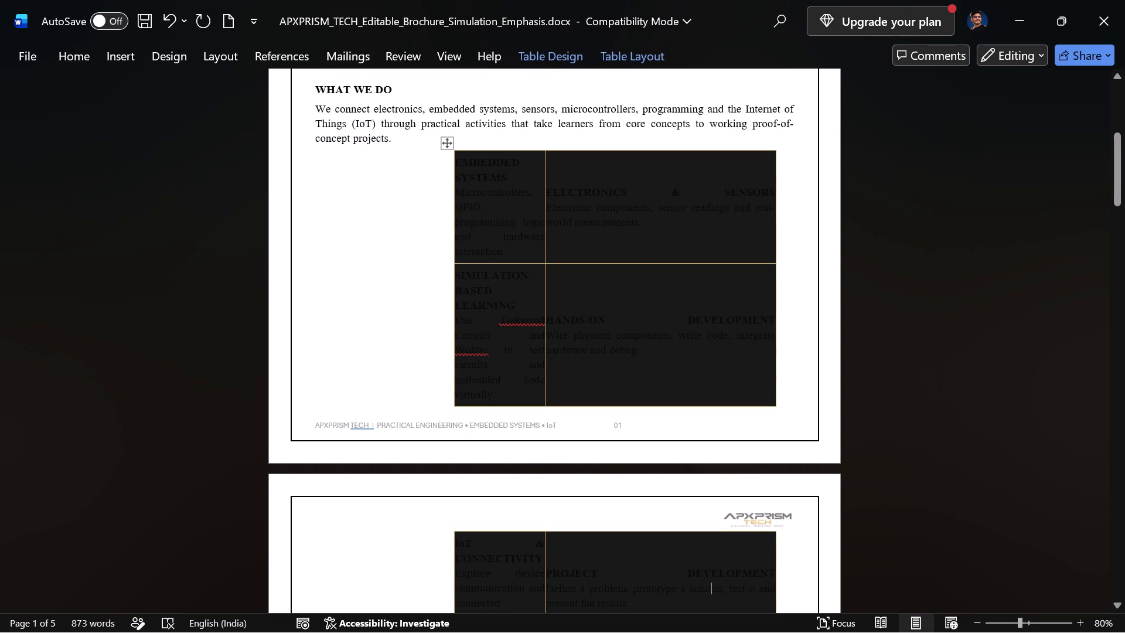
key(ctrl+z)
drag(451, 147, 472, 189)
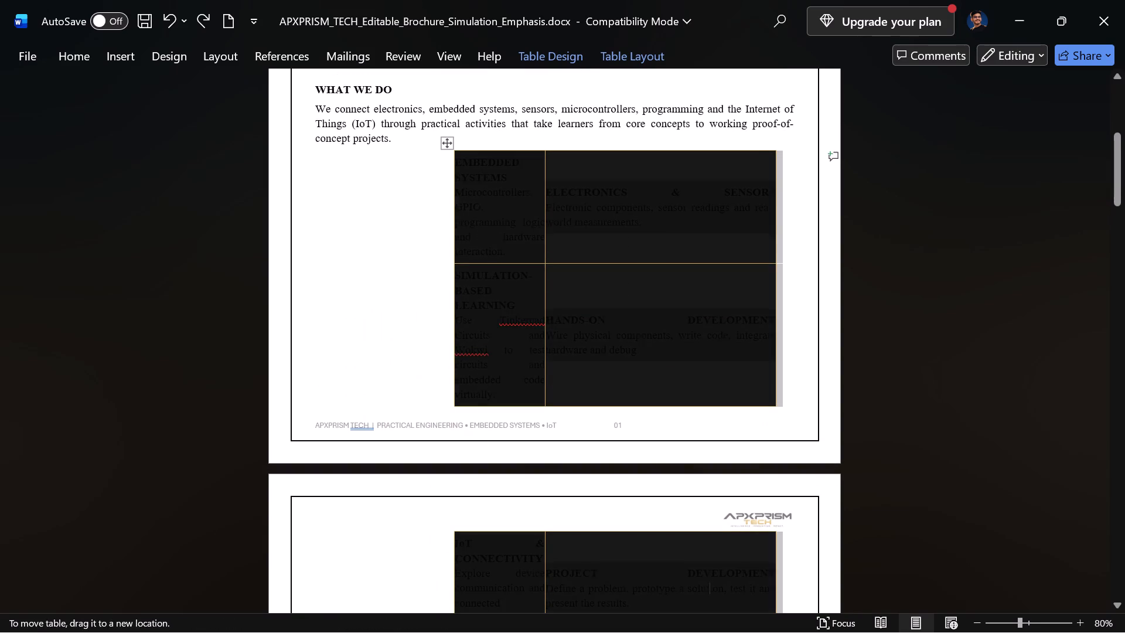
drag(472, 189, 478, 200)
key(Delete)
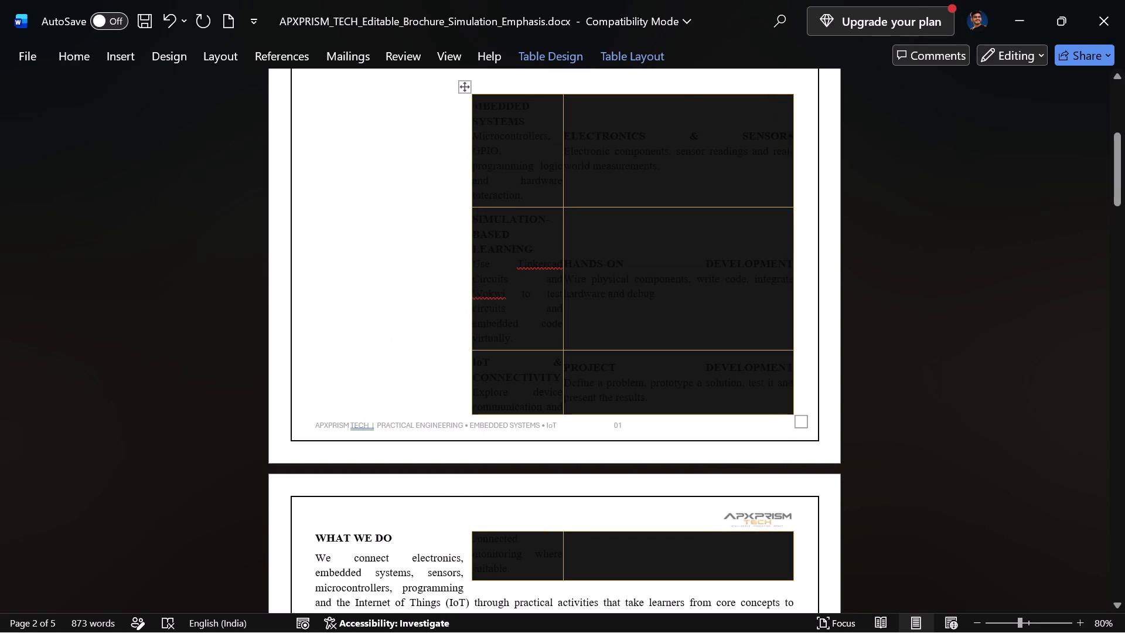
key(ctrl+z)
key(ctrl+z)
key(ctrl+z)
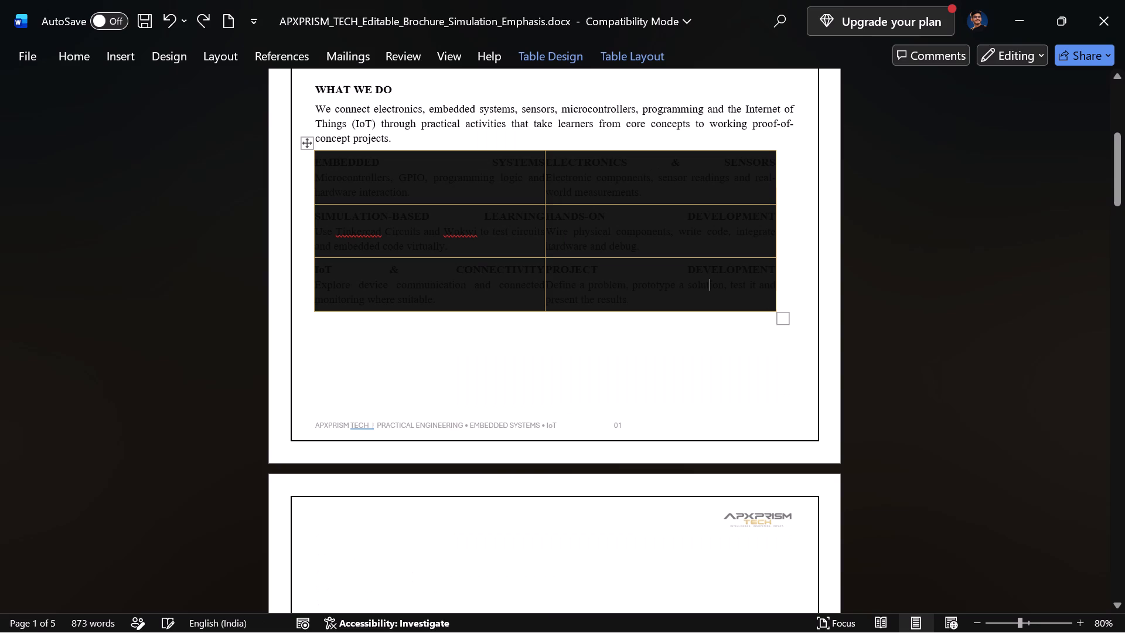
Select the whole WHAT WE DO table and clear the text from all its cells, keeping the empty grid.
click(783, 313)
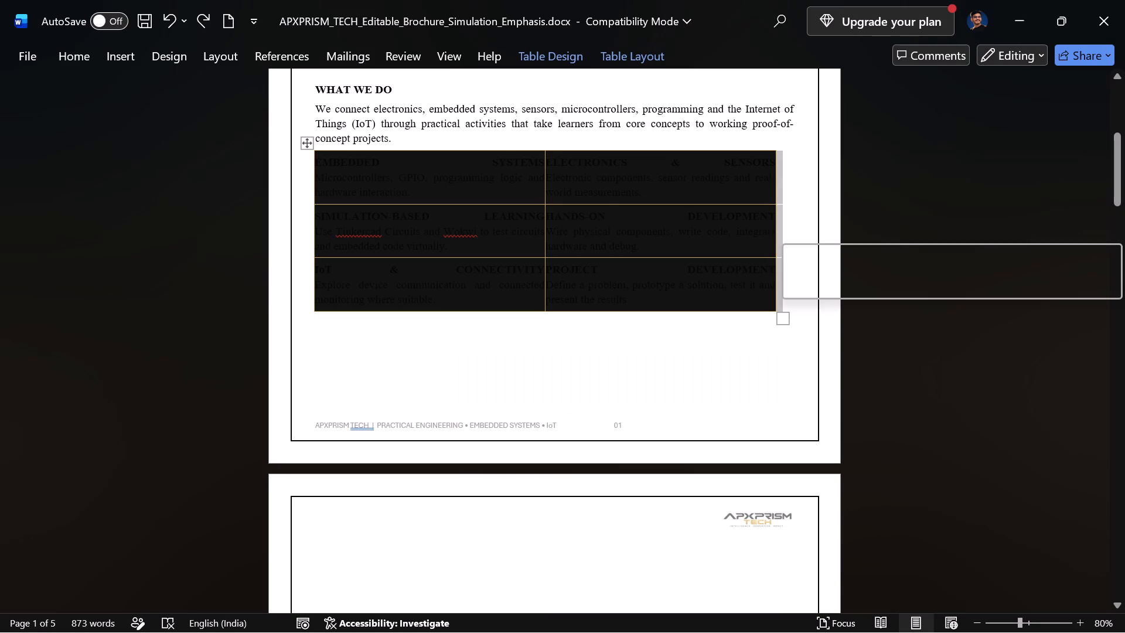
click(783, 313)
key(Delete)
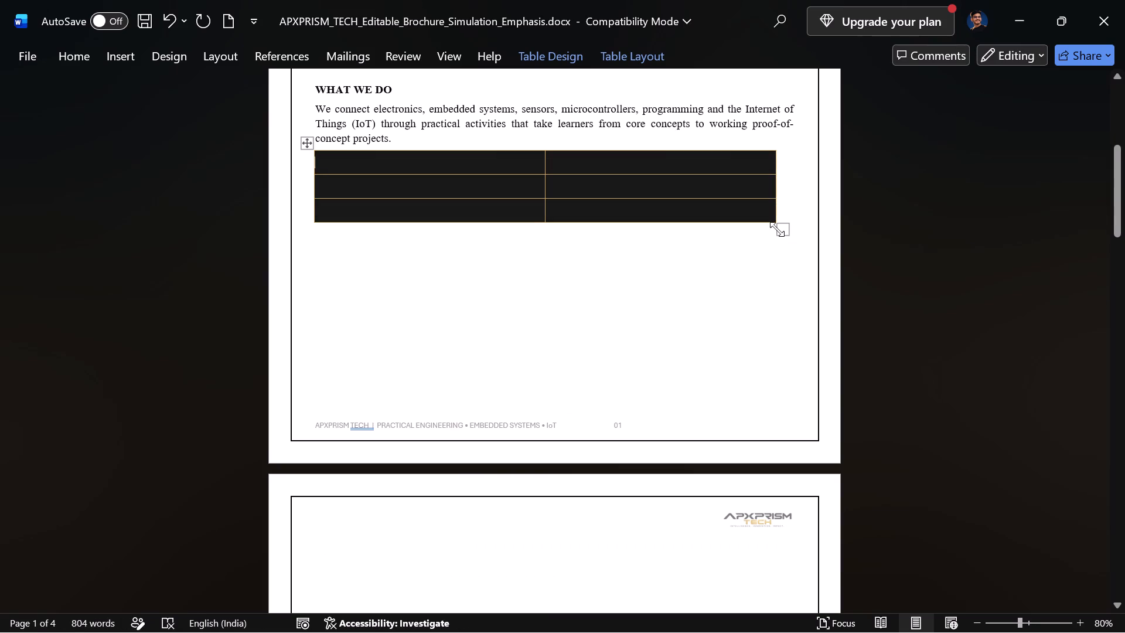
Try to delete the empty table below the WHAT WE DO paragraph and move it out of its place.
click(782, 229)
key(Delete)
drag(308, 138, 326, 169)
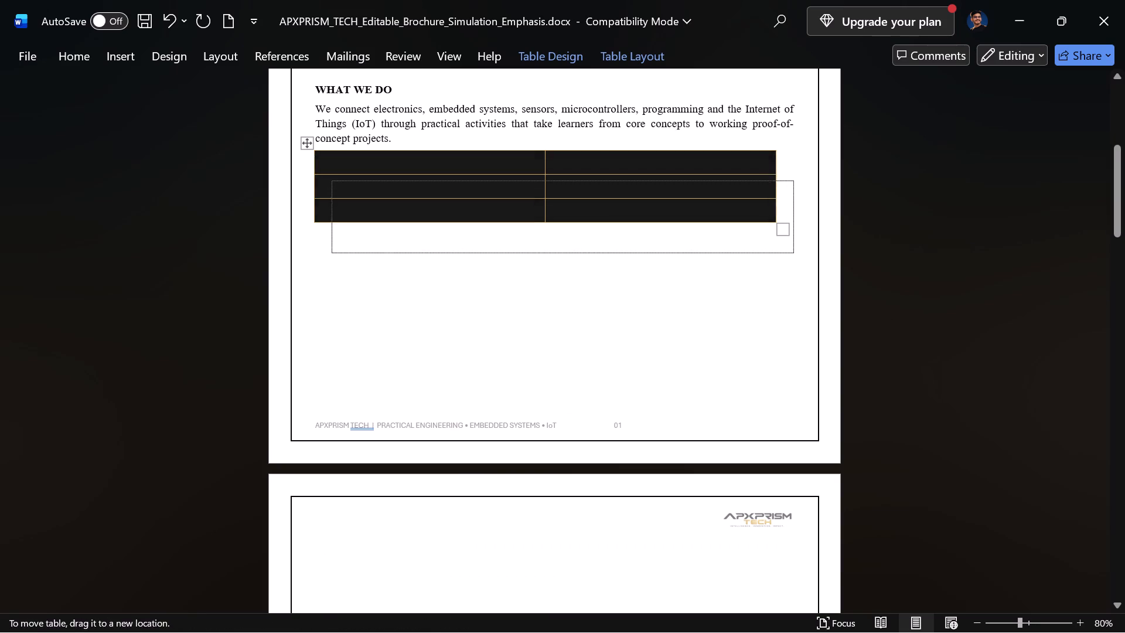
drag(326, 169, 326, 169)
Enlarge the WHAT WE DO heading to 16 pt to match the WHO WE ARE? heading.
scroll(458, 379, up, 1)
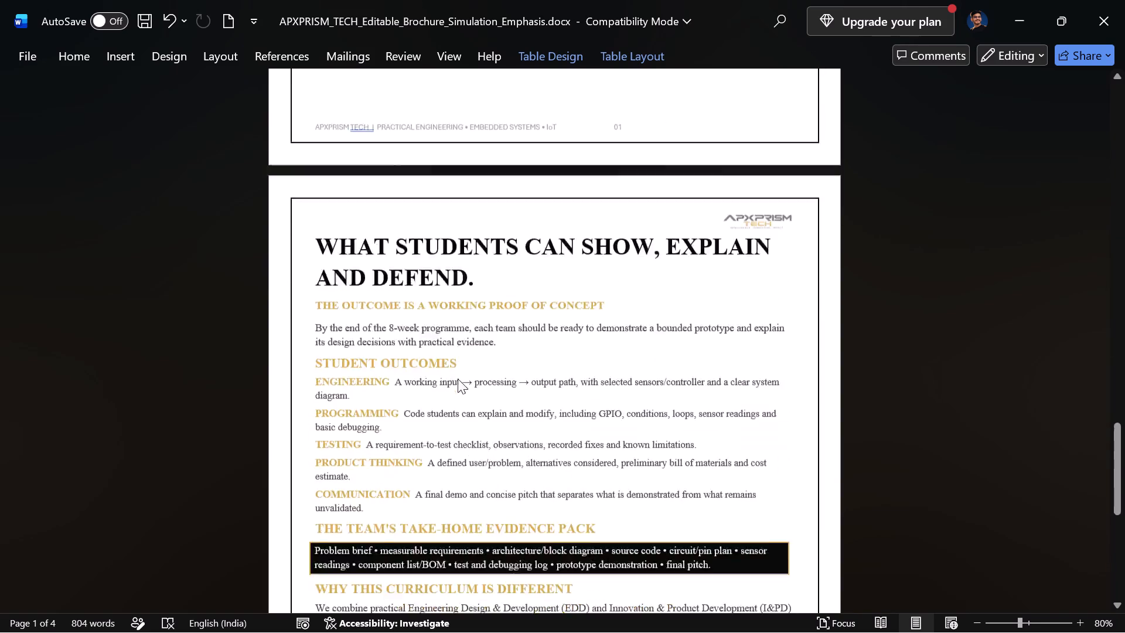
scroll(458, 379, up, 2)
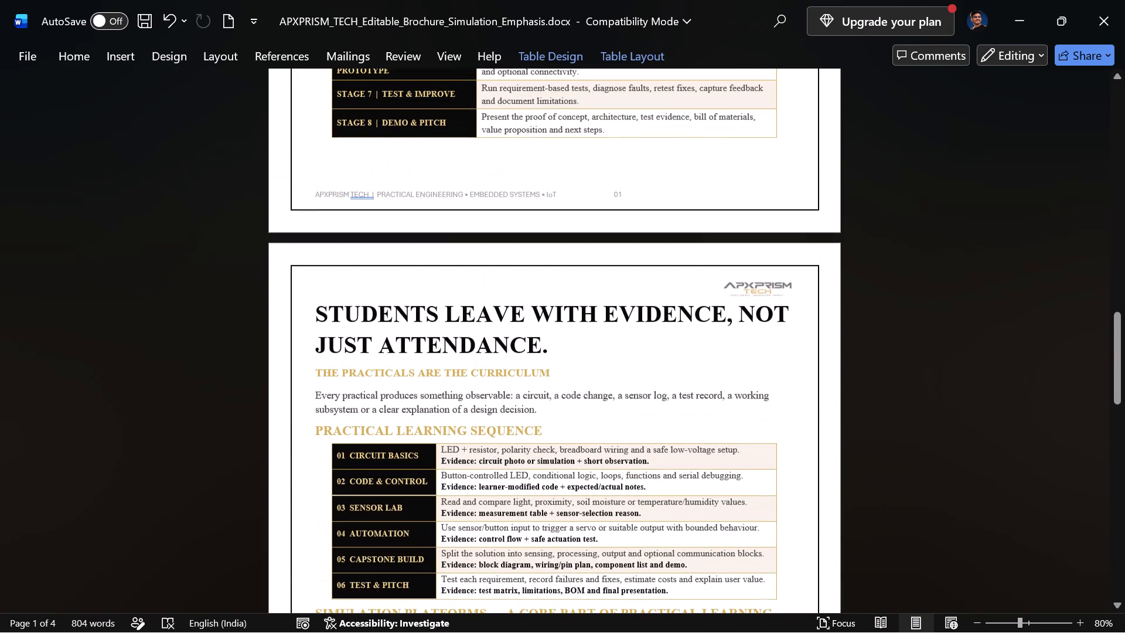
scroll(458, 379, up, 2)
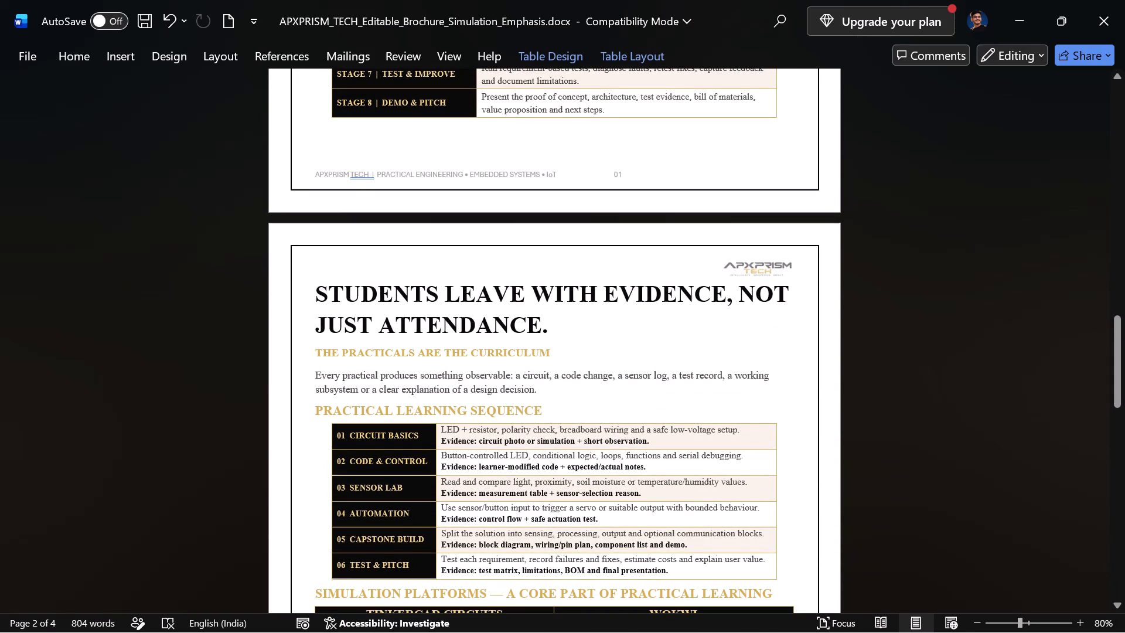
scroll(458, 379, up, 1)
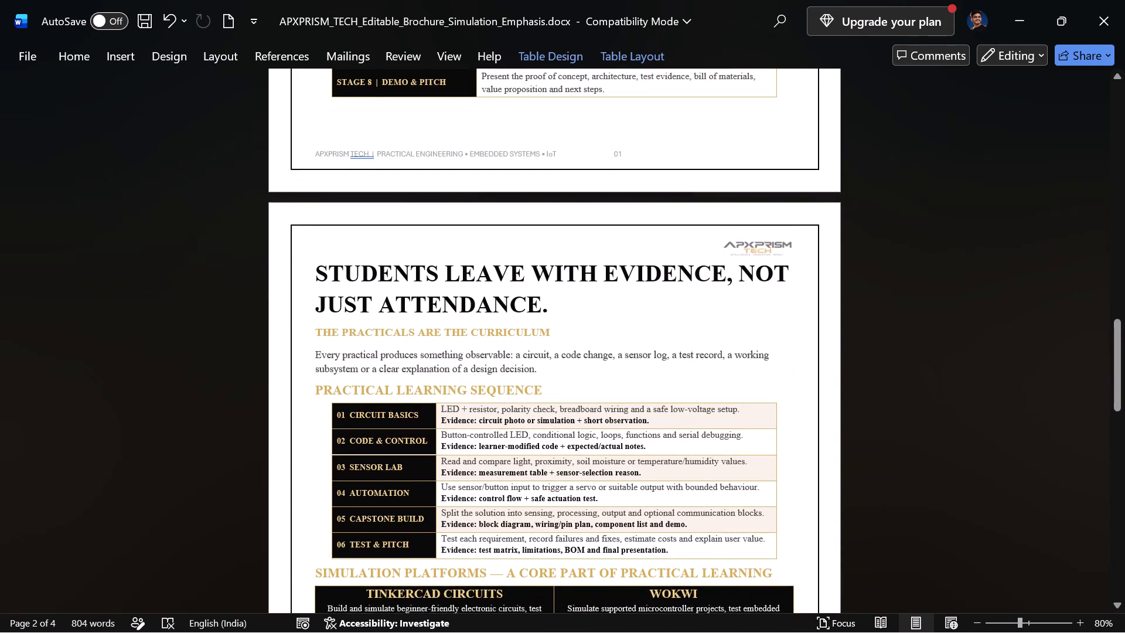
scroll(458, 379, up, 1)
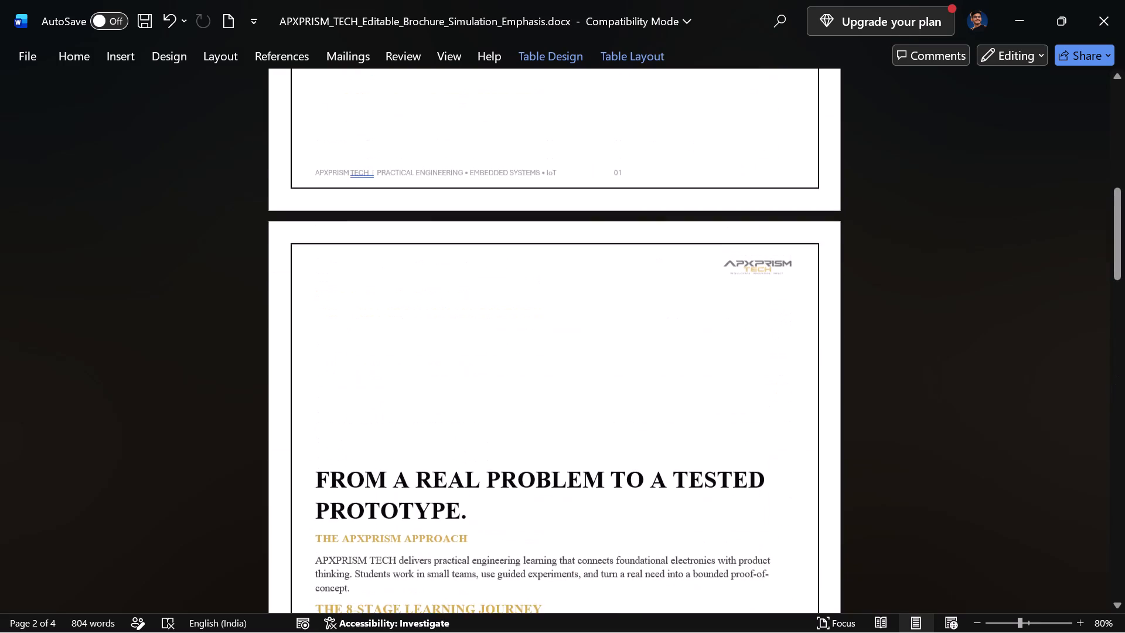
scroll(458, 379, up, 1)
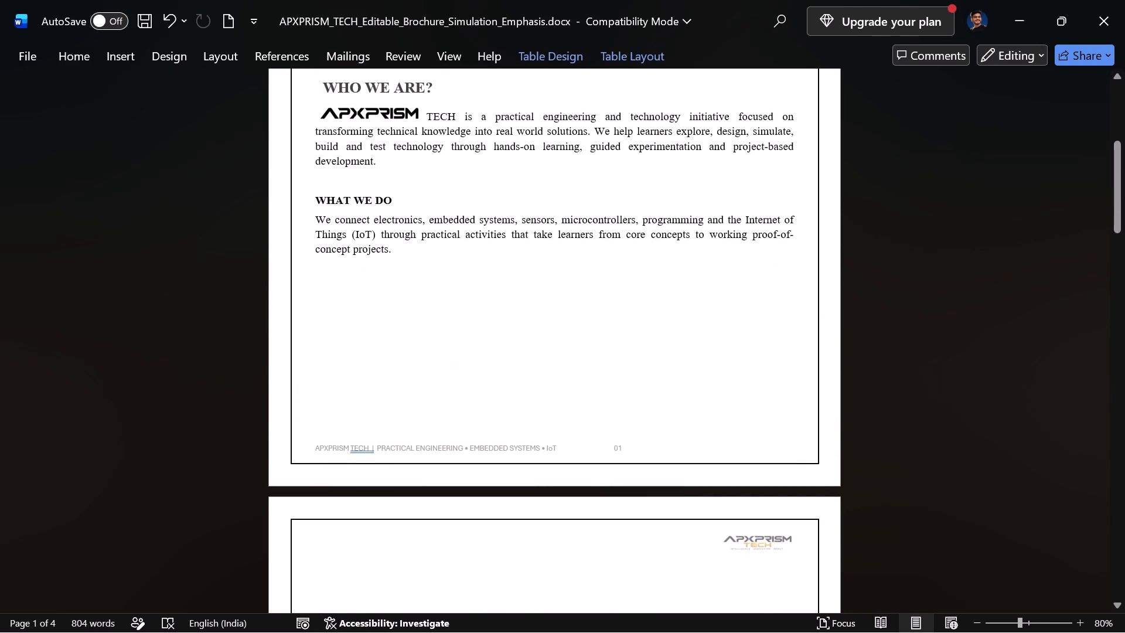
scroll(458, 379, up, 1)
drag(402, 233, 329, 237)
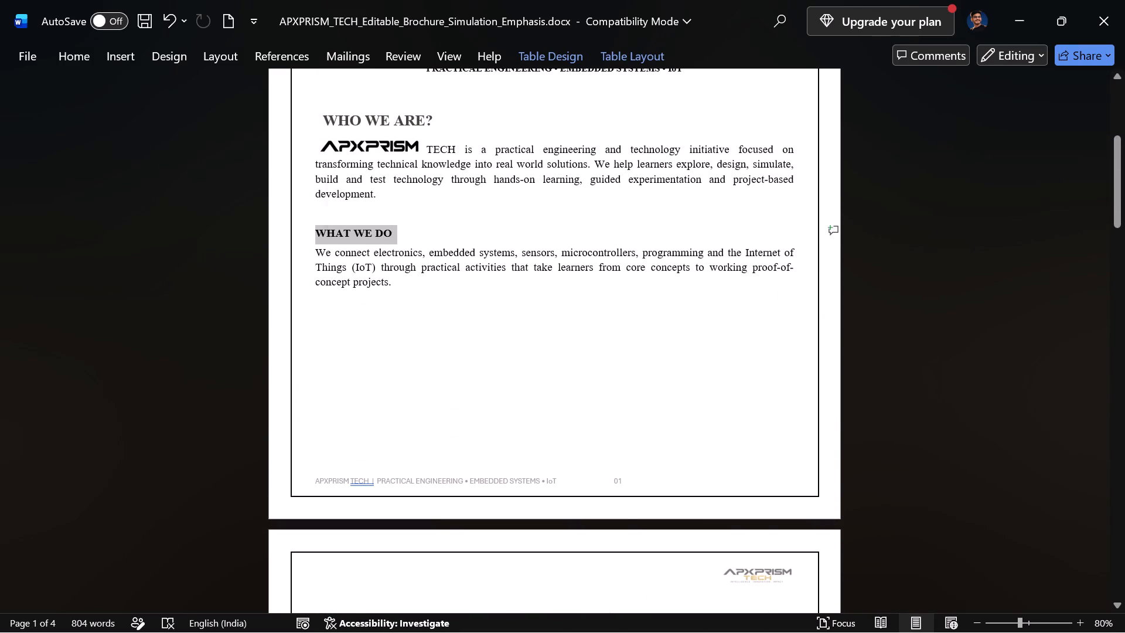
click(435, 127)
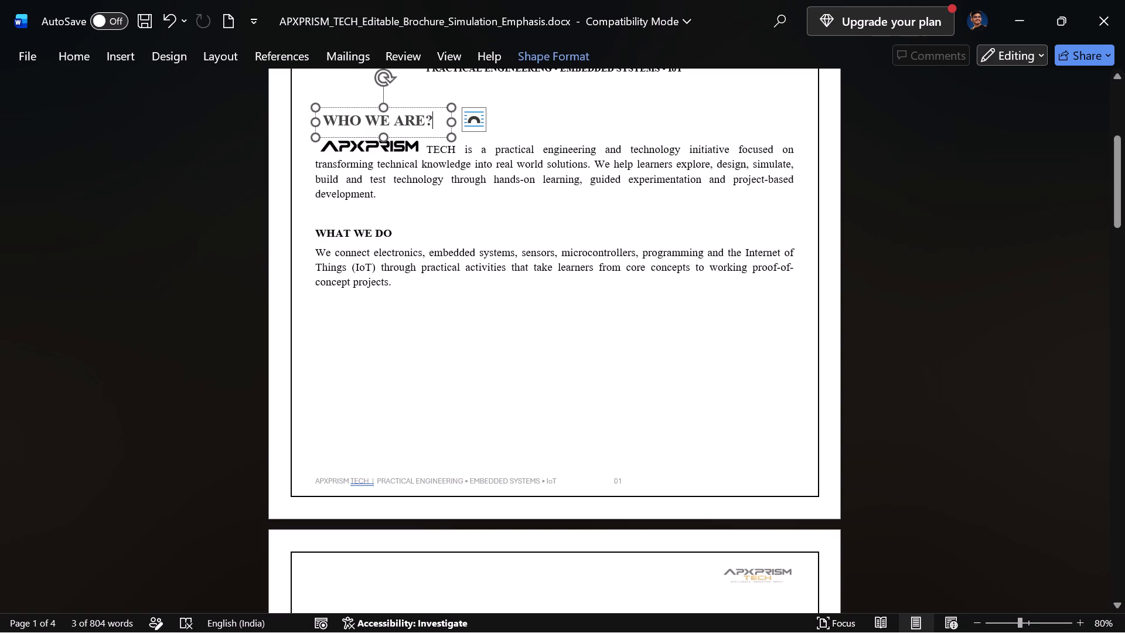
drag(435, 127, 332, 130)
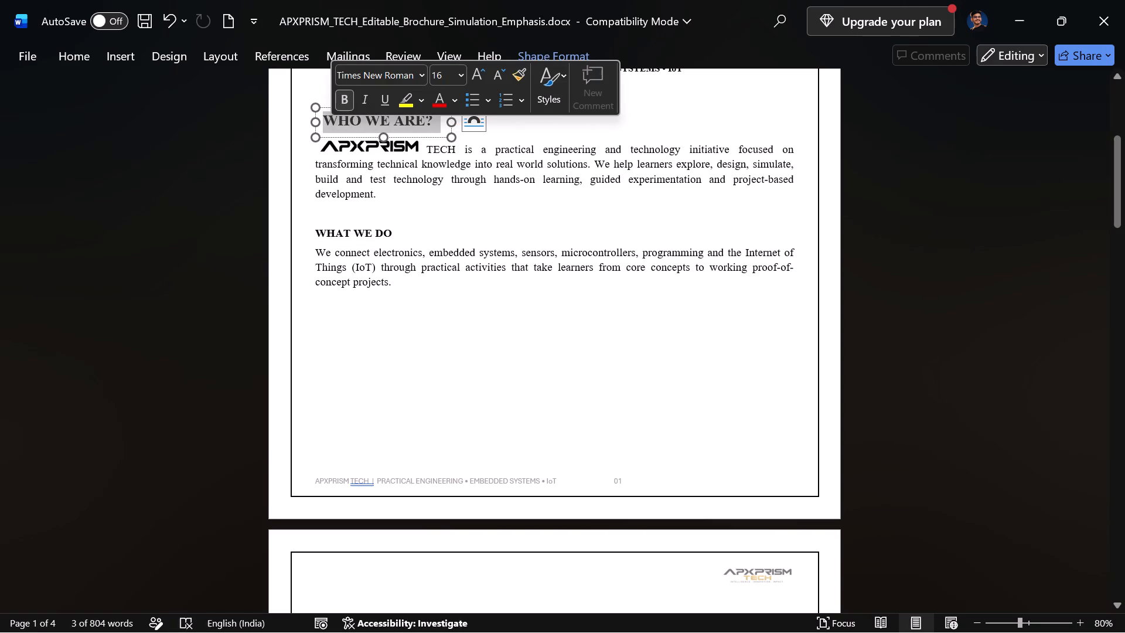
drag(394, 230, 329, 234)
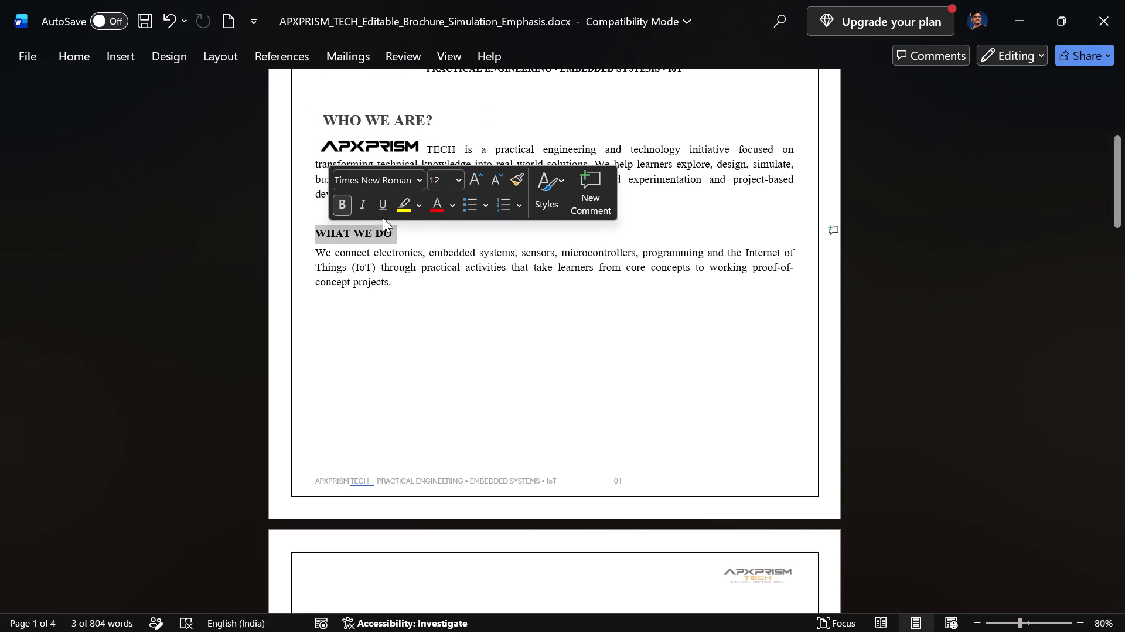
click(476, 178)
click(476, 178)
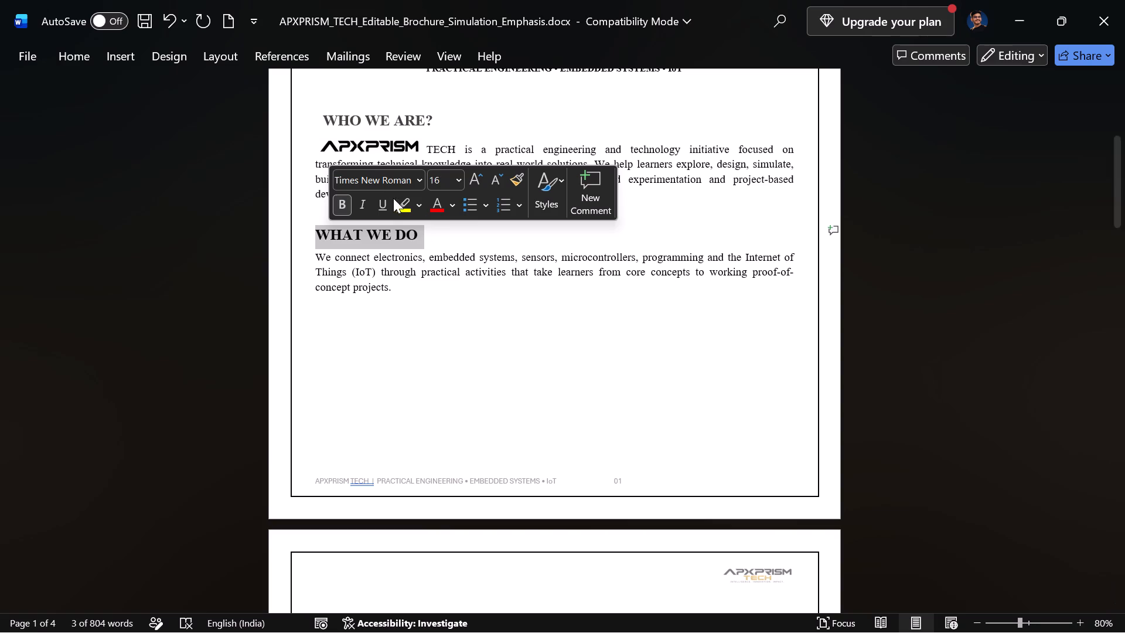
click(438, 239)
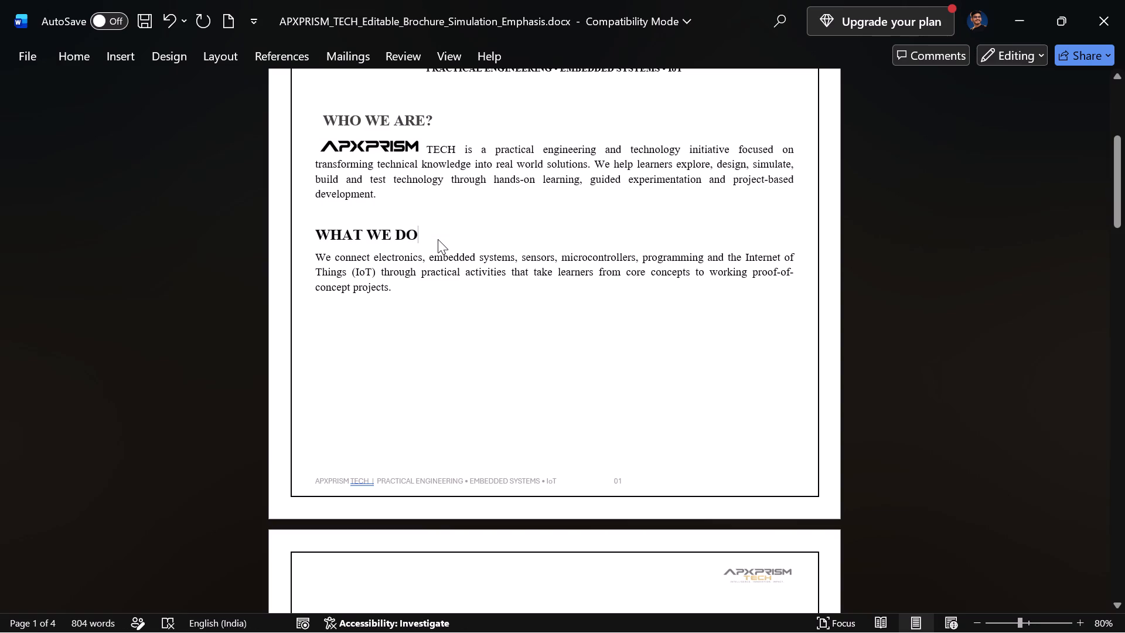
Remove the question mark from the WHO WE ARE? heading.
click(444, 117)
key(BackSpace)
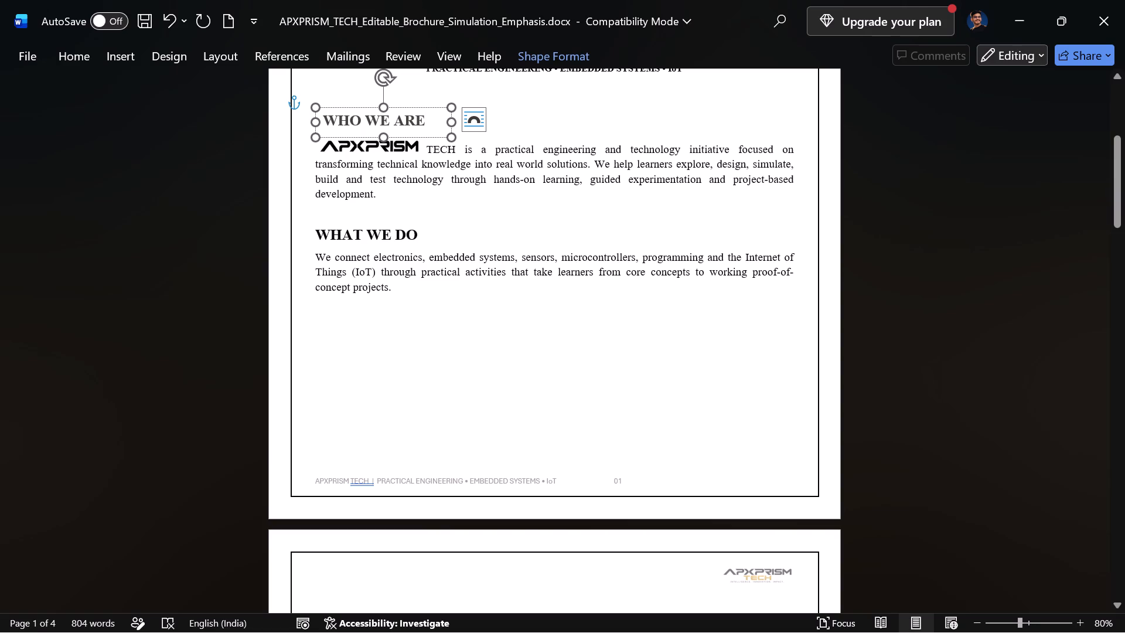
Set the font colour of the whole WHO WE ARE heading to theme black.
click(361, 118)
key(ctrl+a)
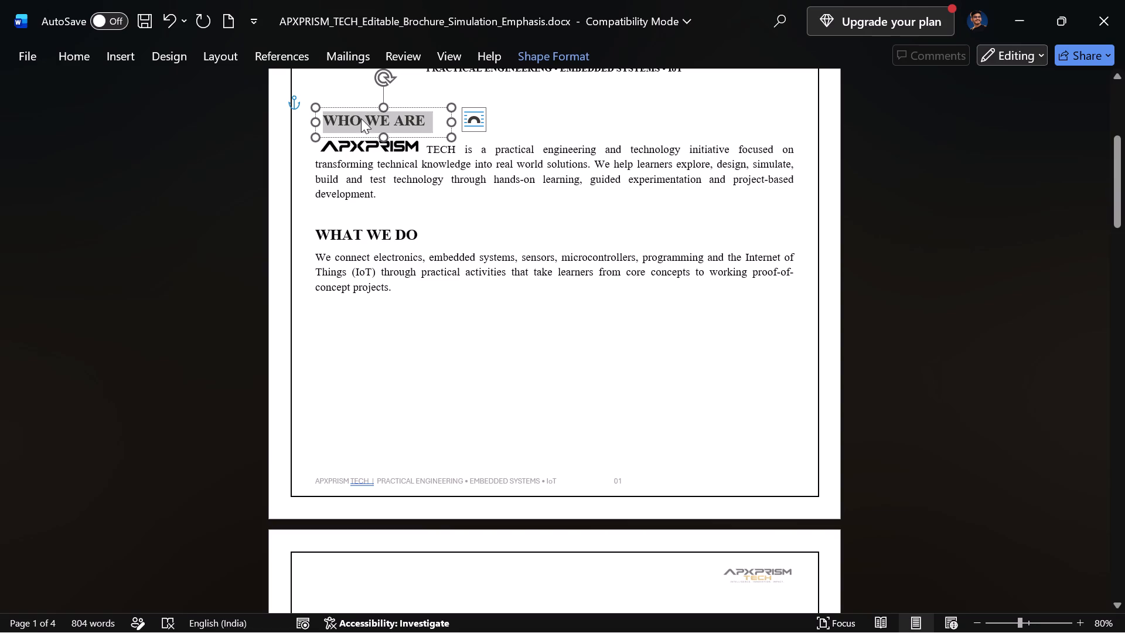
click(90, 55)
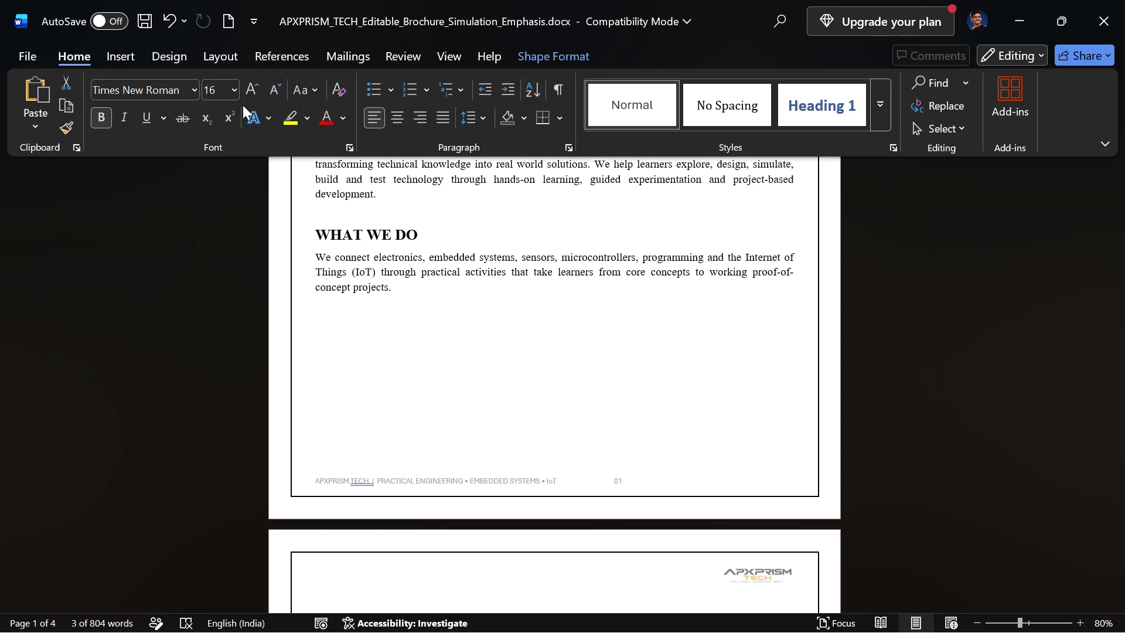
click(341, 113)
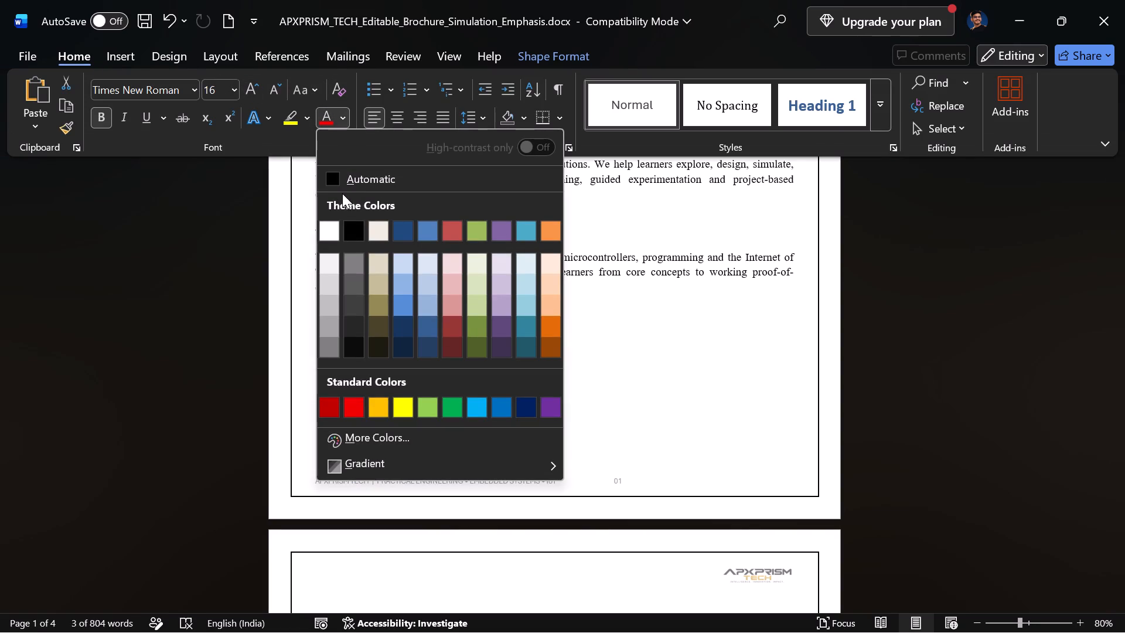
click(360, 226)
scroll(219, 458, up, 1)
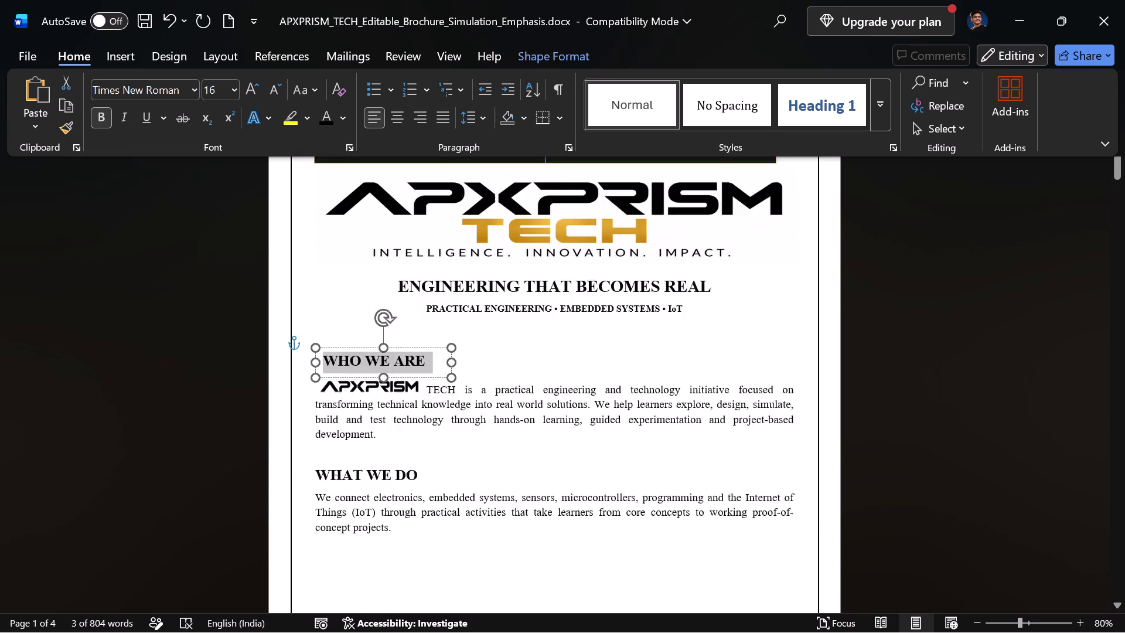
click(432, 465)
click(432, 465)
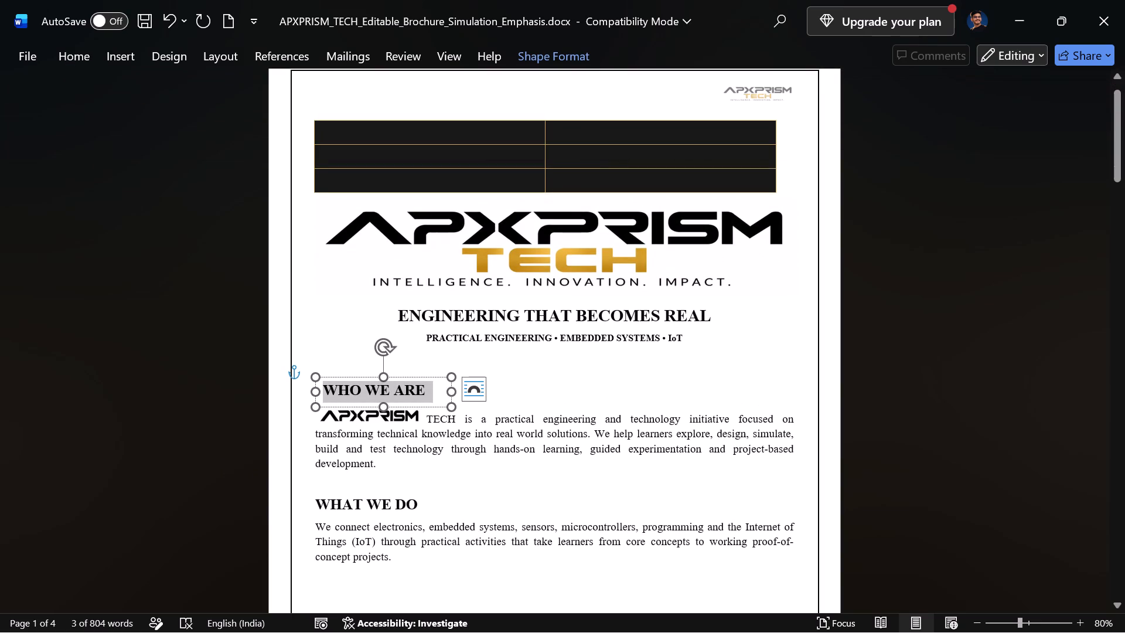
scroll(379, 390, down, 1)
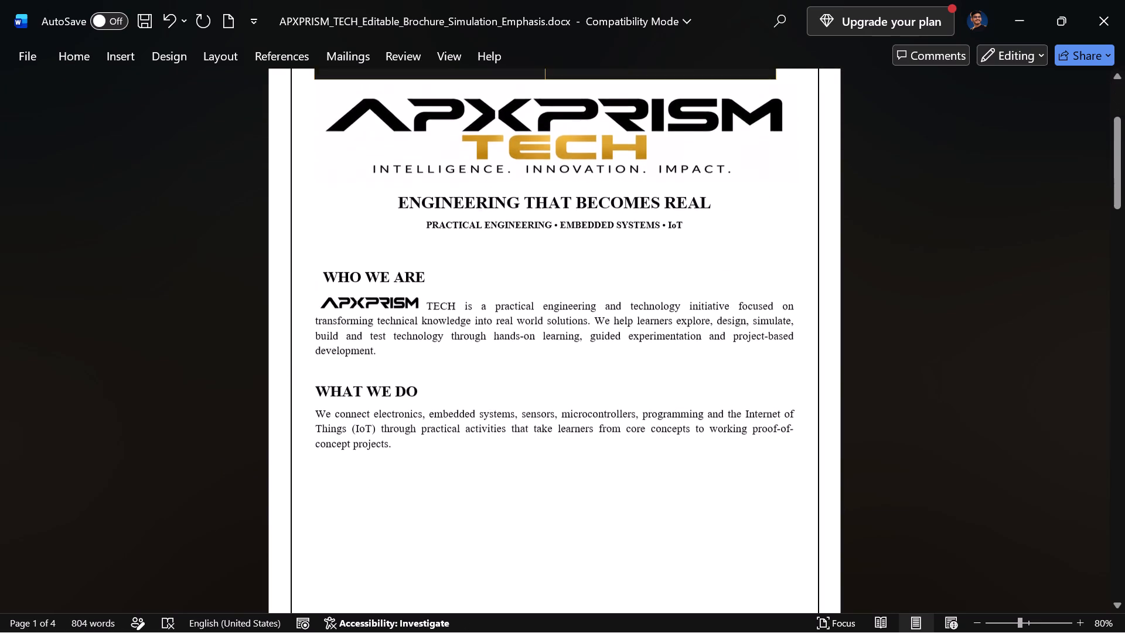
scroll(379, 390, down, 1)
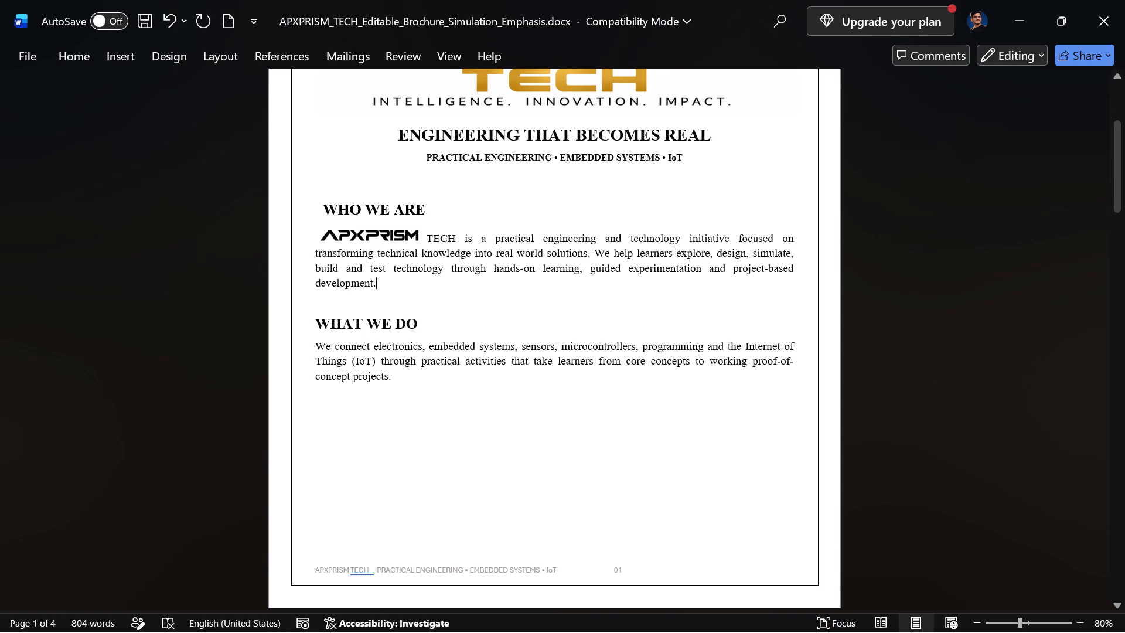
key(alt+Tab)
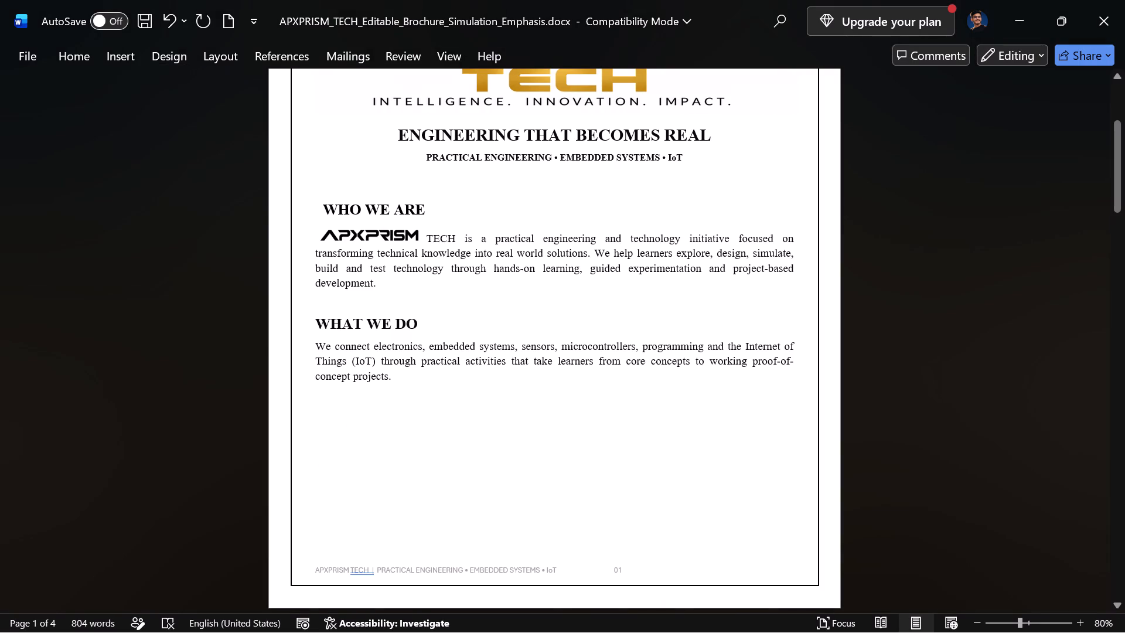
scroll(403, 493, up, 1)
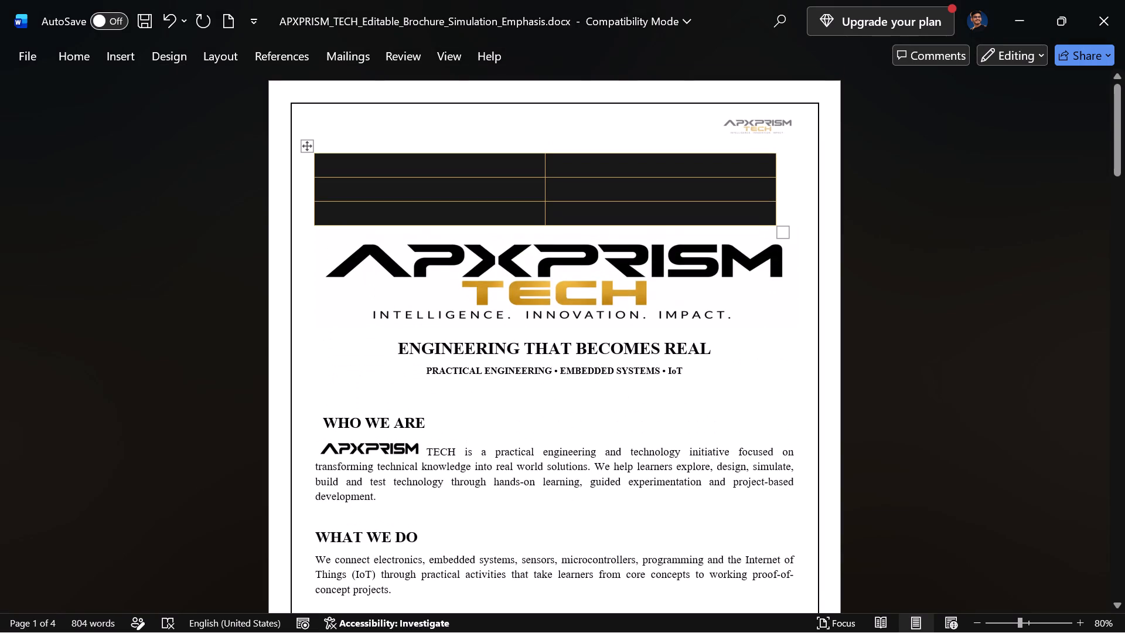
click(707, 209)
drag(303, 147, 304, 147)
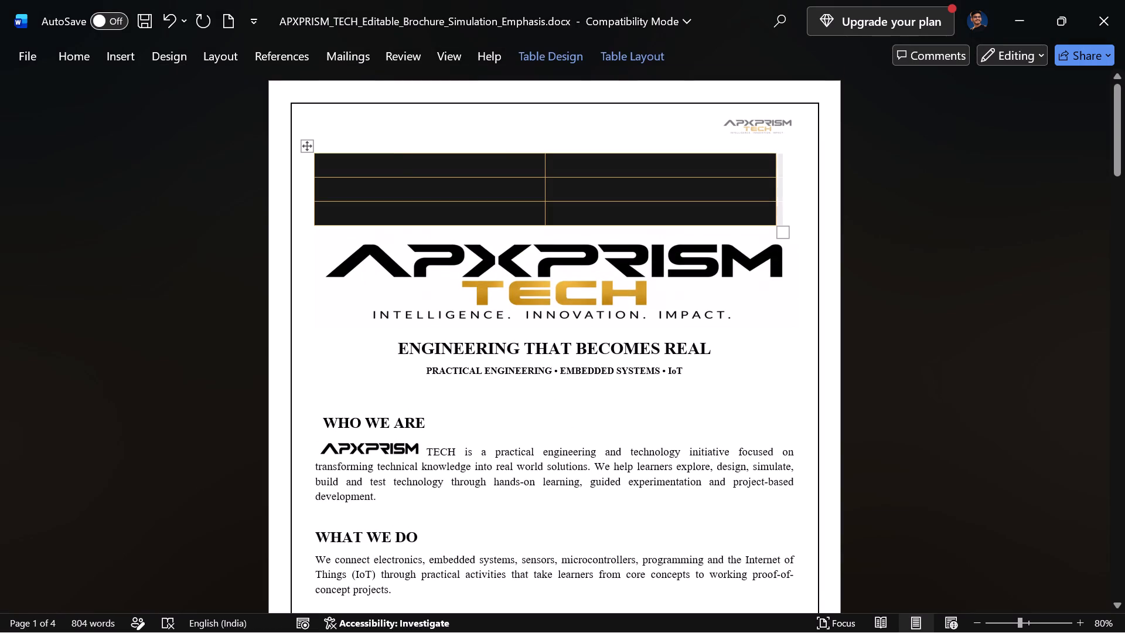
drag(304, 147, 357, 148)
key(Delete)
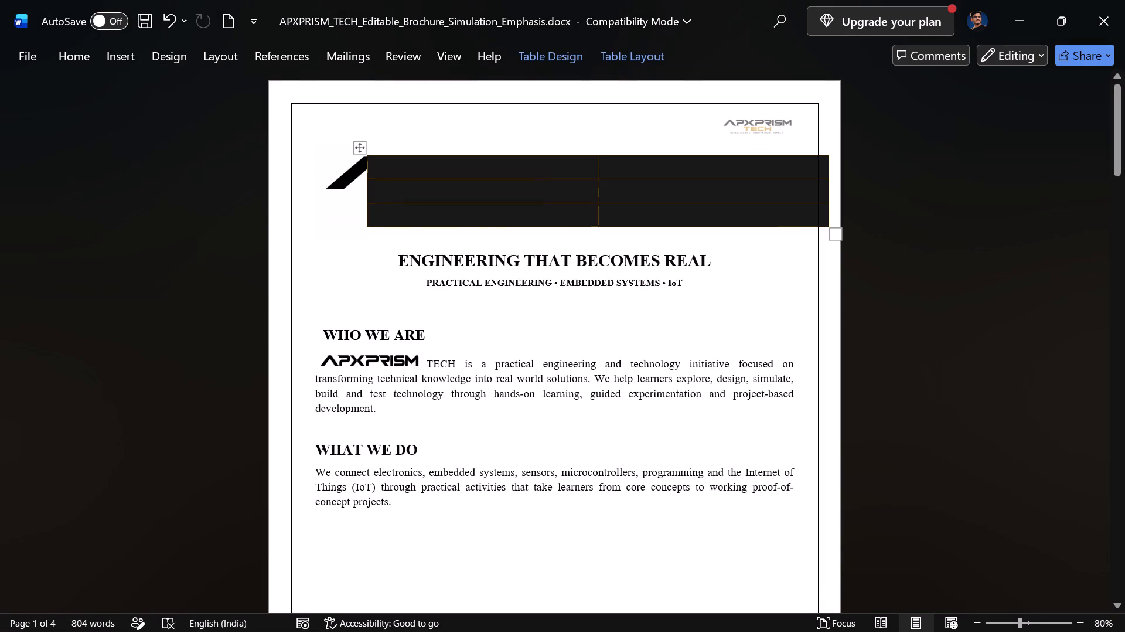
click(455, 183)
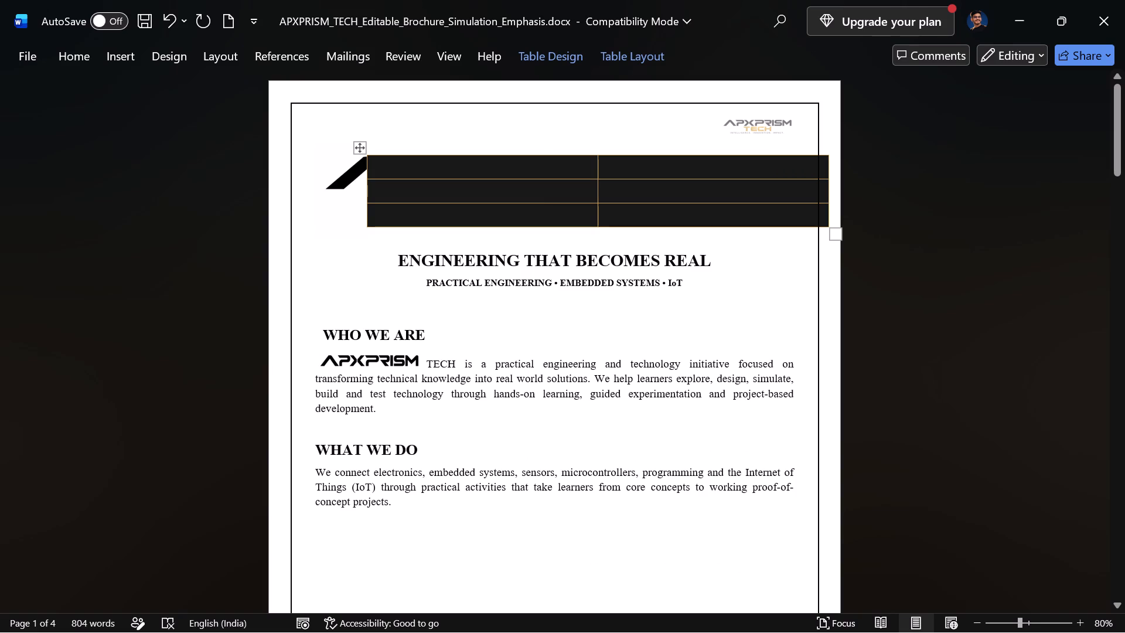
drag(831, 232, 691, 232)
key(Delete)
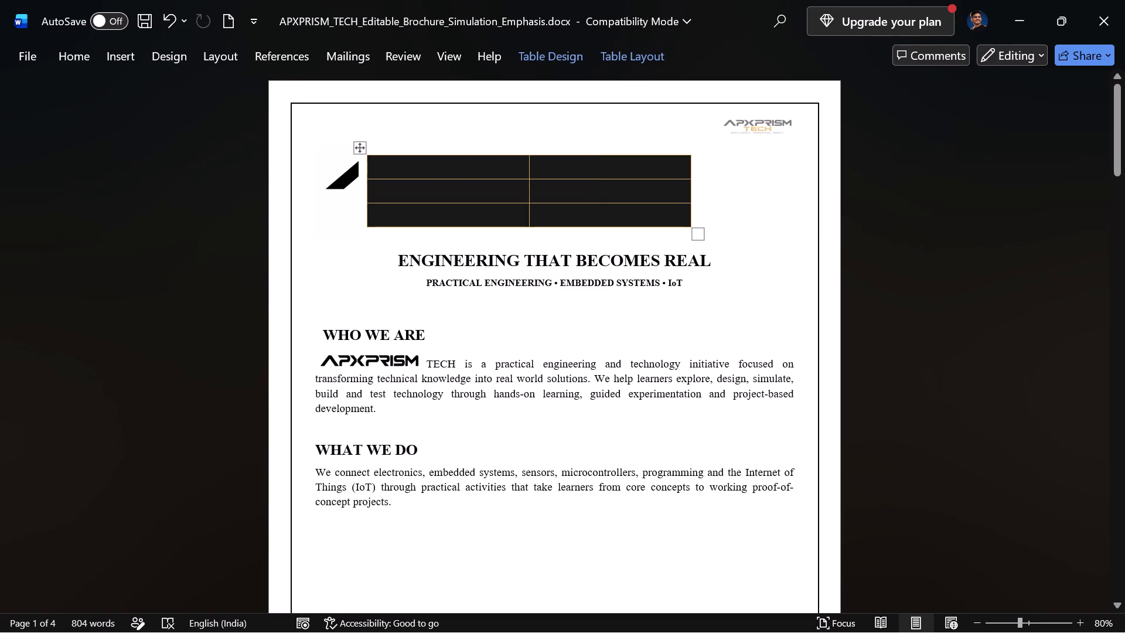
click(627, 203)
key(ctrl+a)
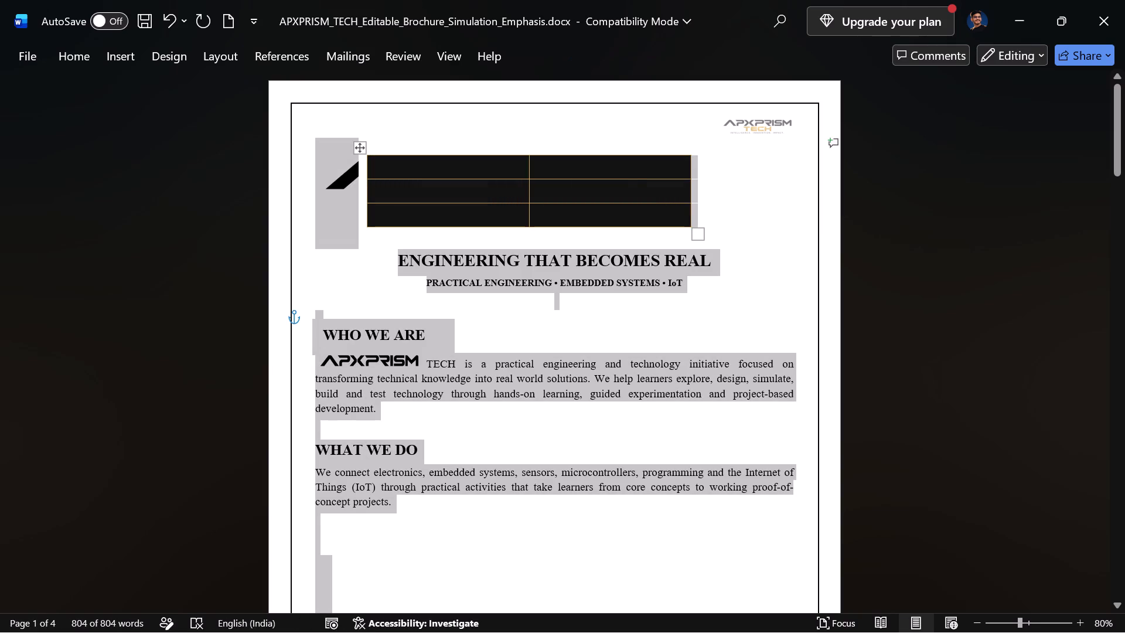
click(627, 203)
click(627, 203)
Undo the table's resizing and moves together with the earlier WHO WE ARE and WHAT WE DO heading edits.
key(ctrl+z)
key(ctrl+z)
key(ctrl+z)
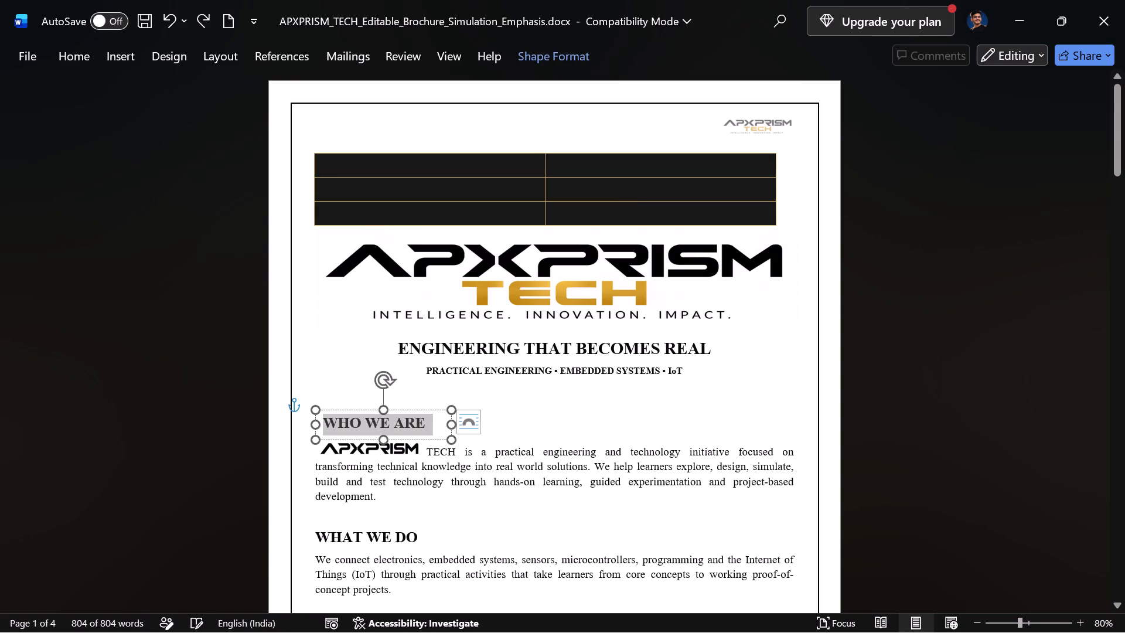
key(ctrl+z)
key(ctrl+z)
key(ctrl+z)
key(ctrl+z)
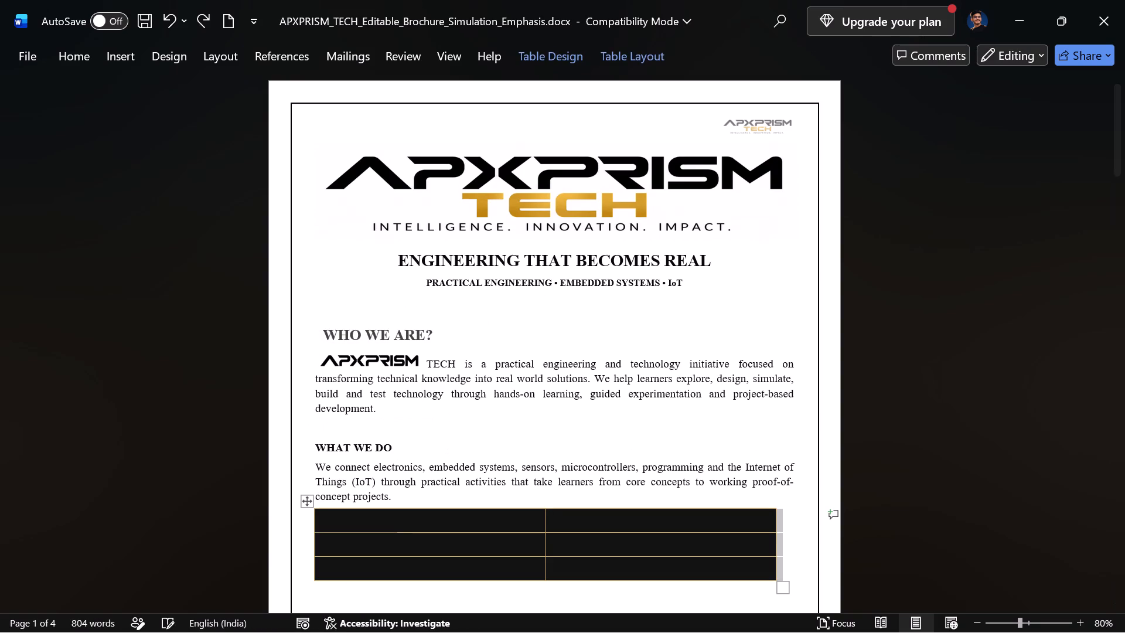
Delete the lower two rows of the empty table beneath the WHAT WE DO paragraph.
scroll(555, 334, down, 1)
scroll(555, 334, up, 1)
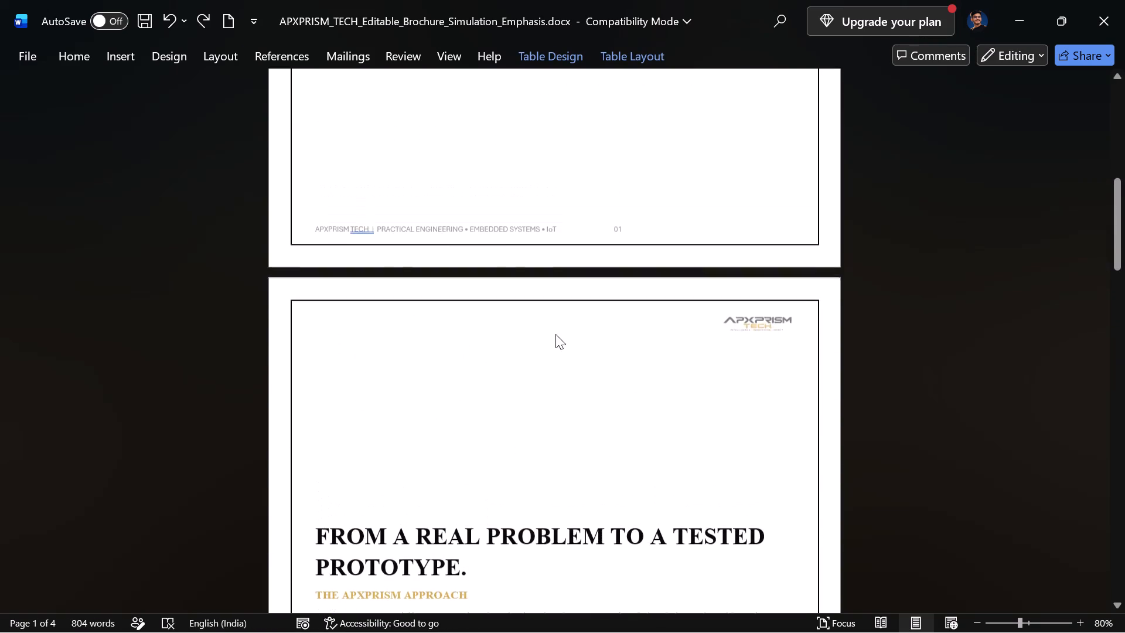
scroll(555, 334, up, 1)
drag(357, 336, 499, 337)
key(Delete)
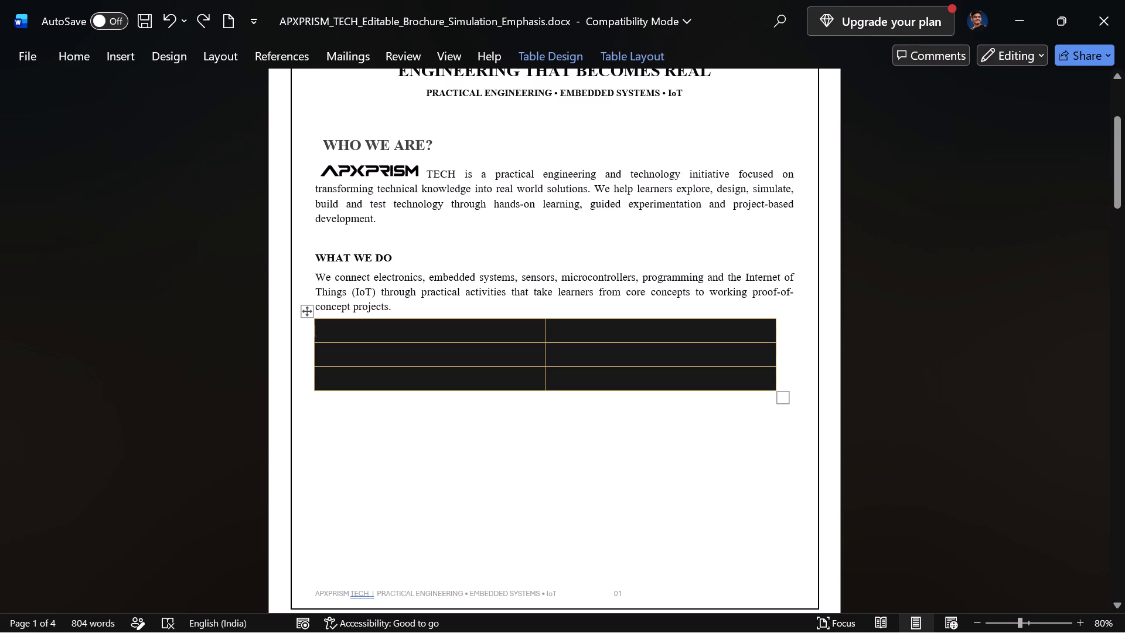
key(Delete)
double_click(499, 337)
drag(752, 486, 563, 343)
key(Delete)
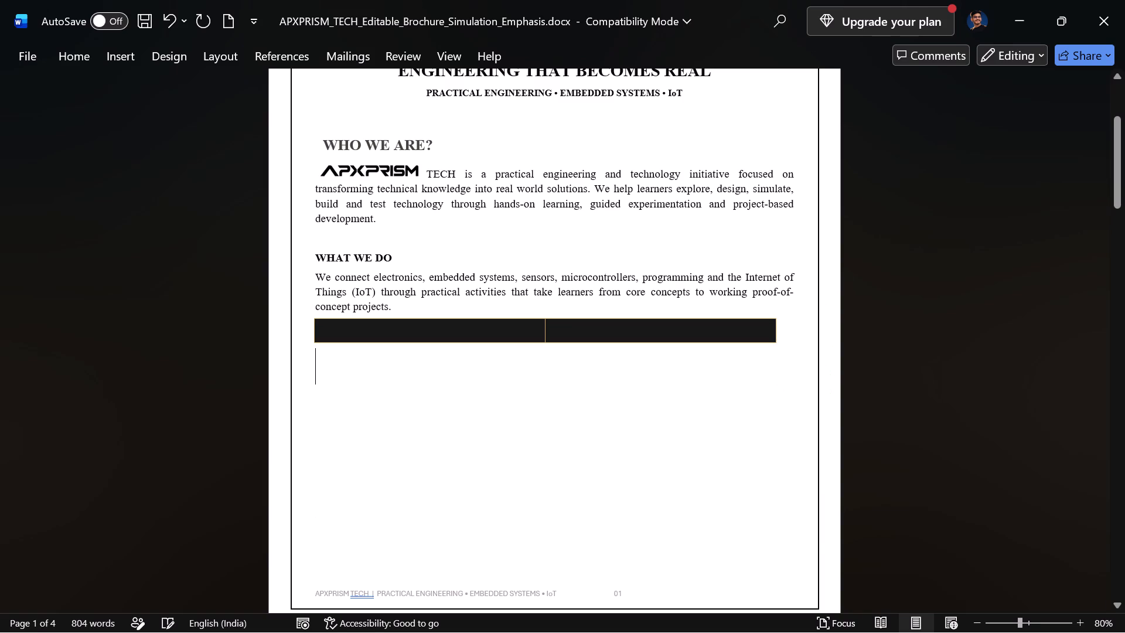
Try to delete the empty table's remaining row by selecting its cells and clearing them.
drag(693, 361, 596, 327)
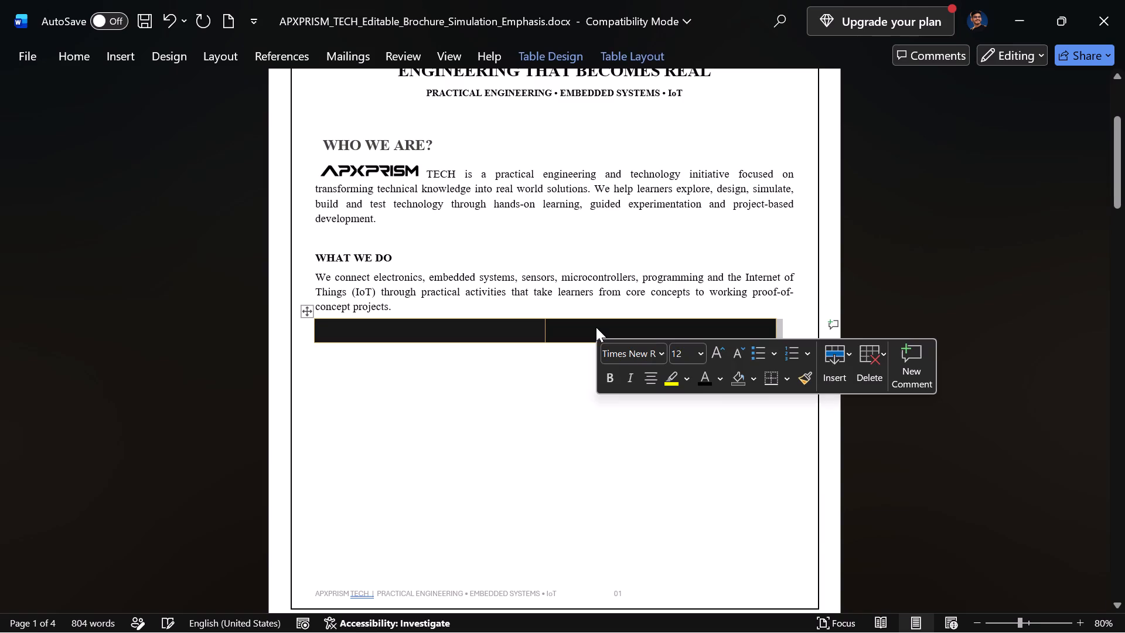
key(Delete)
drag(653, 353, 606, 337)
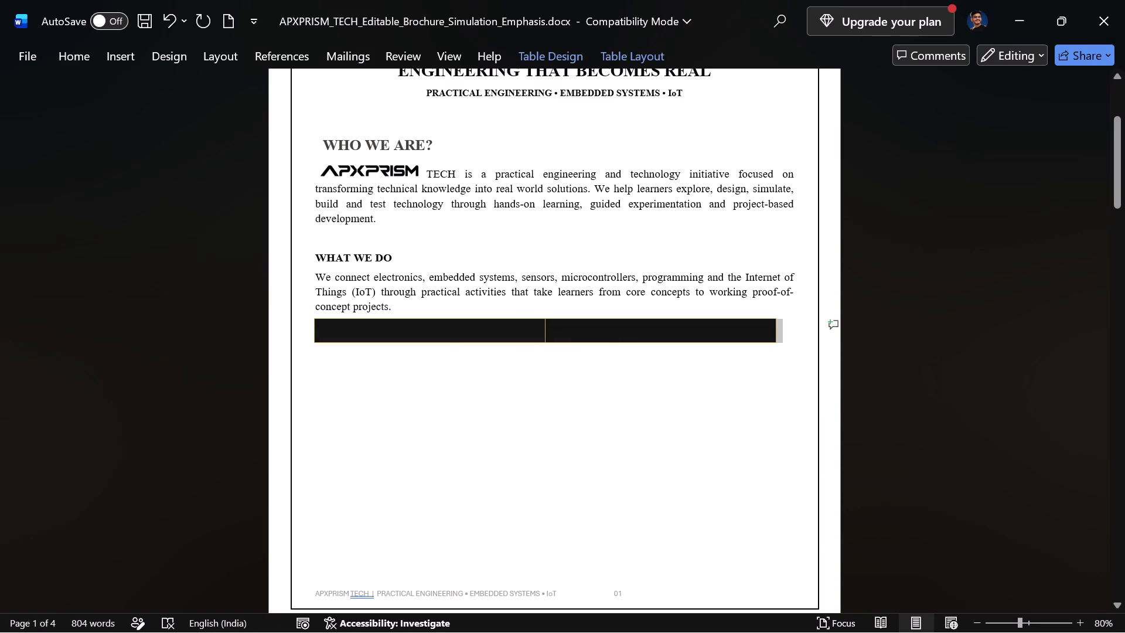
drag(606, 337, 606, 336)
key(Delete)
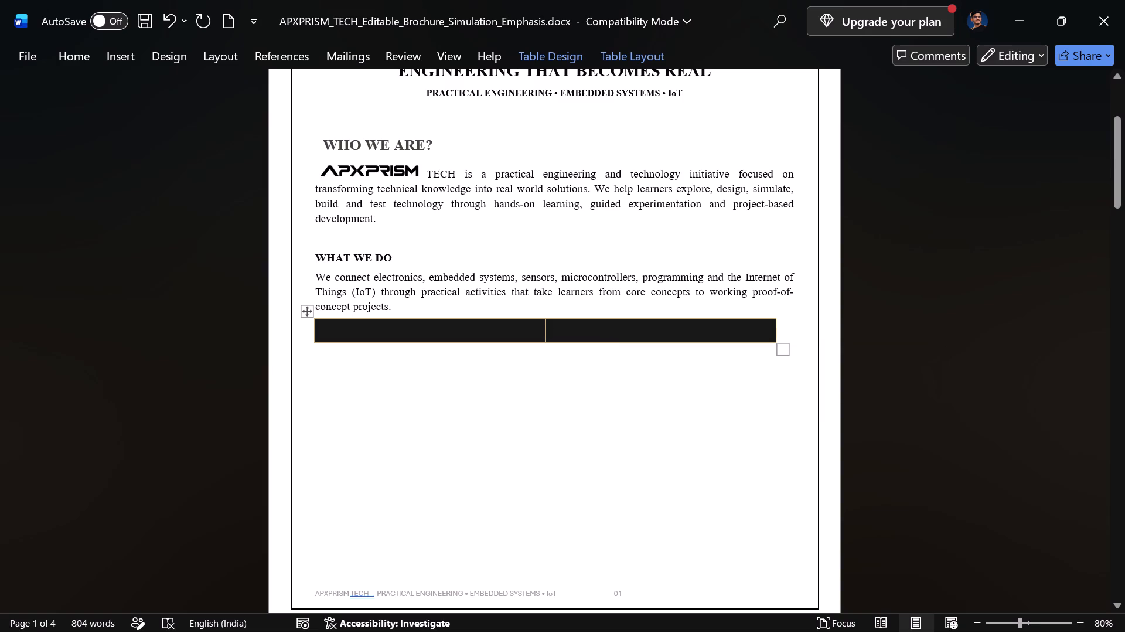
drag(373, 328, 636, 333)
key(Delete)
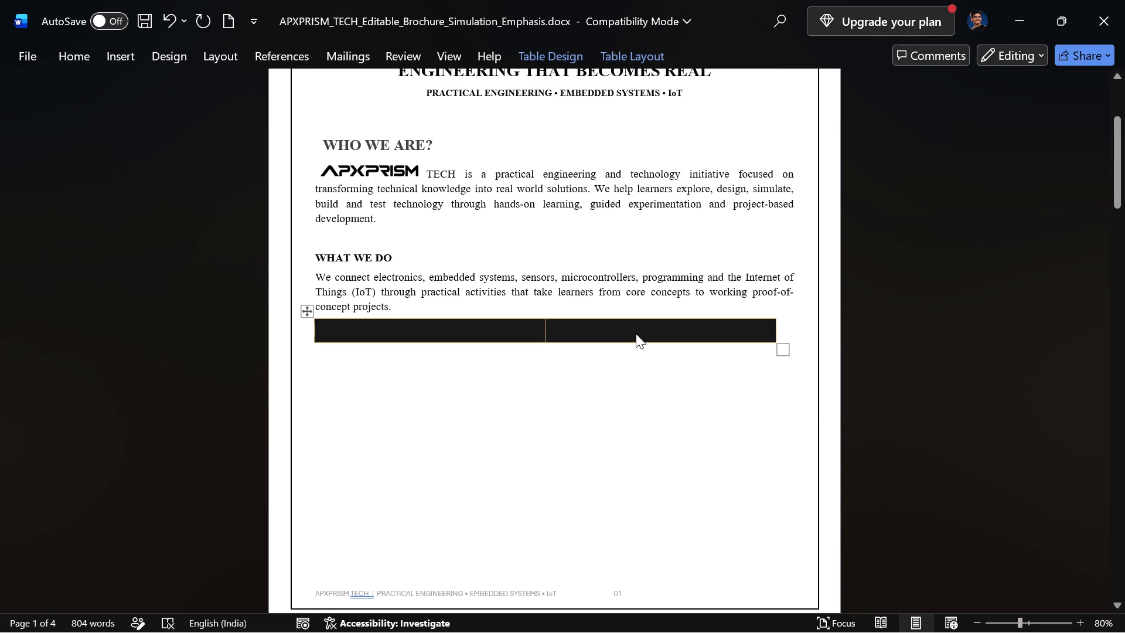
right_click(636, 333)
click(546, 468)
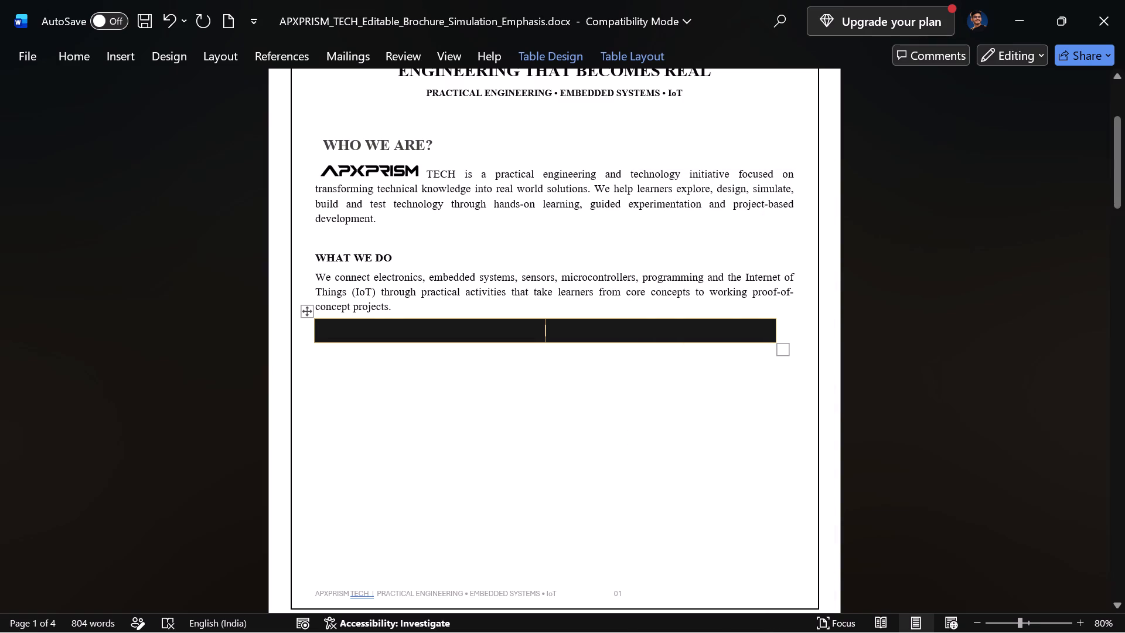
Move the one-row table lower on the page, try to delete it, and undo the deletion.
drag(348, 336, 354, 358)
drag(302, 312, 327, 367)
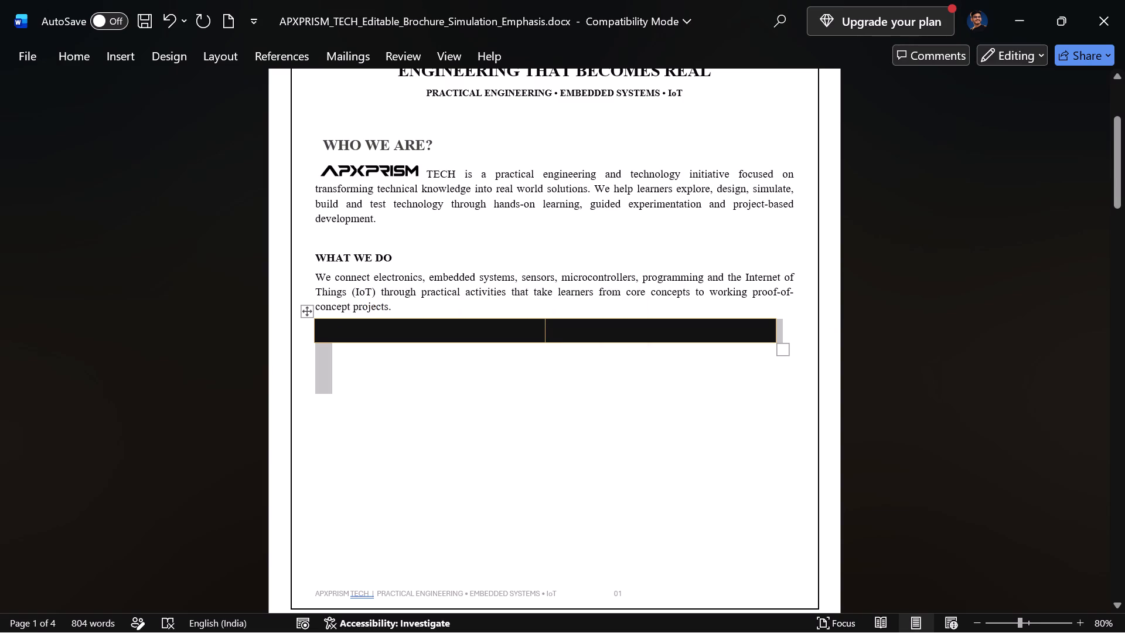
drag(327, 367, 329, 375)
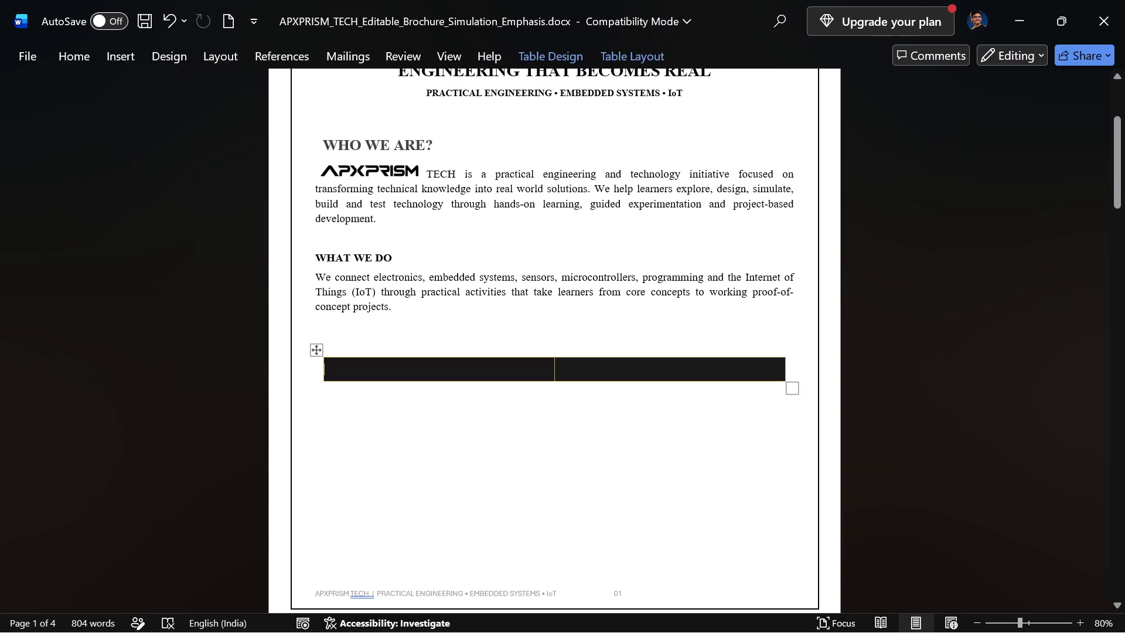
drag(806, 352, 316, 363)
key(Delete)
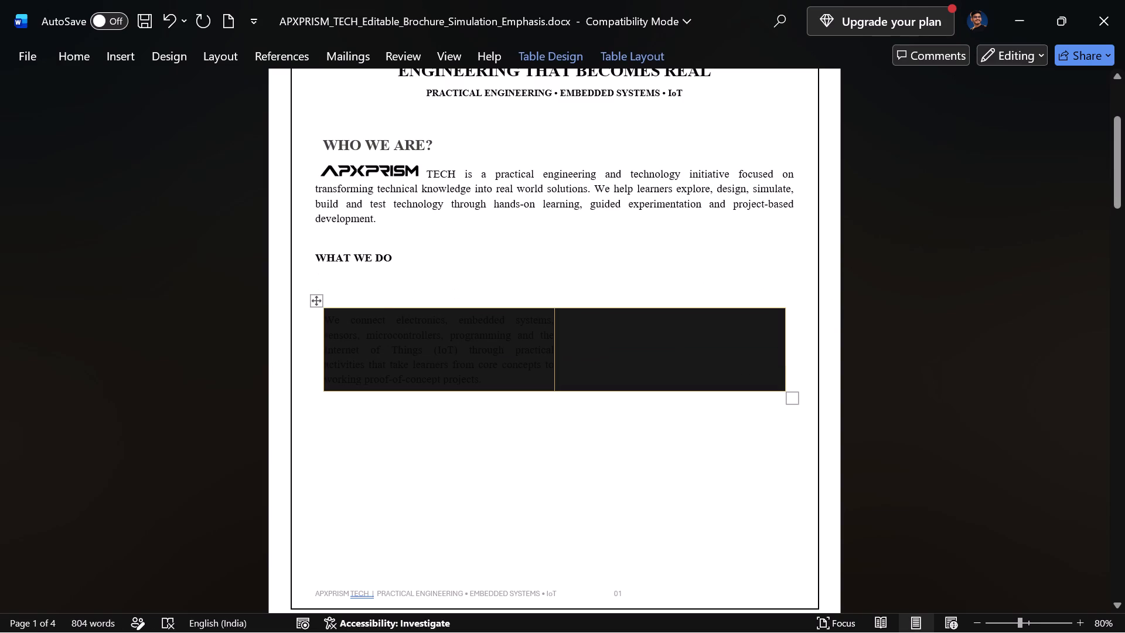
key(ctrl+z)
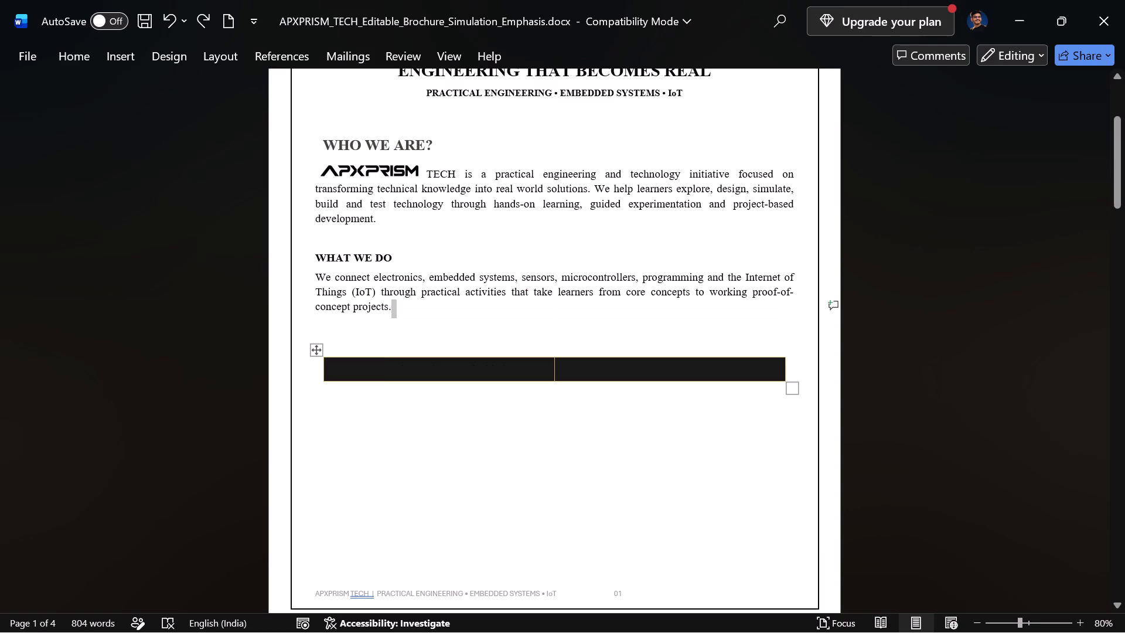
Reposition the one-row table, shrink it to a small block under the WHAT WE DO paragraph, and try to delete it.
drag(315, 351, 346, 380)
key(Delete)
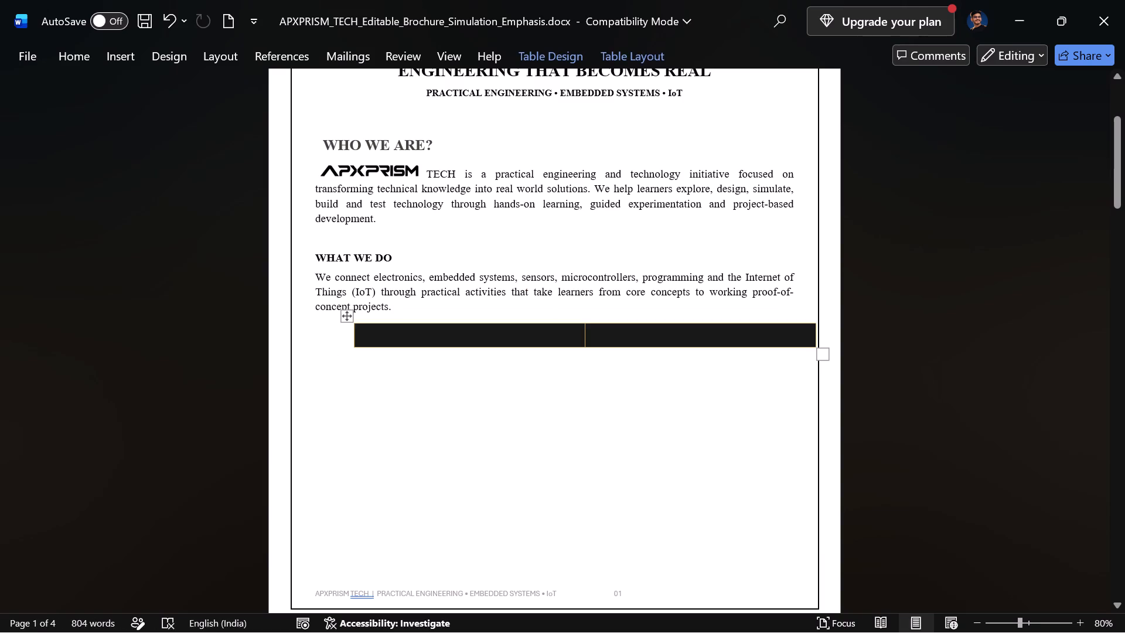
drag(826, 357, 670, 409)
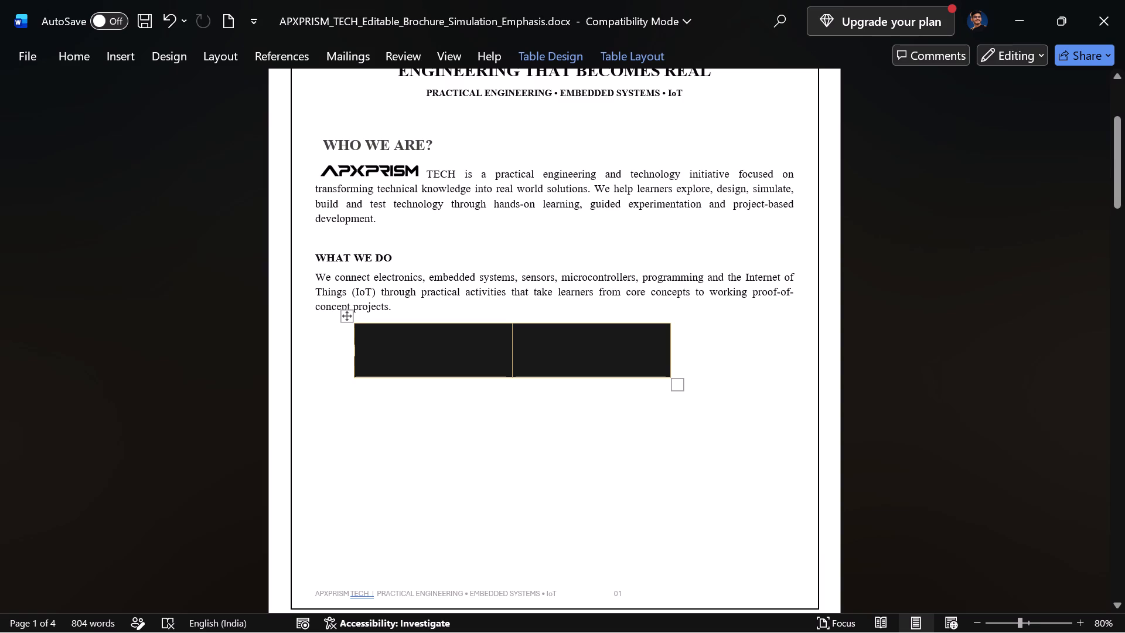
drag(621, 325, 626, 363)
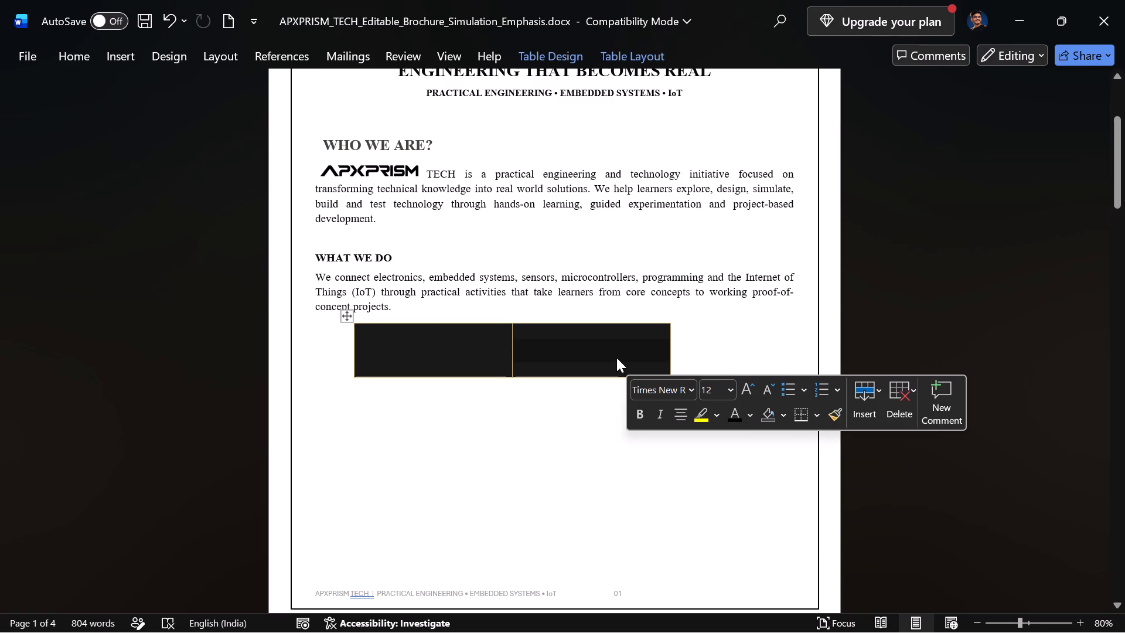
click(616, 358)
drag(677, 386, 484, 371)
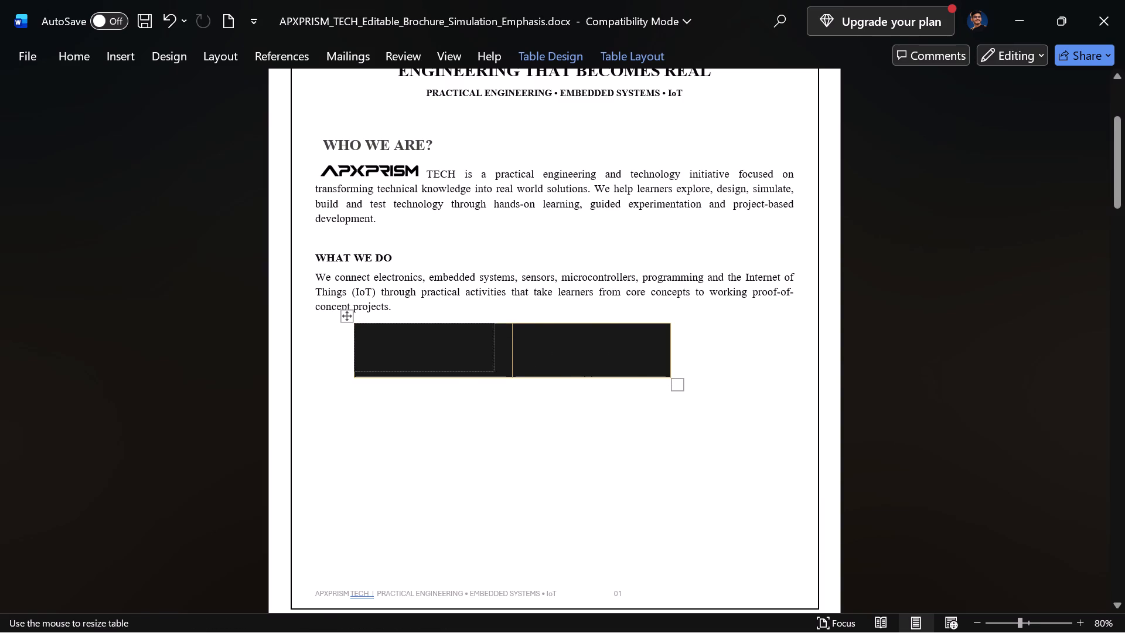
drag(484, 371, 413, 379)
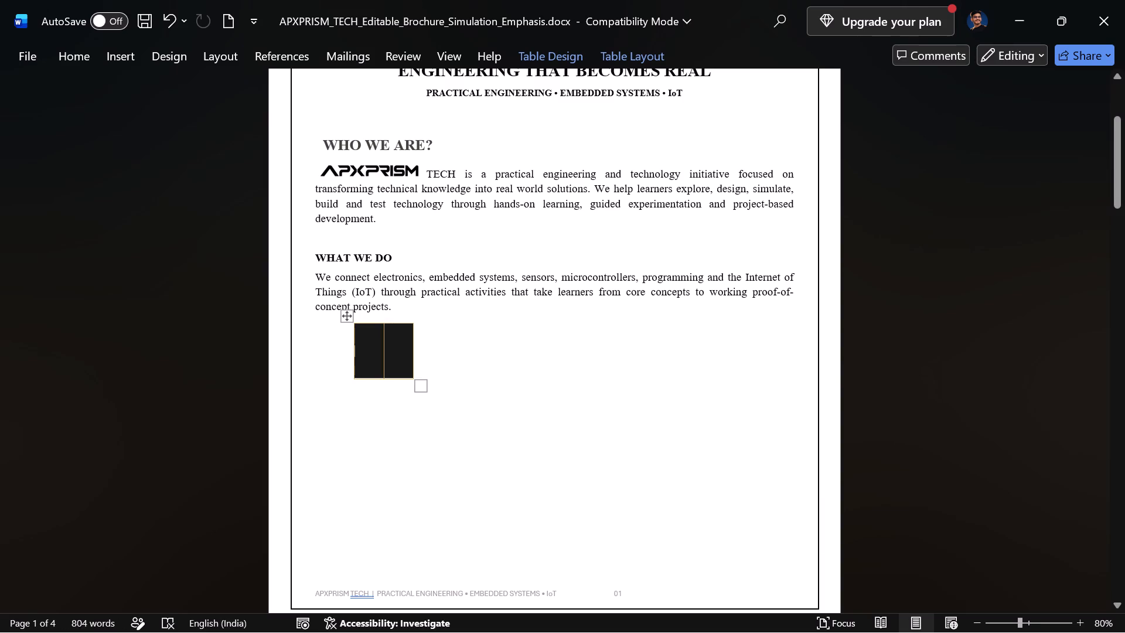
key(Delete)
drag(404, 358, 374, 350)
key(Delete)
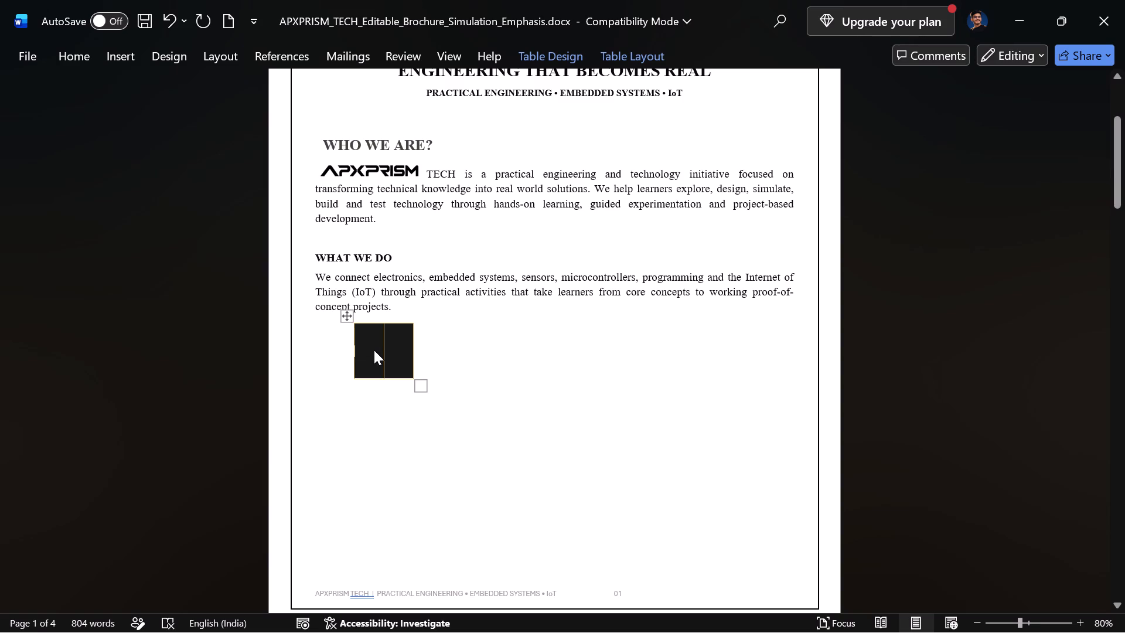
Delete one of the small table's two cells, and delete the remaining row to remove the table entirely.
click(374, 350)
right_click(393, 369)
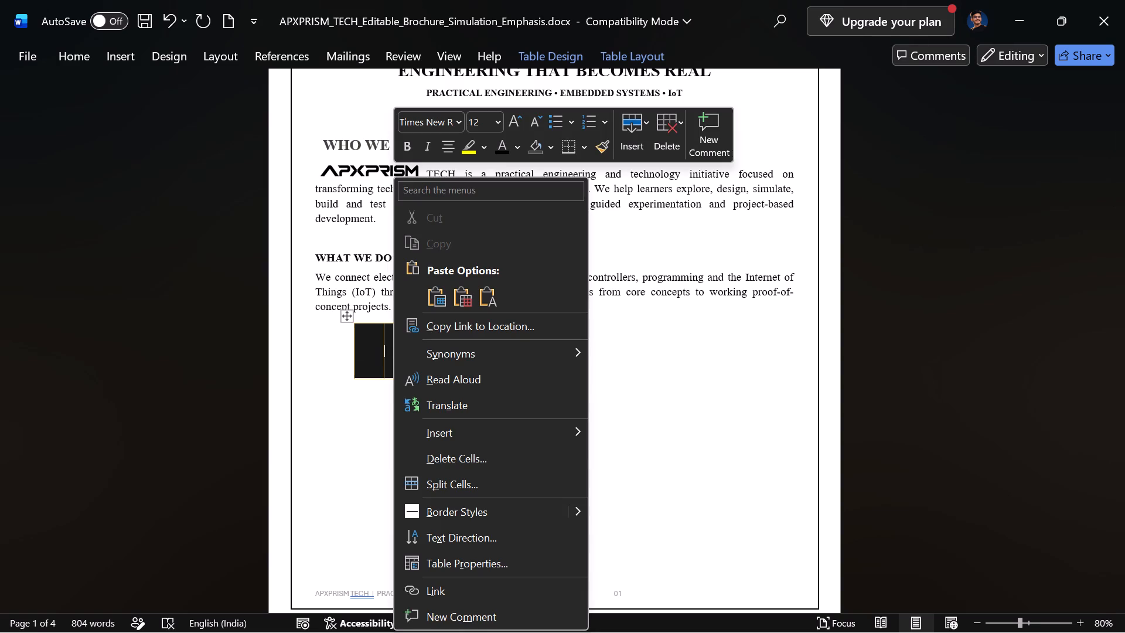
click(519, 464)
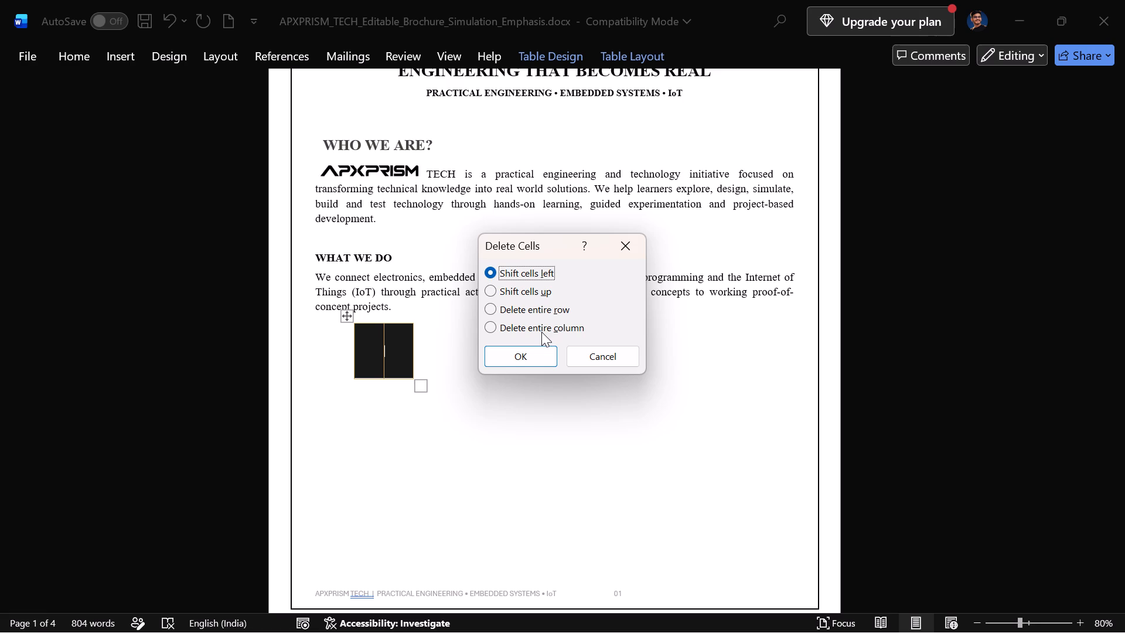
drag(541, 332, 509, 353)
click(509, 353)
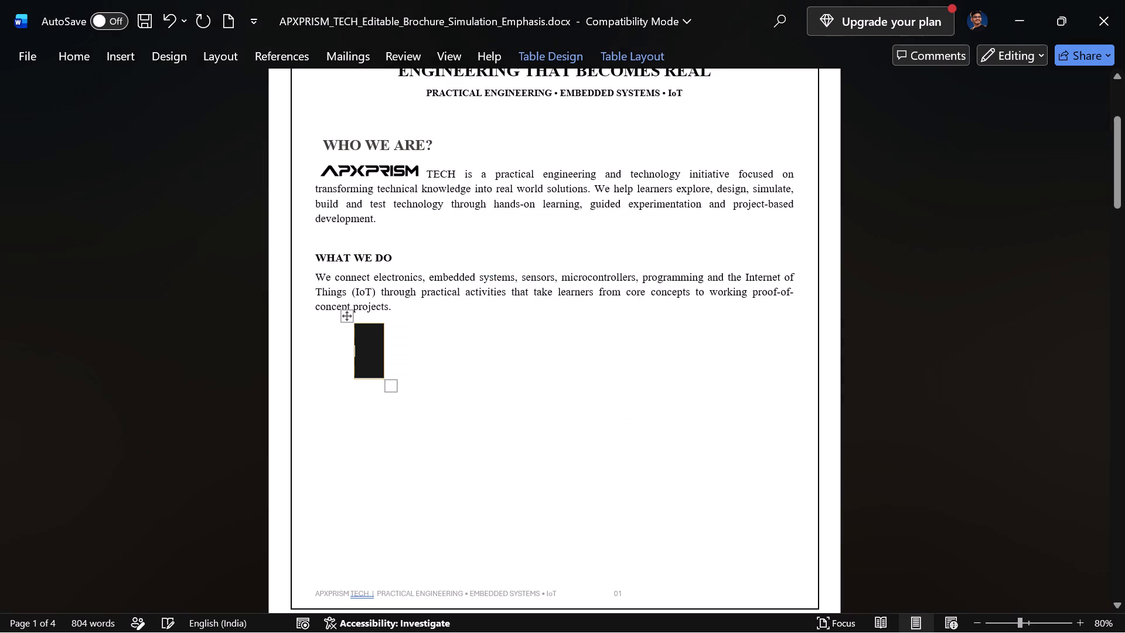
right_click(376, 359)
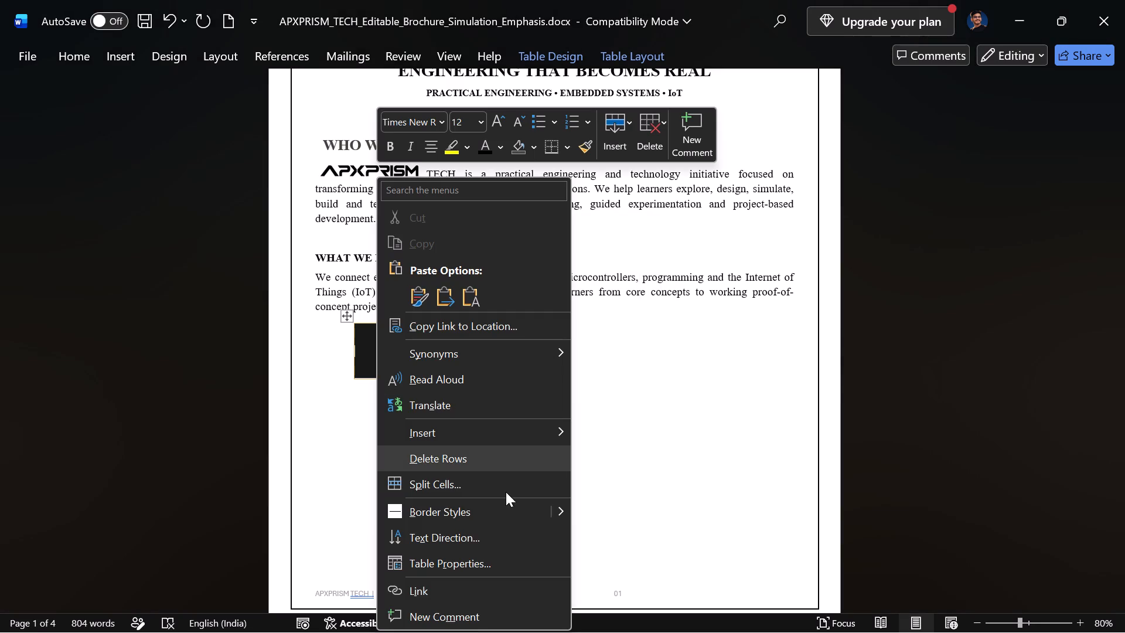
click(516, 455)
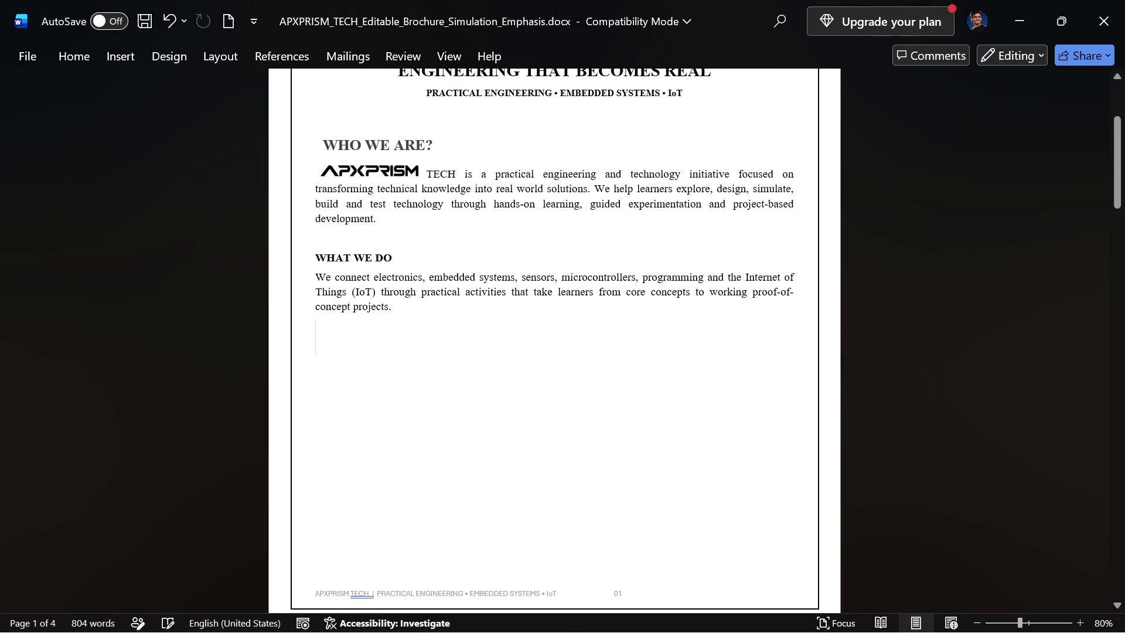
Enlarge the WHAT WE DO heading on the first page by two font-size increments.
scroll(506, 480, up, 1)
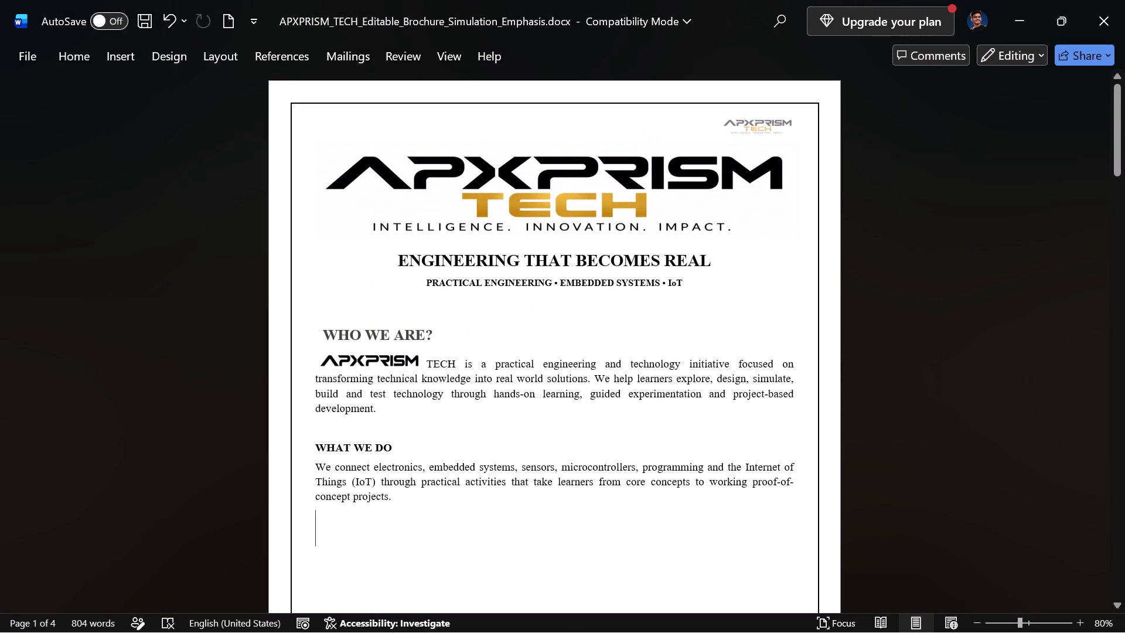
drag(408, 448, 342, 444)
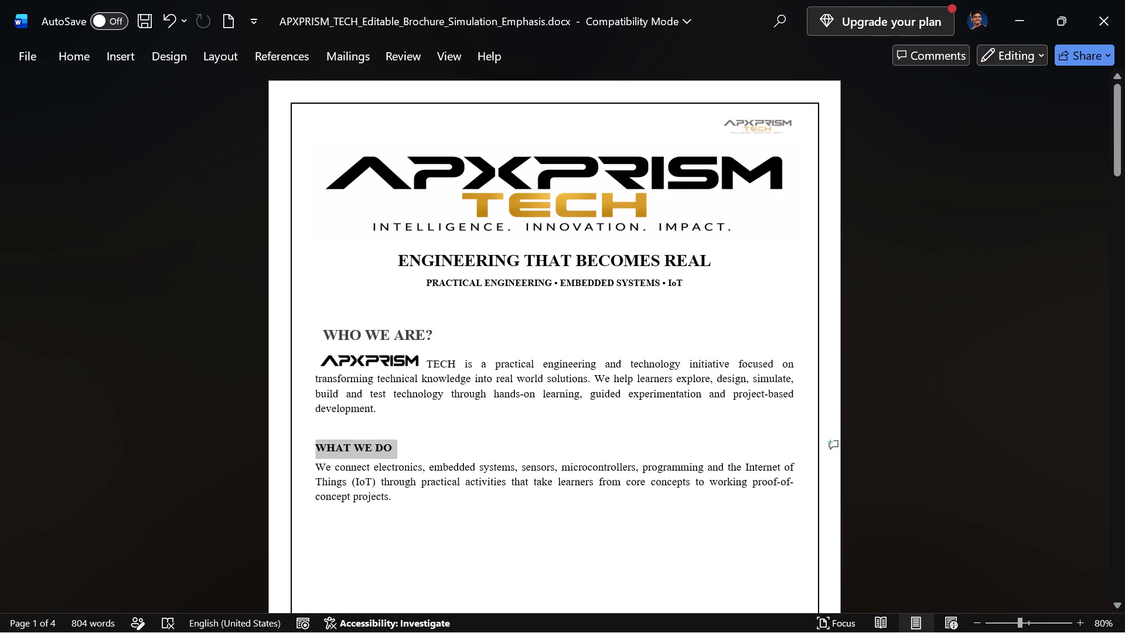
drag(342, 444, 322, 445)
double_click(466, 384)
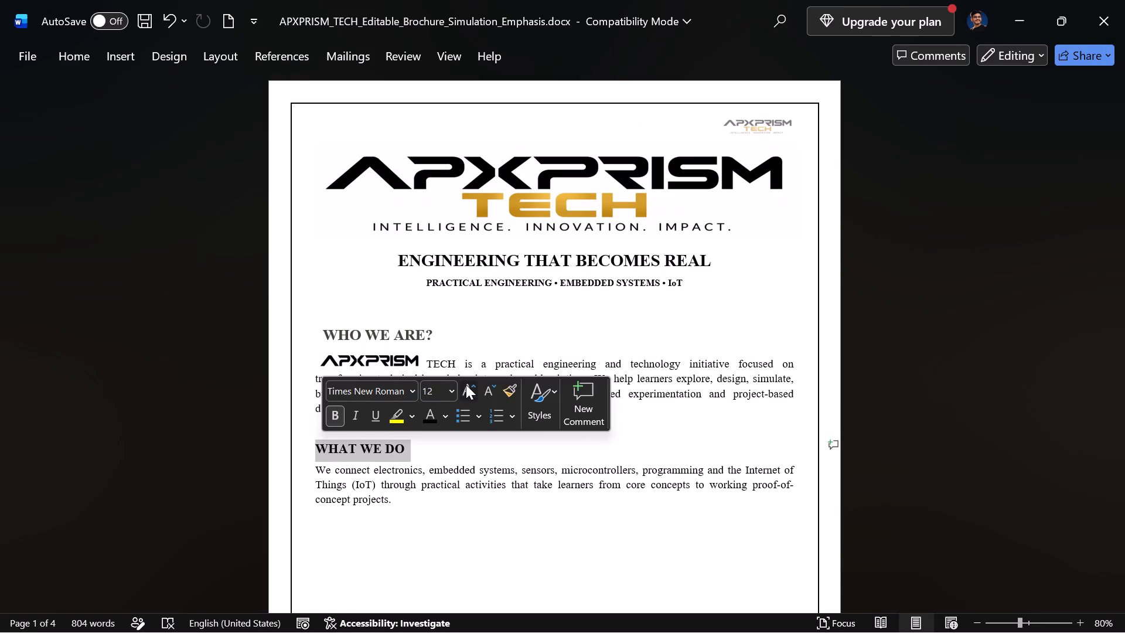
click(422, 441)
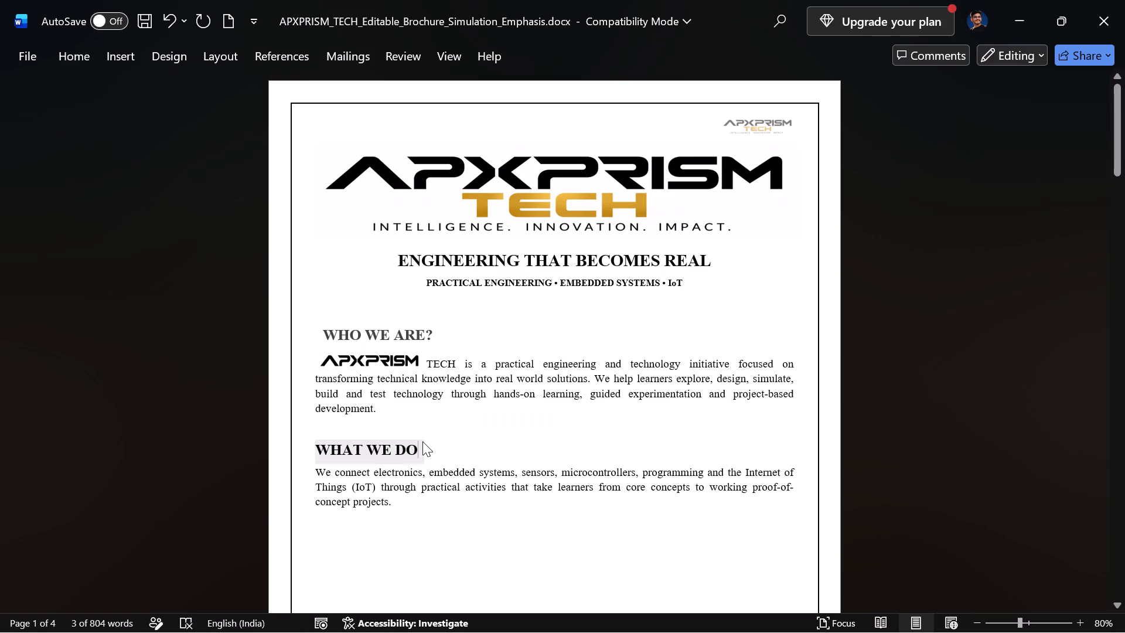
Delete the WHO WE ARE? heading text with its text box, and reduce the empty space above the APXPRISM TECH paragraph.
click(327, 331)
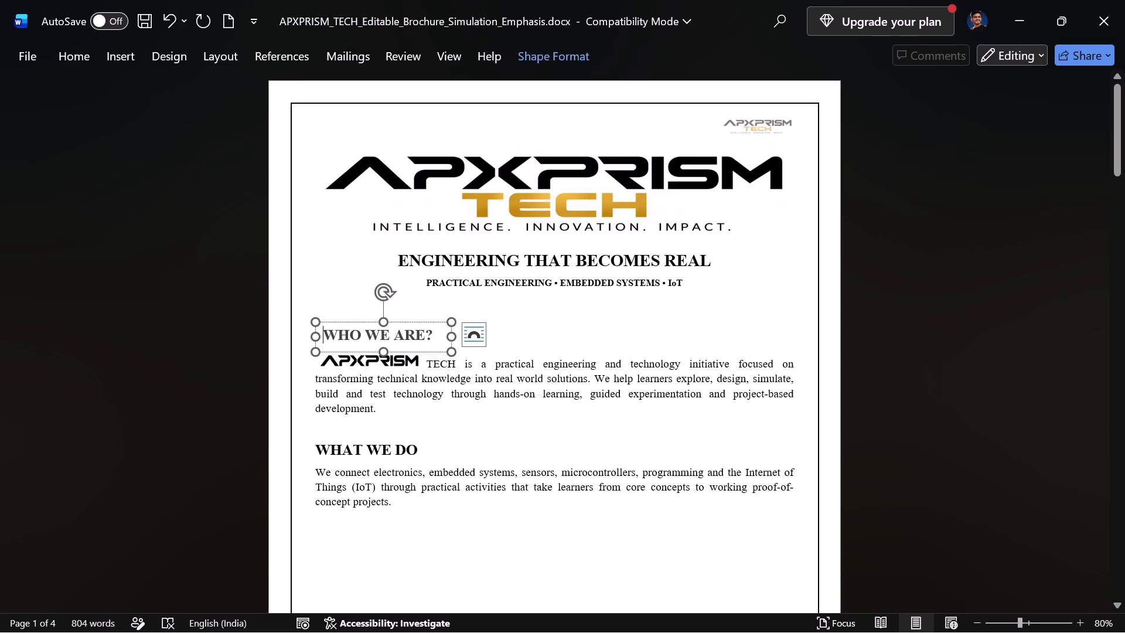
drag(433, 332, 317, 325)
key(BackSpace)
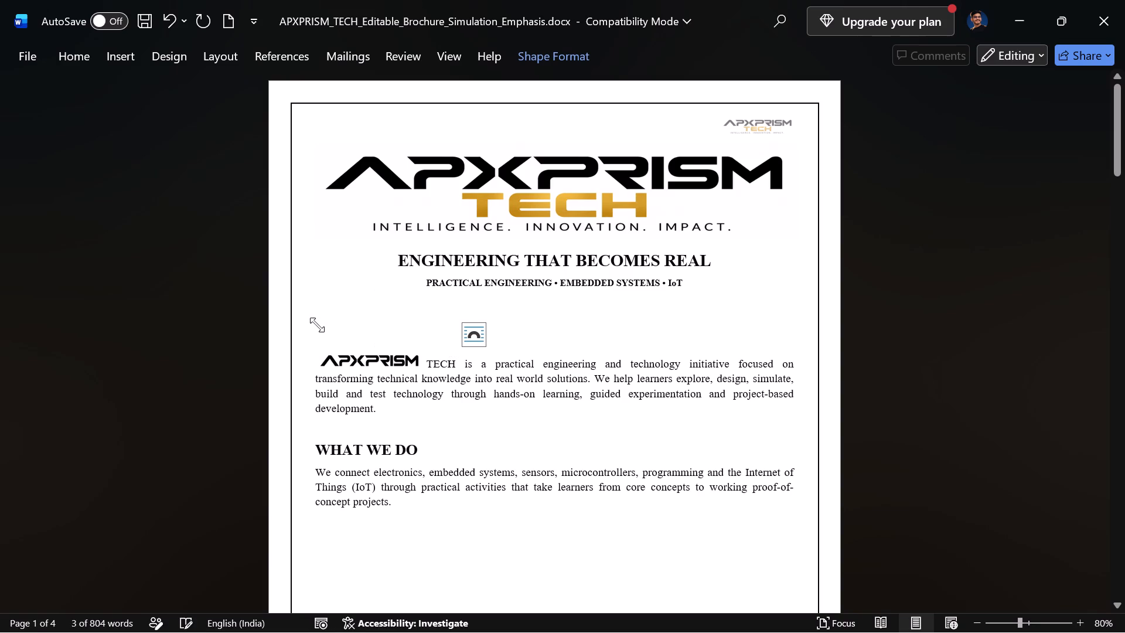
drag(457, 322, 432, 327)
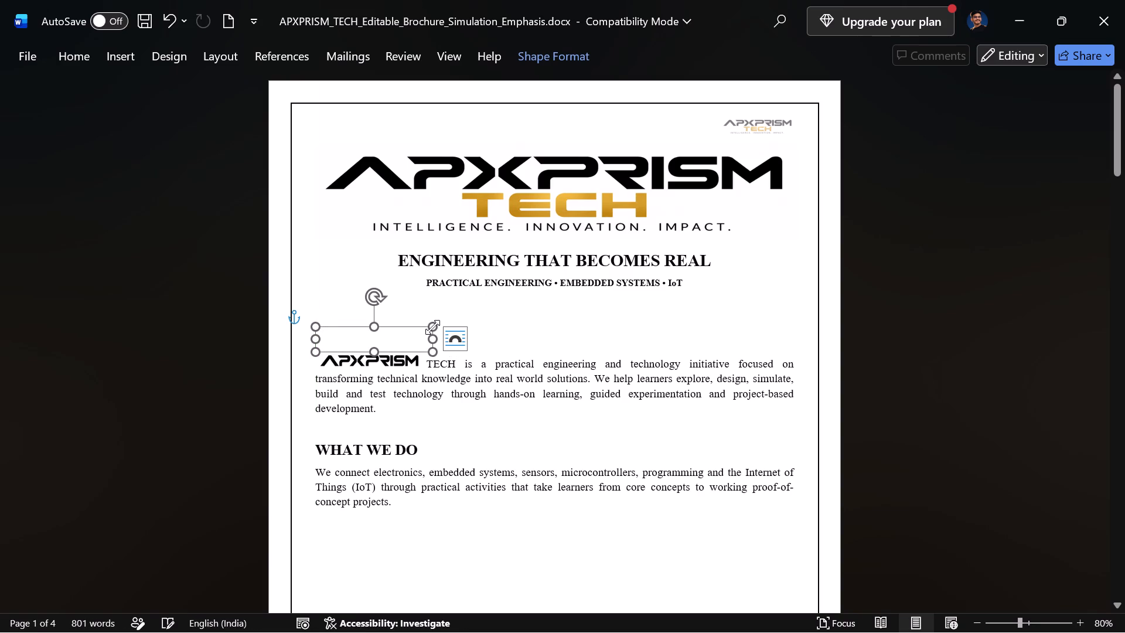
key(Delete)
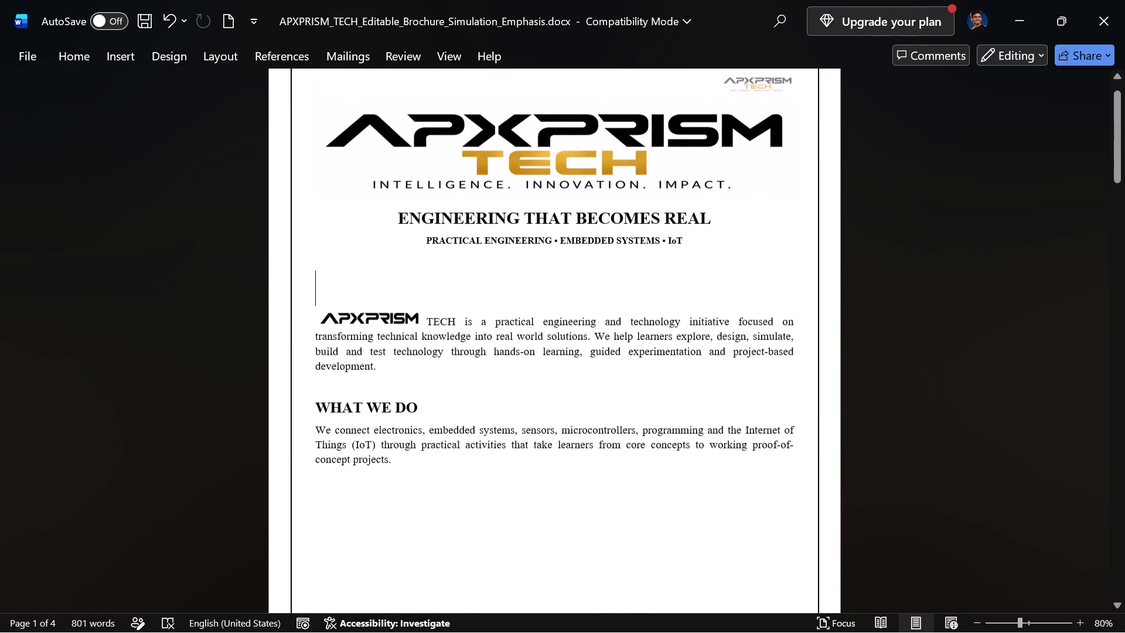
key(BackSpace)
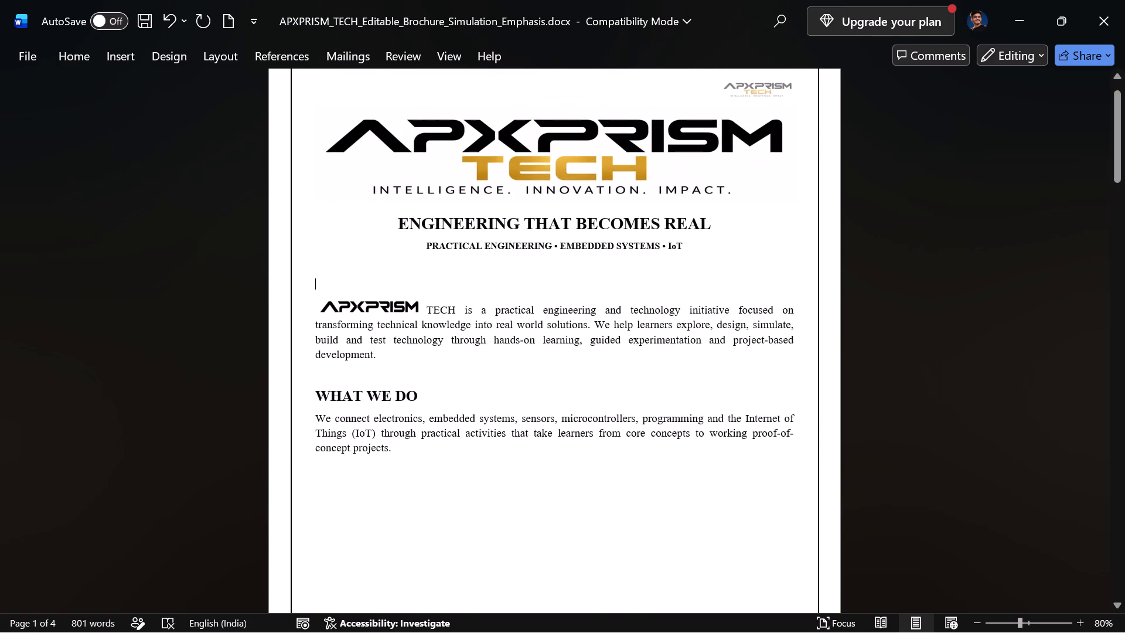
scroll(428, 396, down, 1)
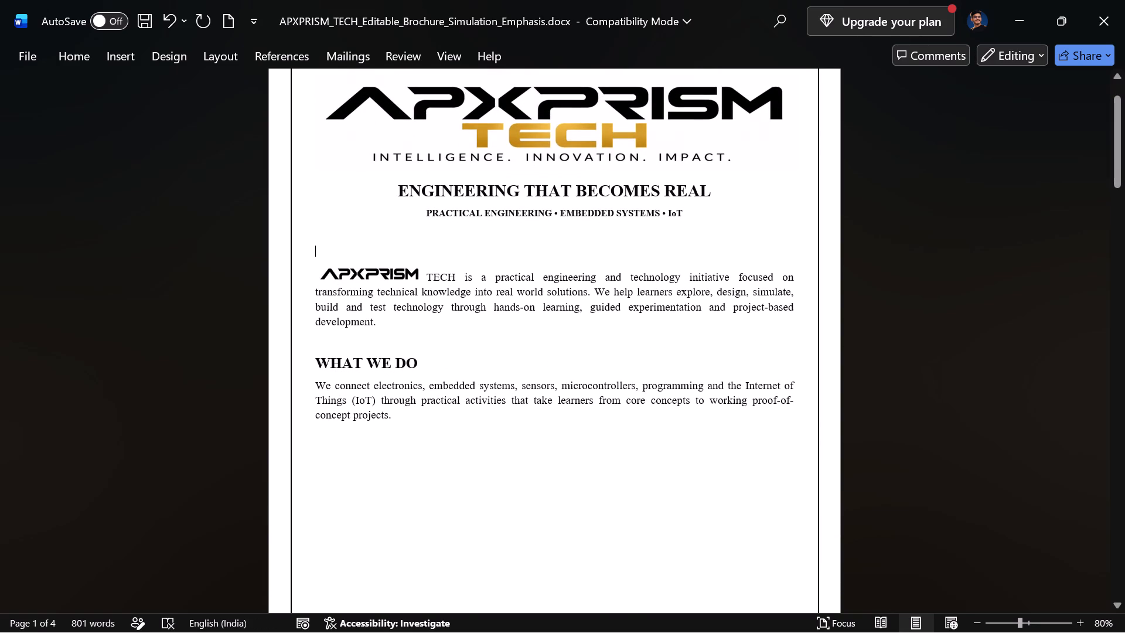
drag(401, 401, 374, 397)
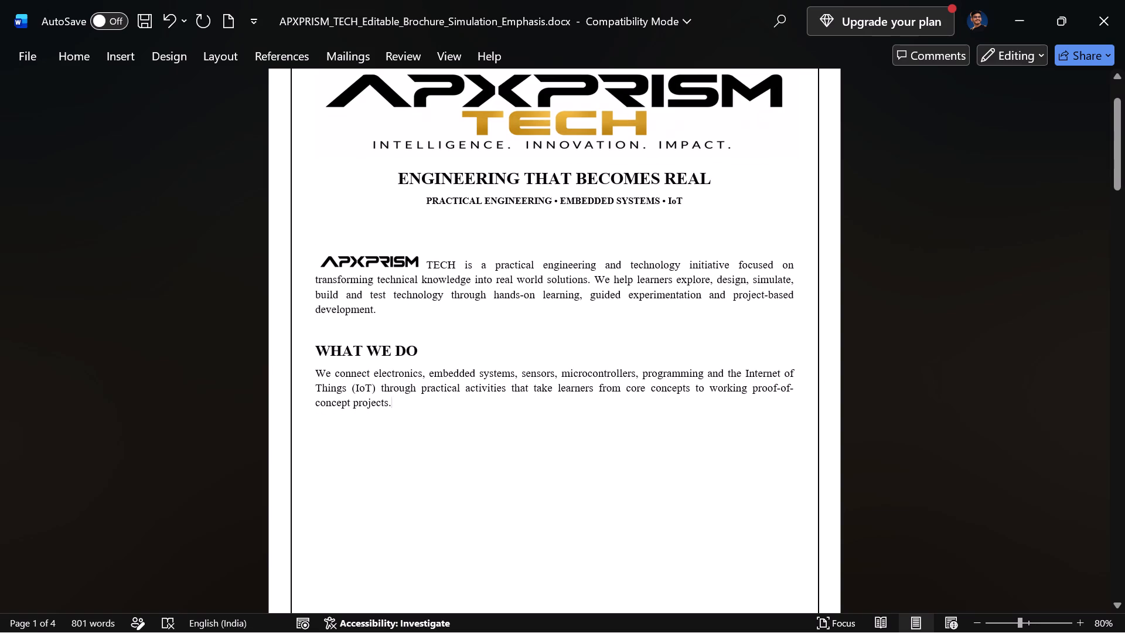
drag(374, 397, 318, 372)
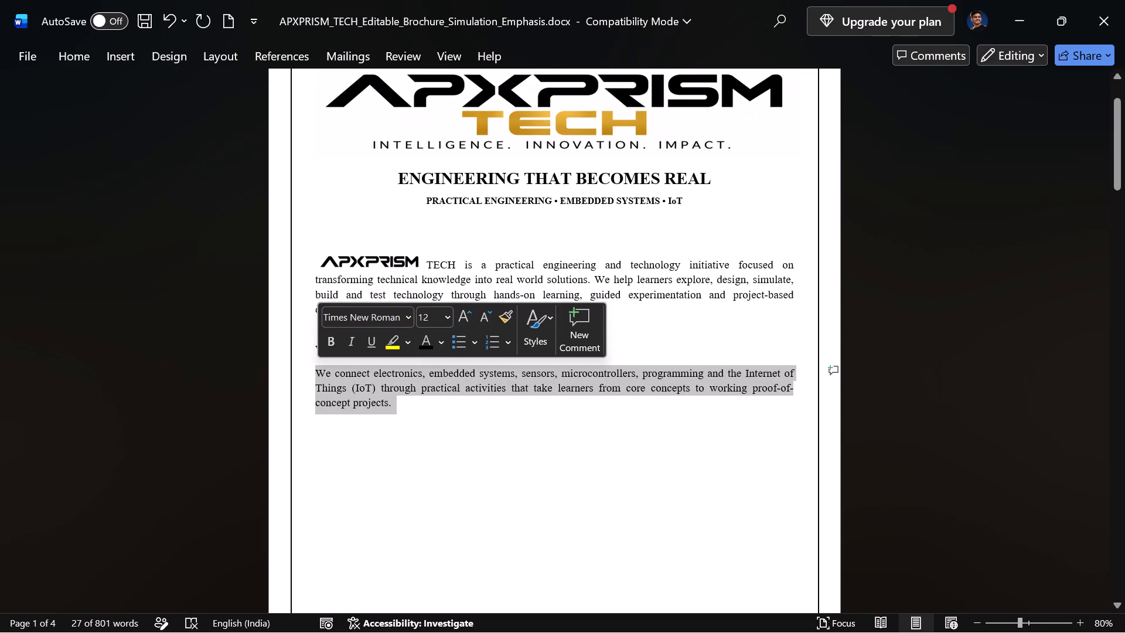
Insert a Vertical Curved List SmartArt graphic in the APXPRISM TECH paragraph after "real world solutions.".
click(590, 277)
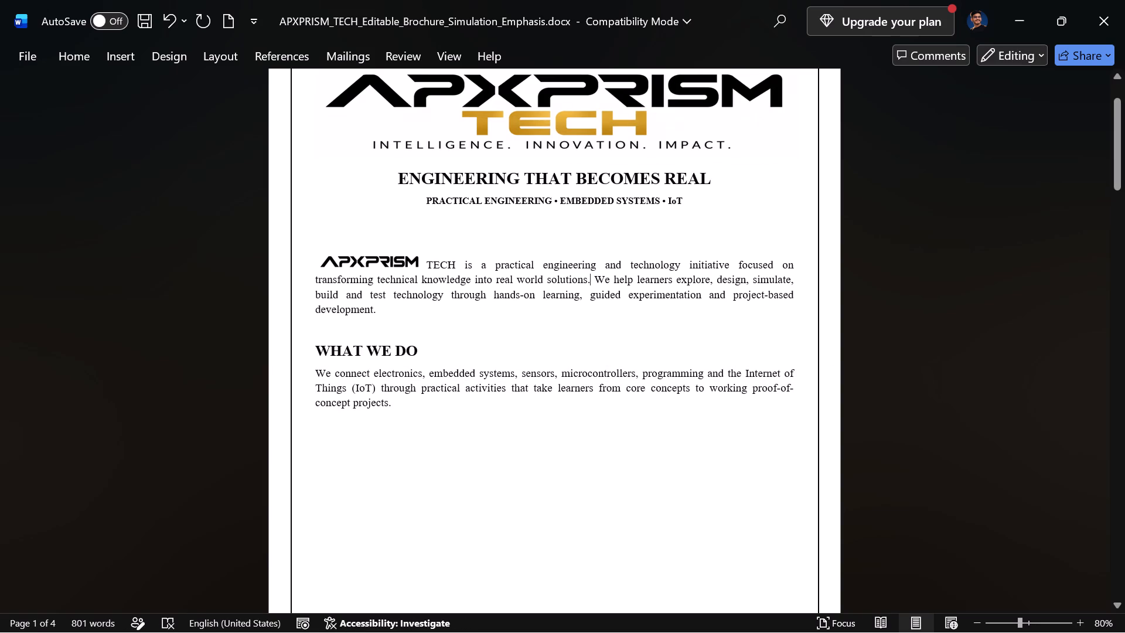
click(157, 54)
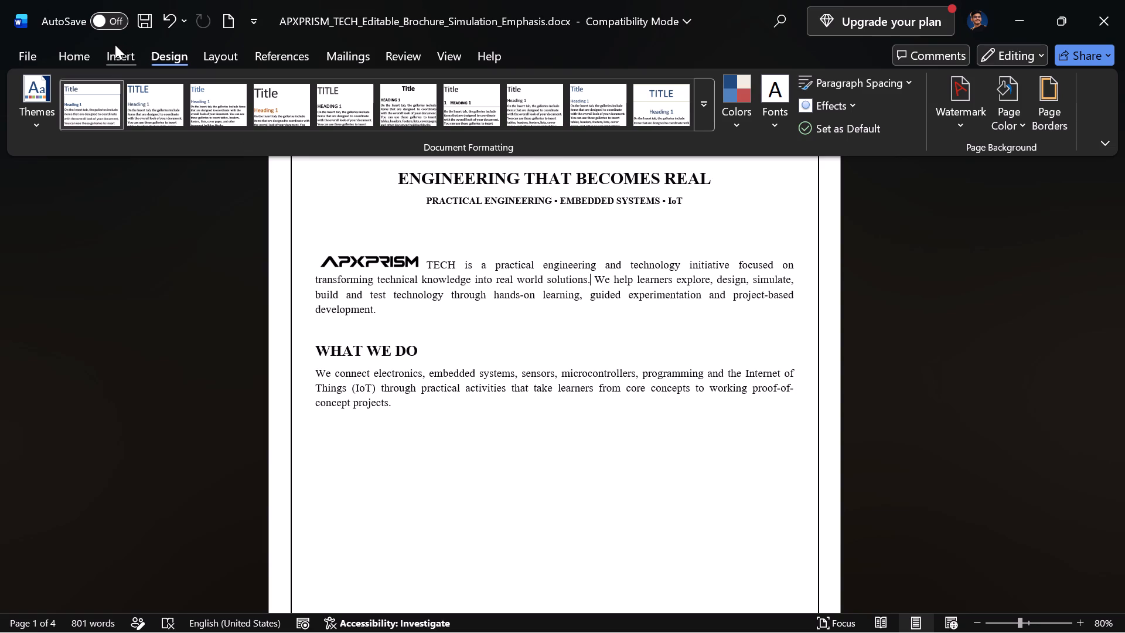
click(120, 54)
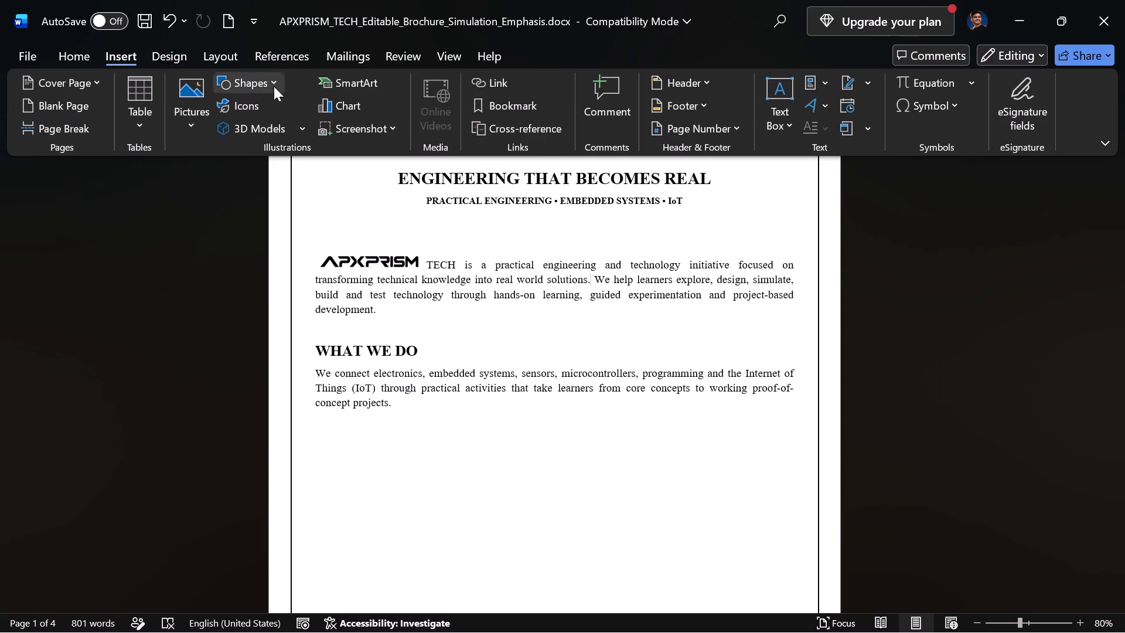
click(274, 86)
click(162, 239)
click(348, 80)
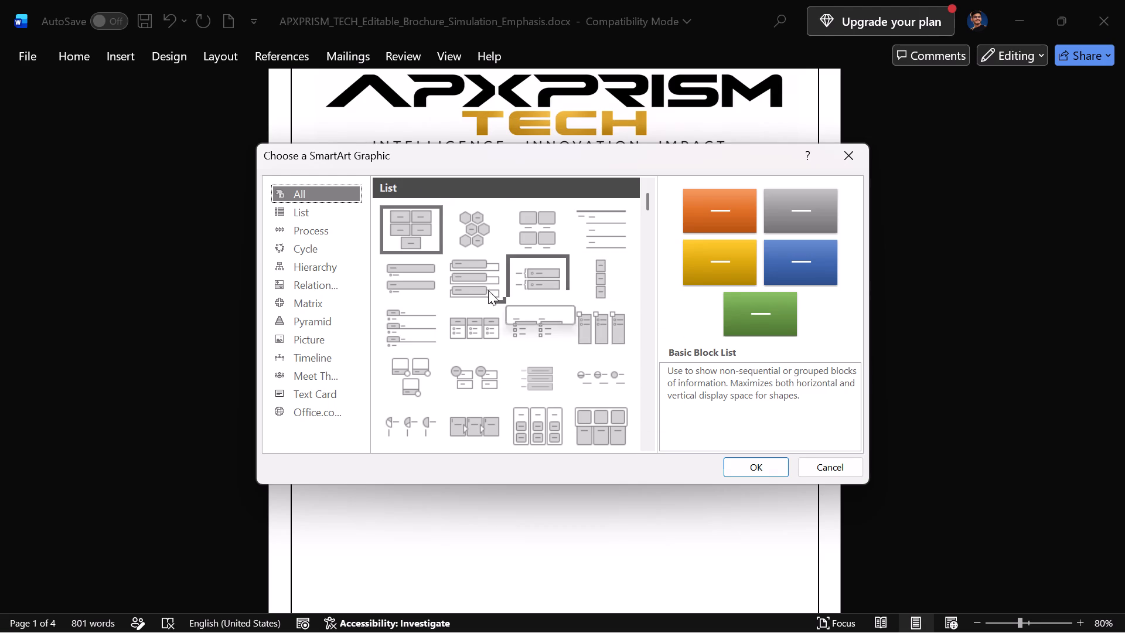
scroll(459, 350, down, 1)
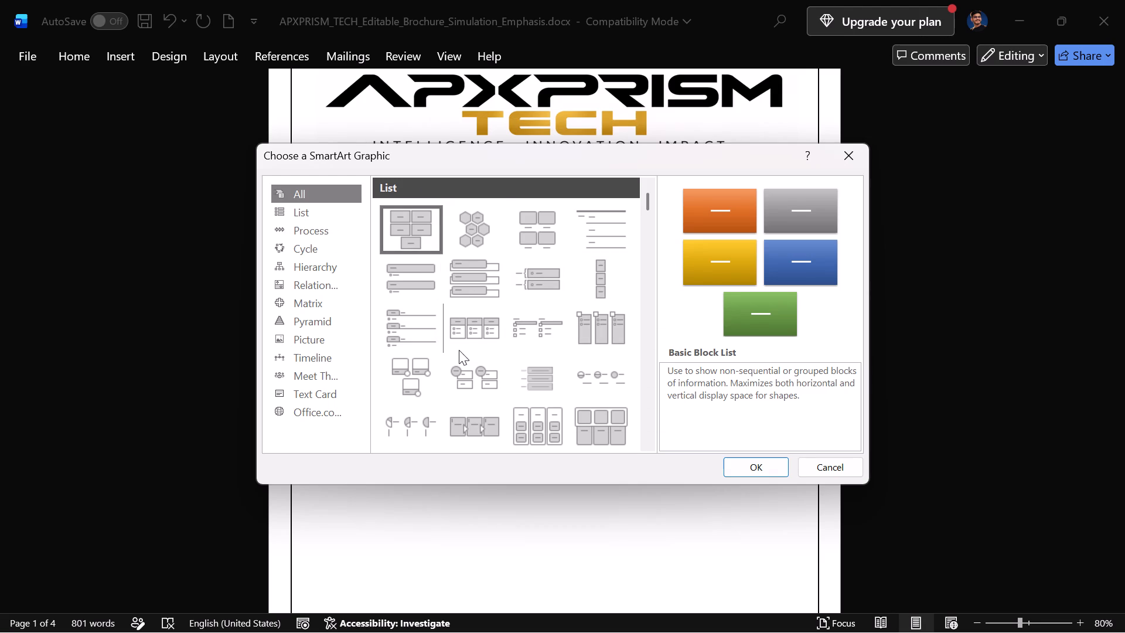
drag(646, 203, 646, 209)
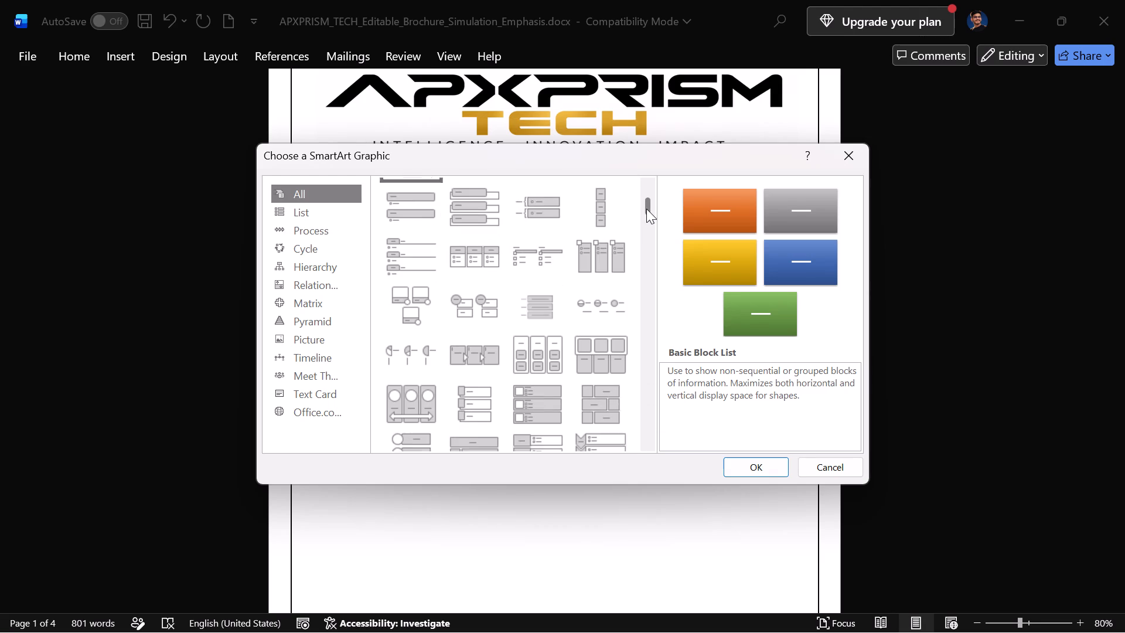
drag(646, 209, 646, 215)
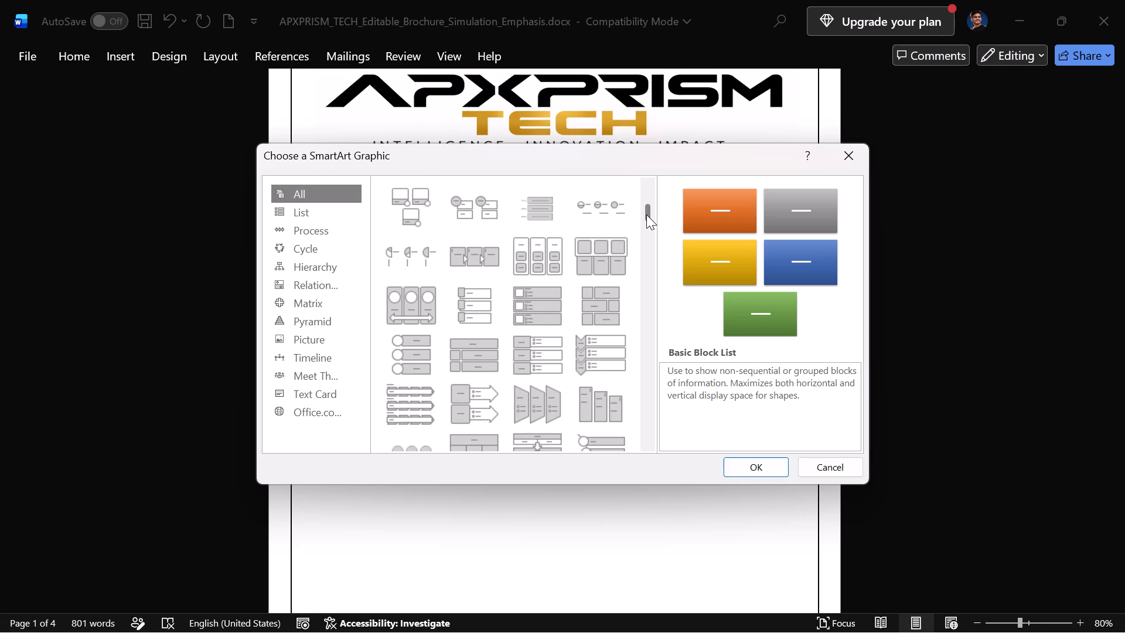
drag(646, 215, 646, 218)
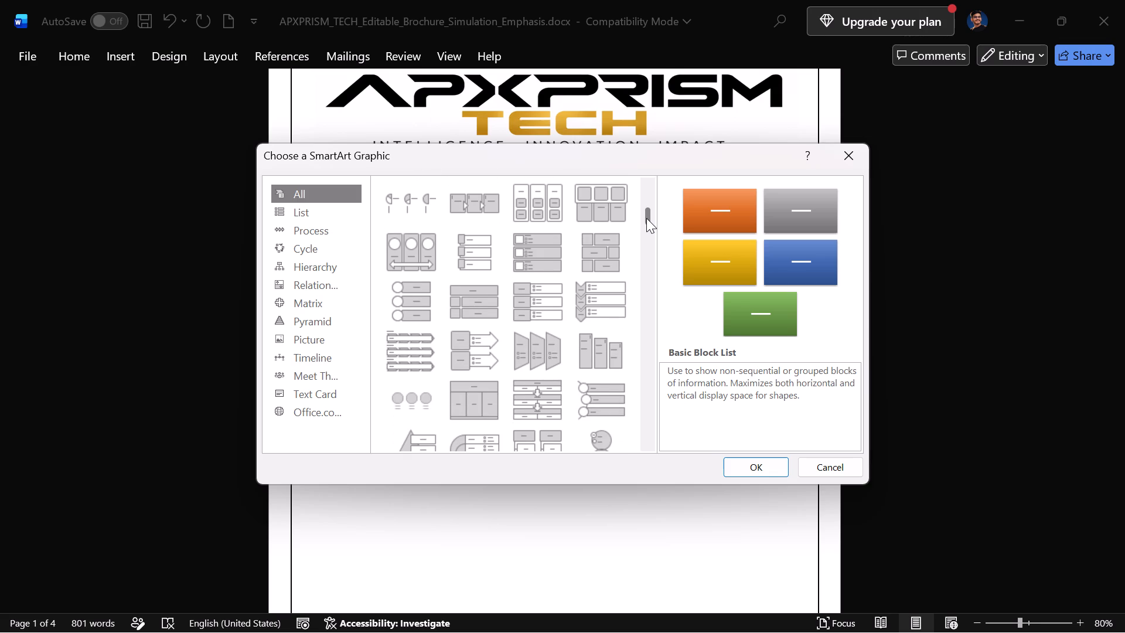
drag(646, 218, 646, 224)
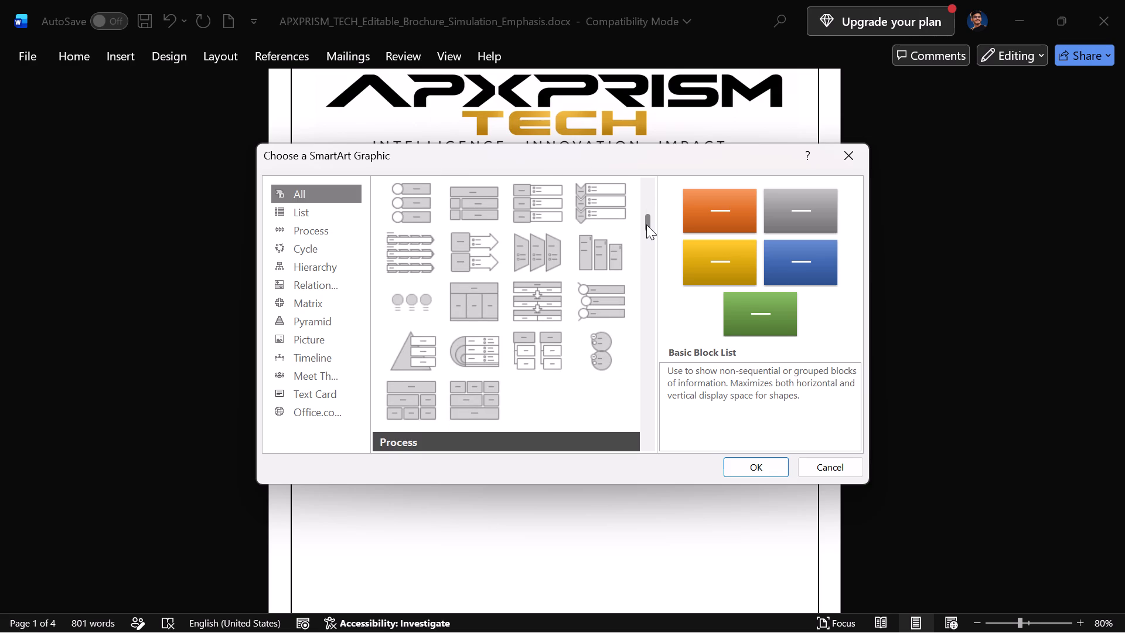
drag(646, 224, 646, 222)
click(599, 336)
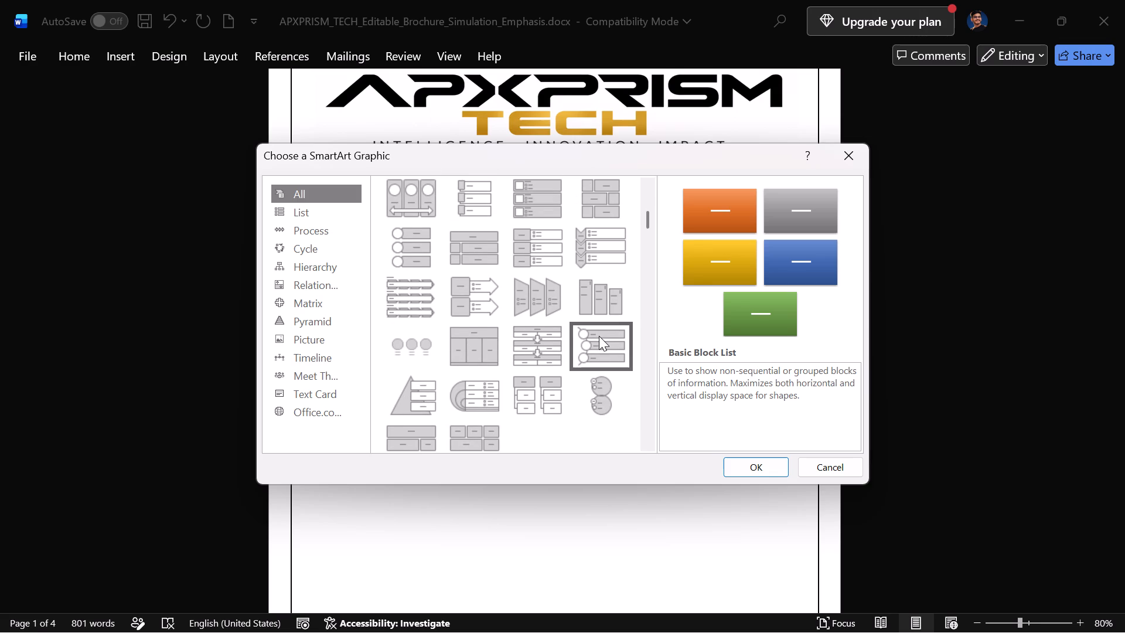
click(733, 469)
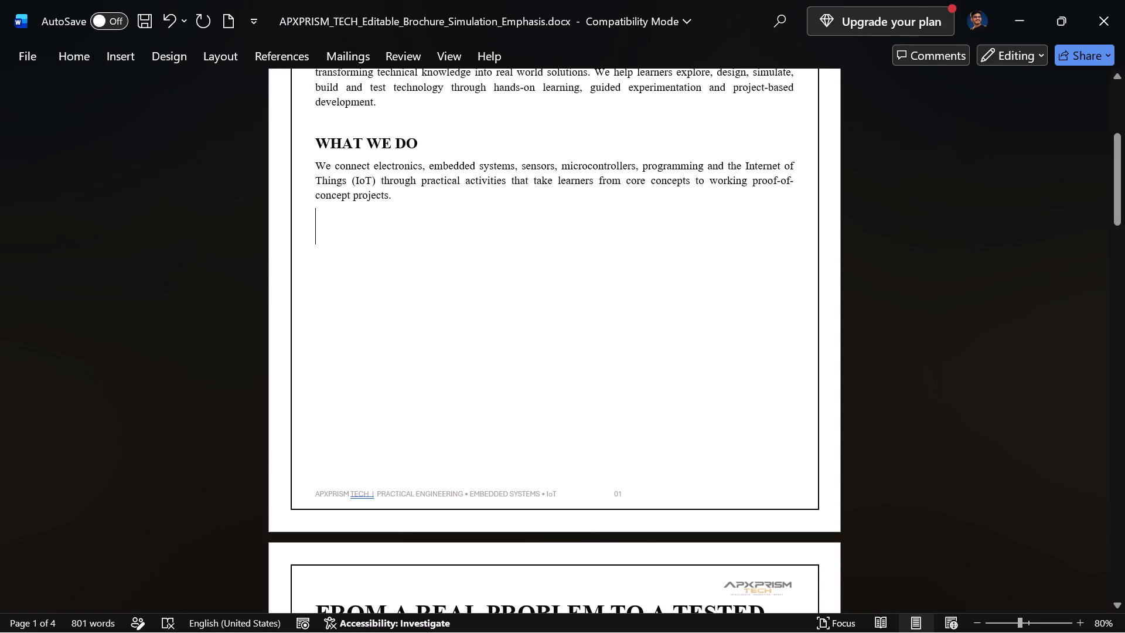
key(ctrl+v)
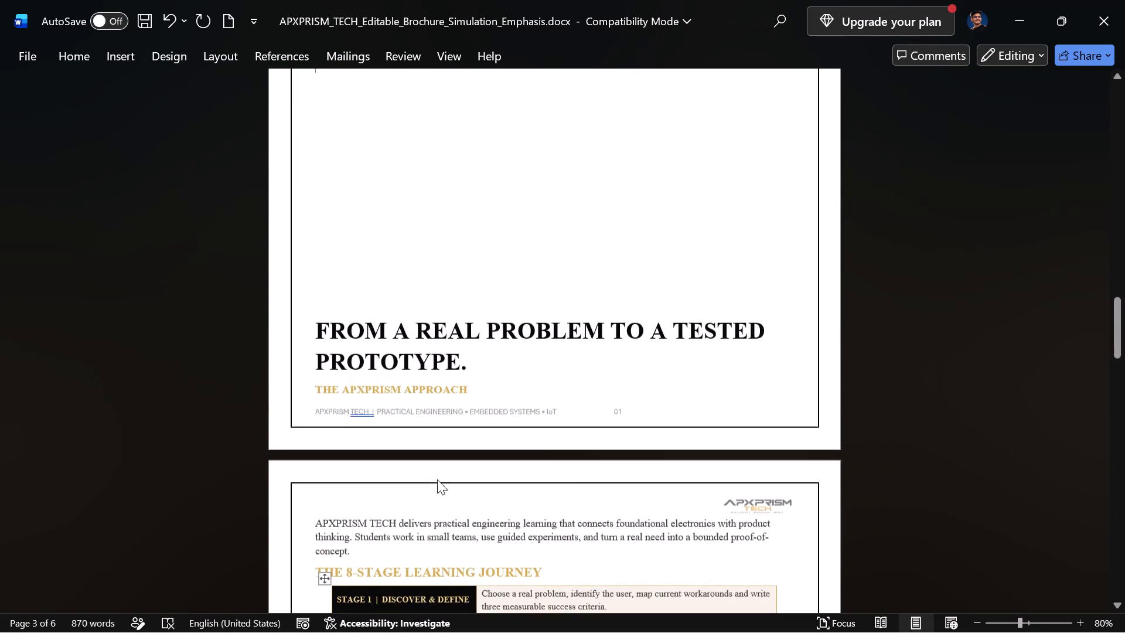
Set all the pasted topic text, from EMBEDDED SYSTEMS through PROJECT DEVELOPMENT, to font size 12.
scroll(436, 488, up, 1)
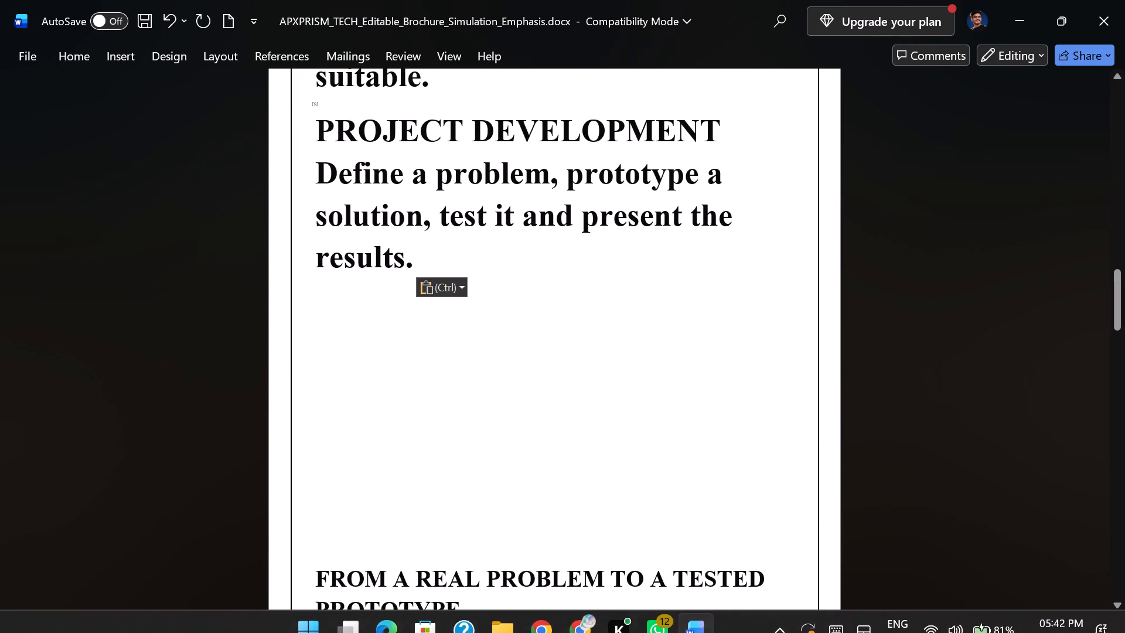
drag(504, 268, 365, 107)
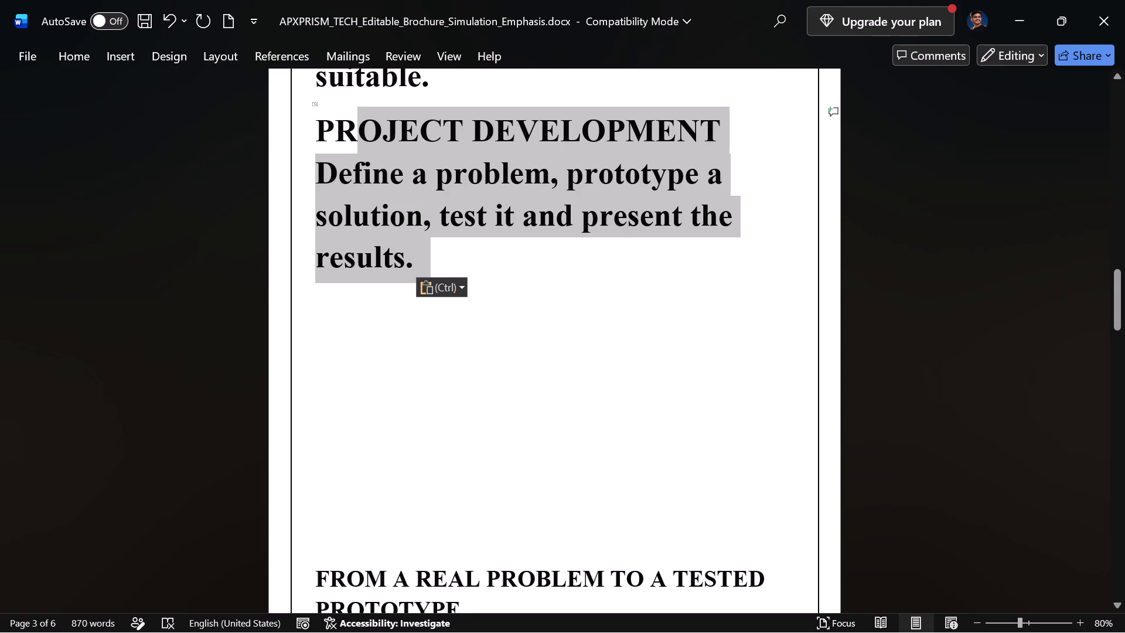
drag(365, 107, 364, 75)
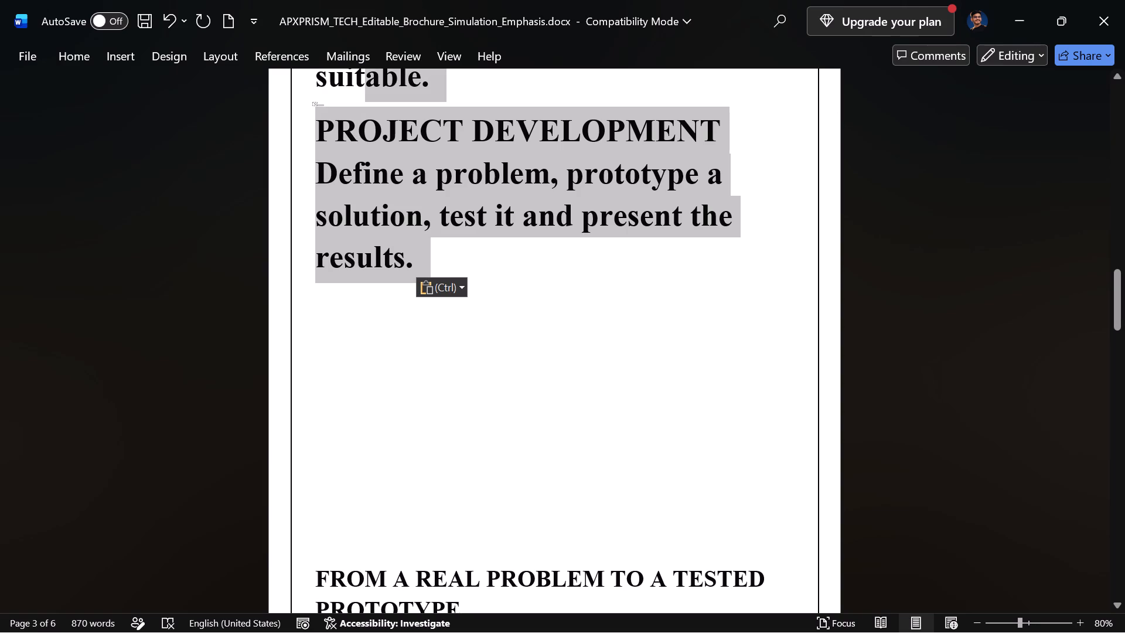
drag(364, 75, 349, 57)
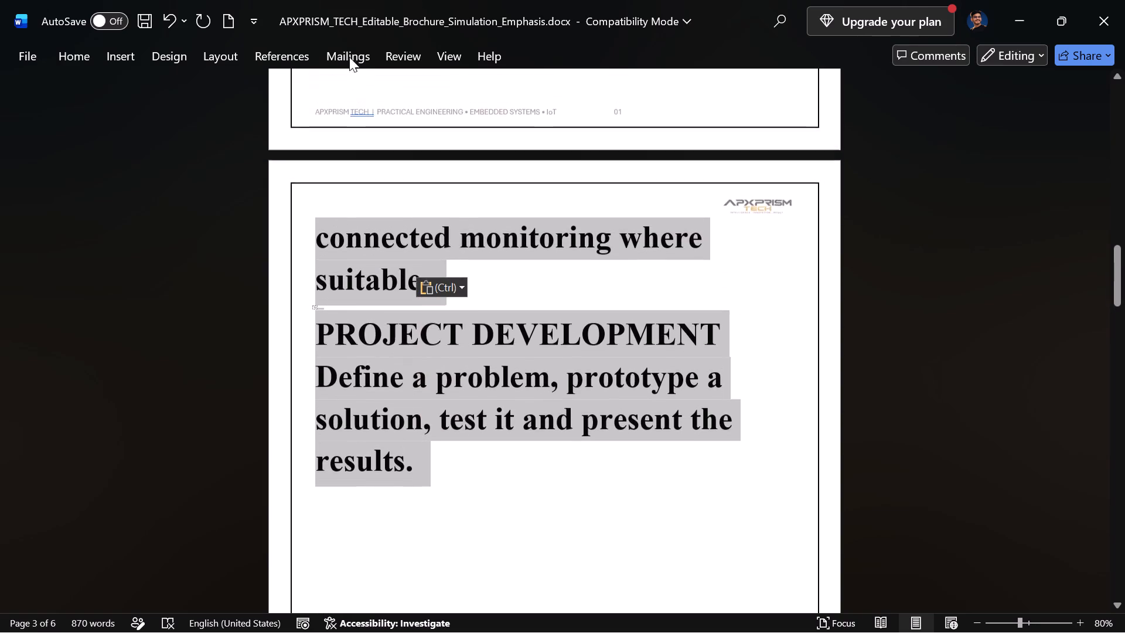
drag(349, 57, 349, 52)
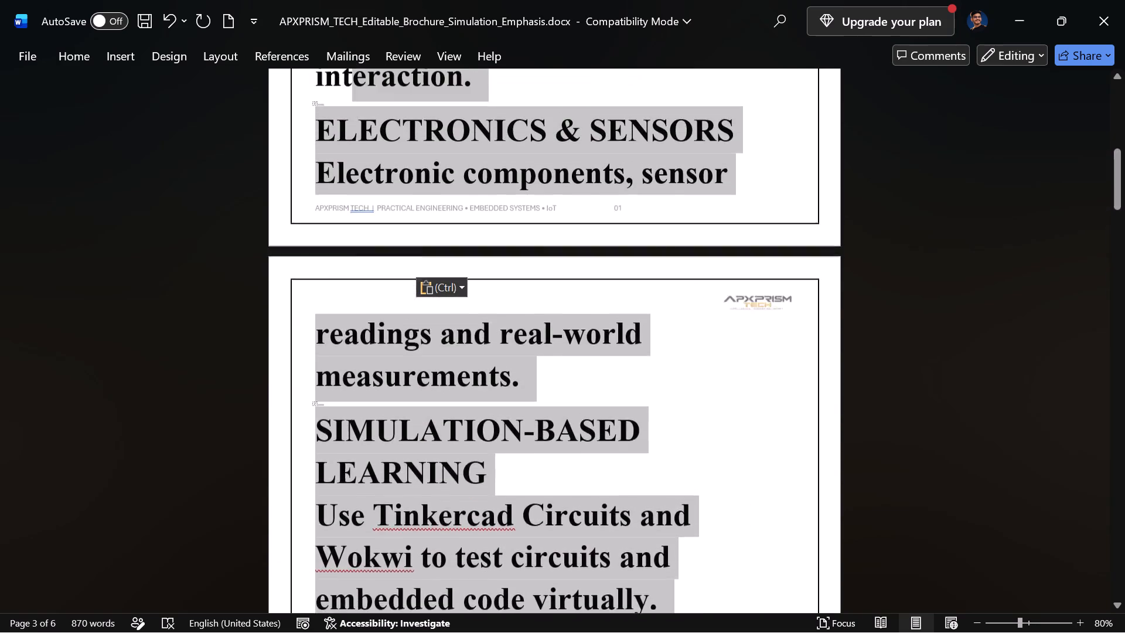
drag(349, 52, 305, 435)
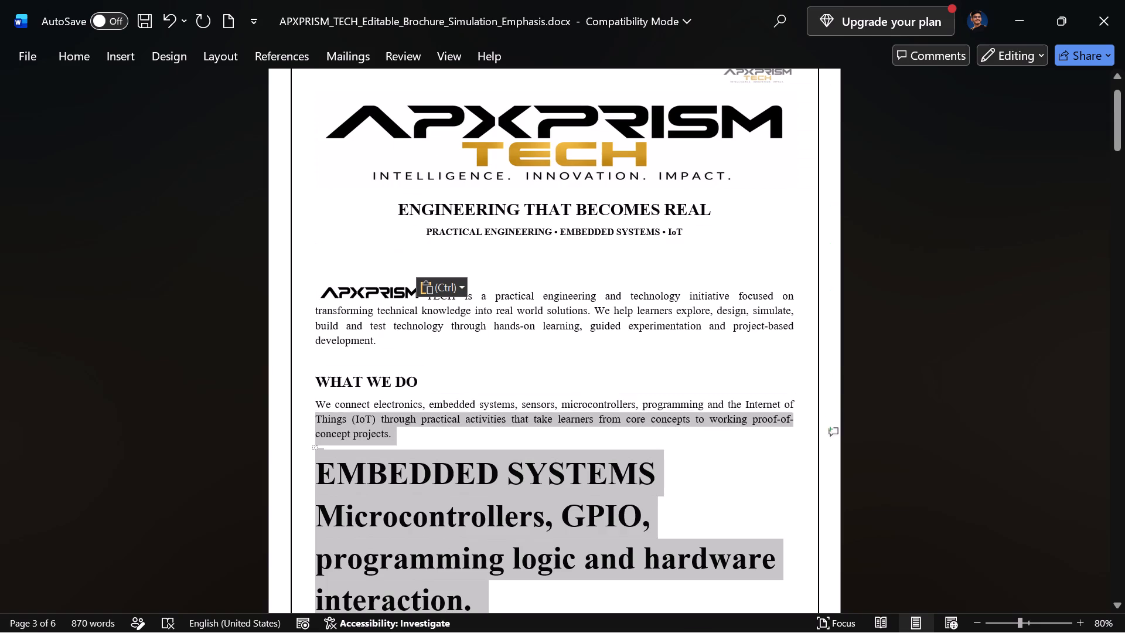
drag(305, 435, 306, 460)
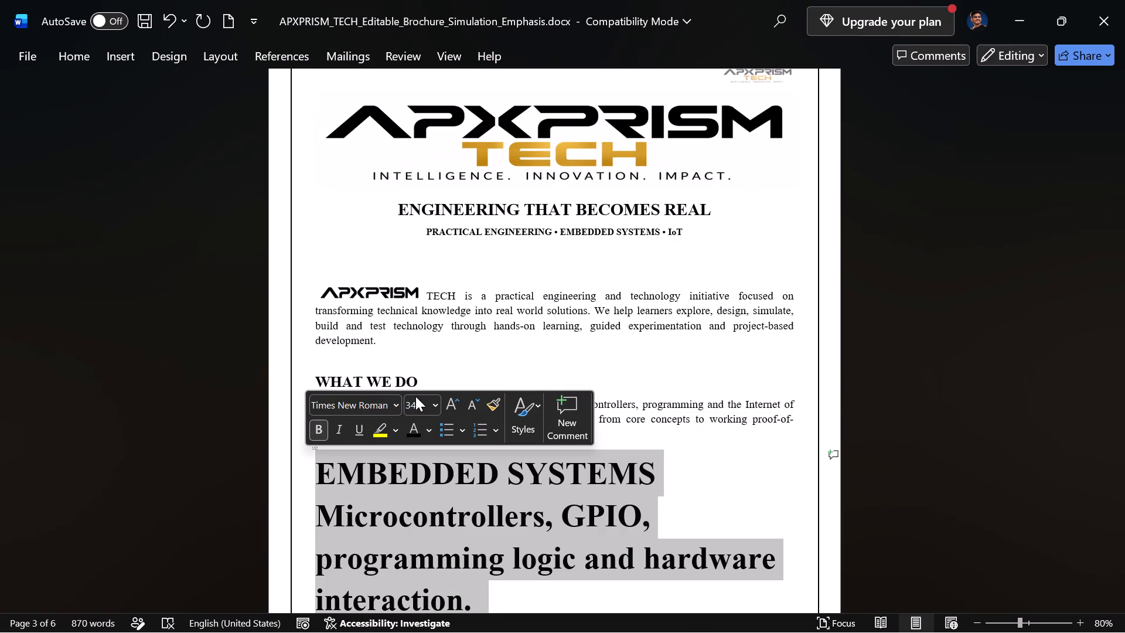
click(420, 401)
text(12)
key(Return)
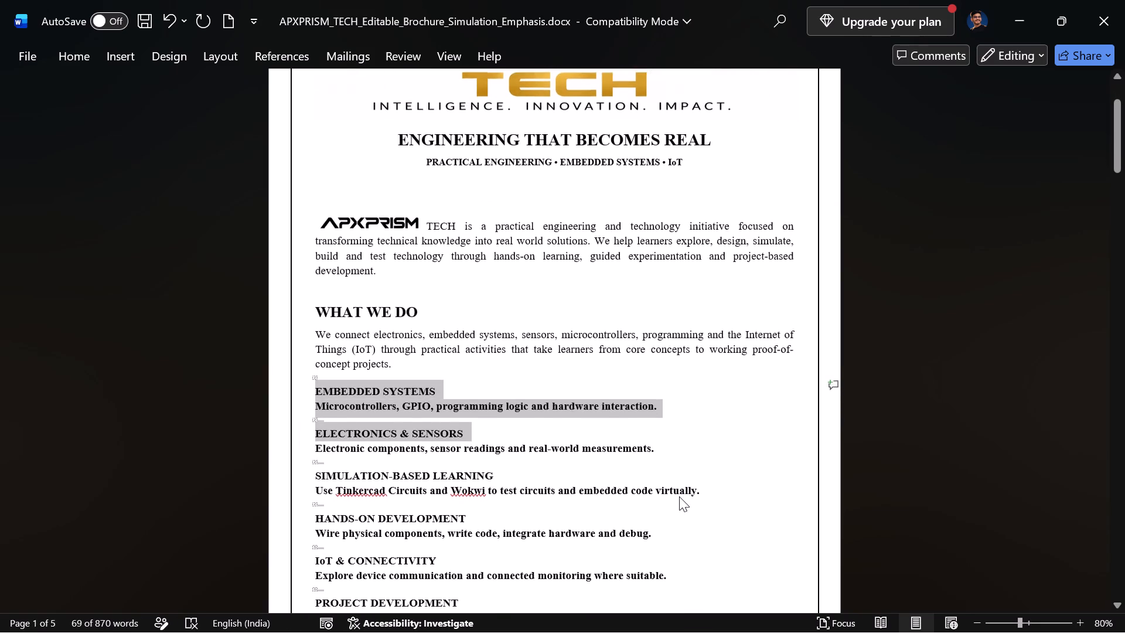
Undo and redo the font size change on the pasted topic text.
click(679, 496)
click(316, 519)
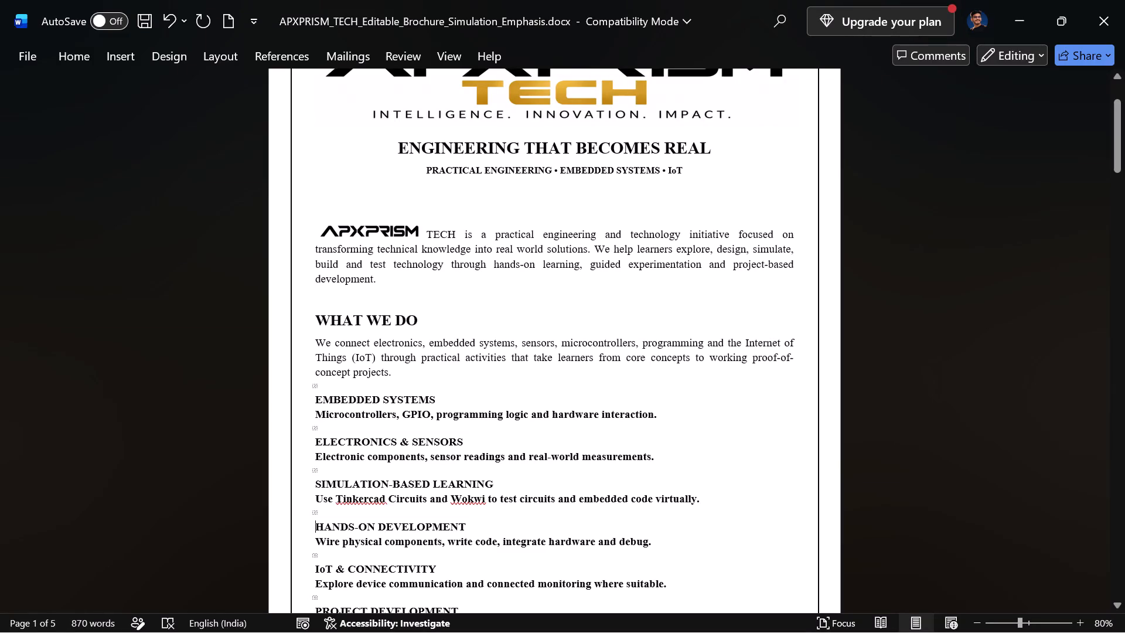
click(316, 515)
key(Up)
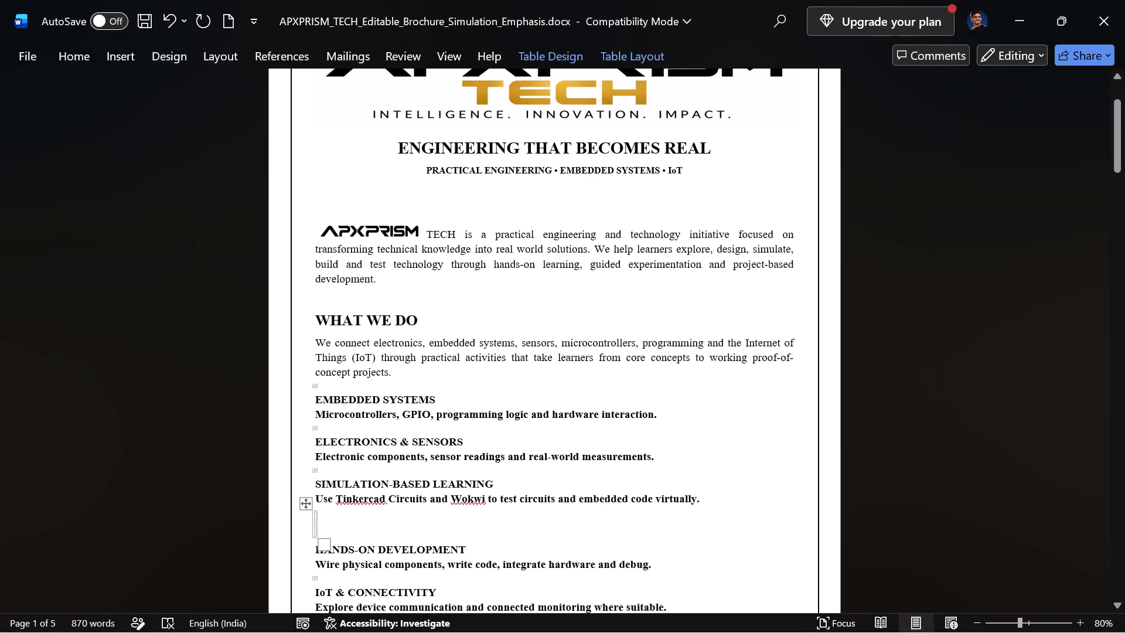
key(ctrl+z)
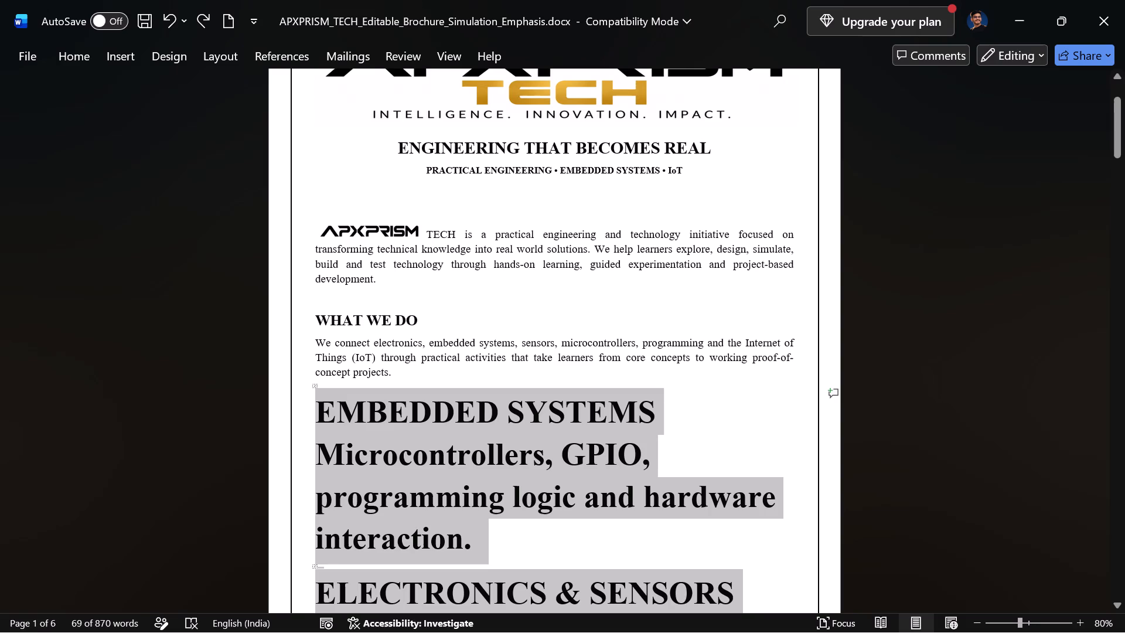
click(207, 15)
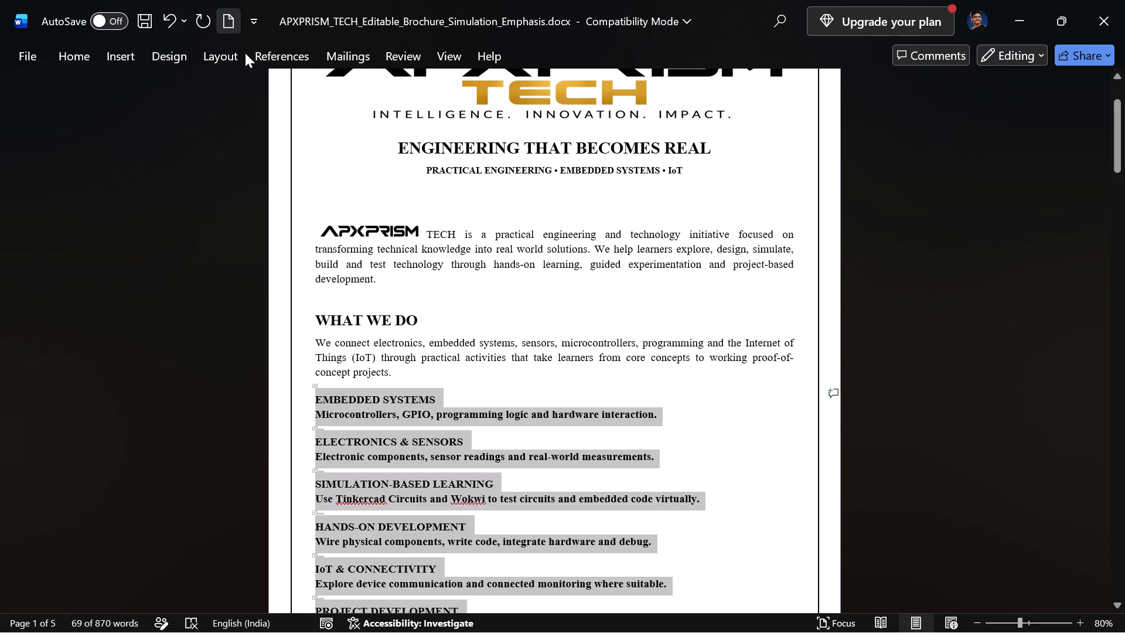
Replace the selected topic text below the WHAT WE DO paragraph with a Tab List SmartArt graphic.
click(105, 53)
click(363, 76)
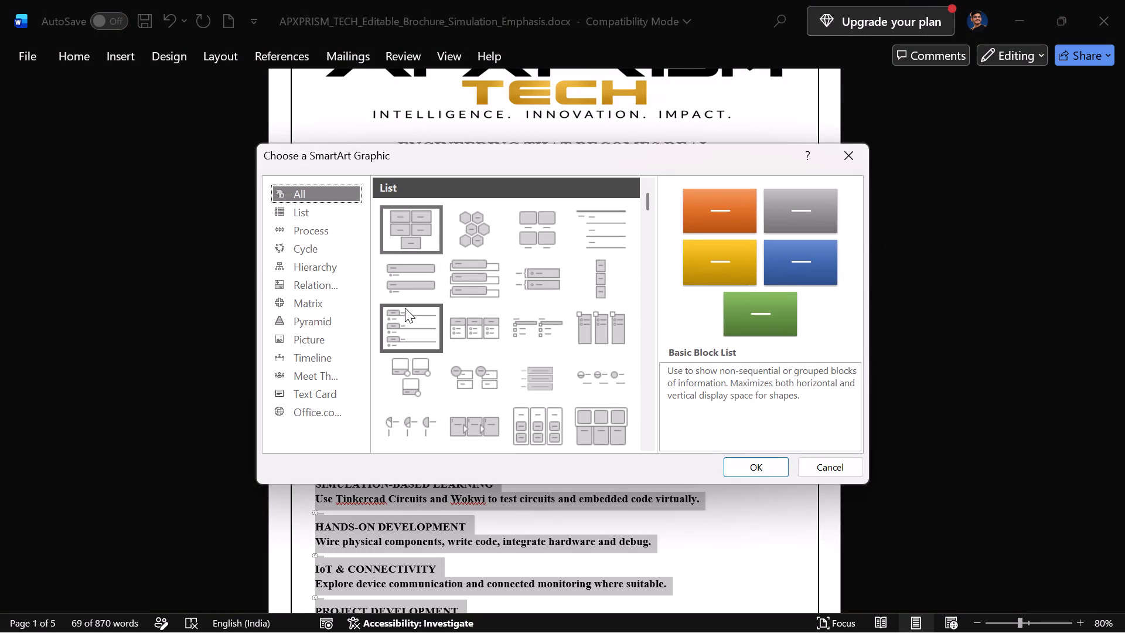
click(407, 312)
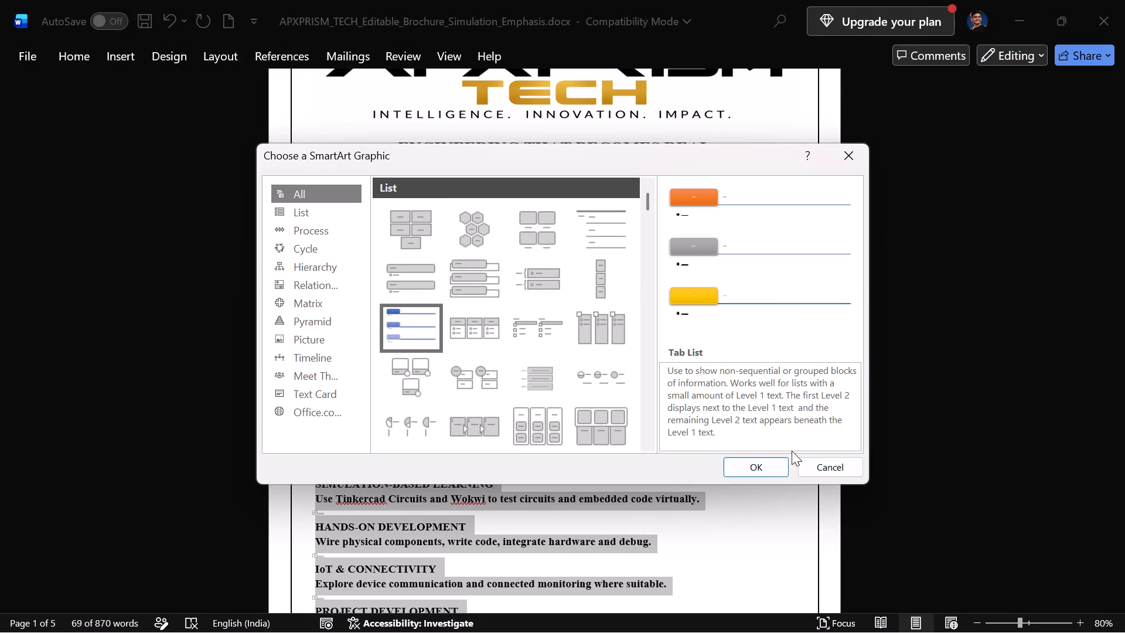
click(775, 464)
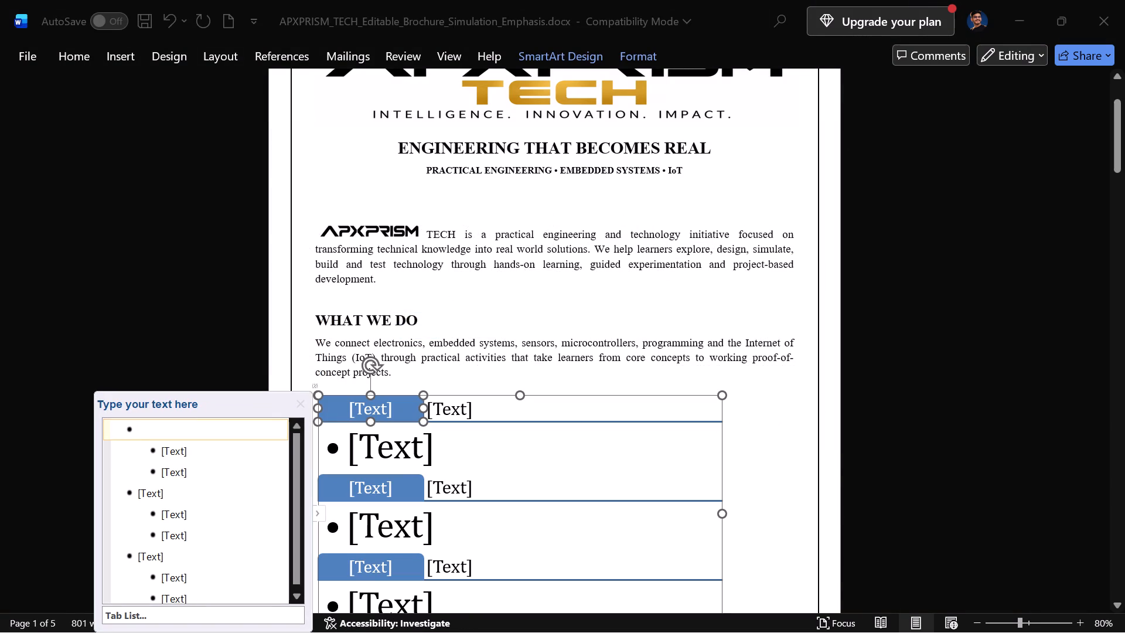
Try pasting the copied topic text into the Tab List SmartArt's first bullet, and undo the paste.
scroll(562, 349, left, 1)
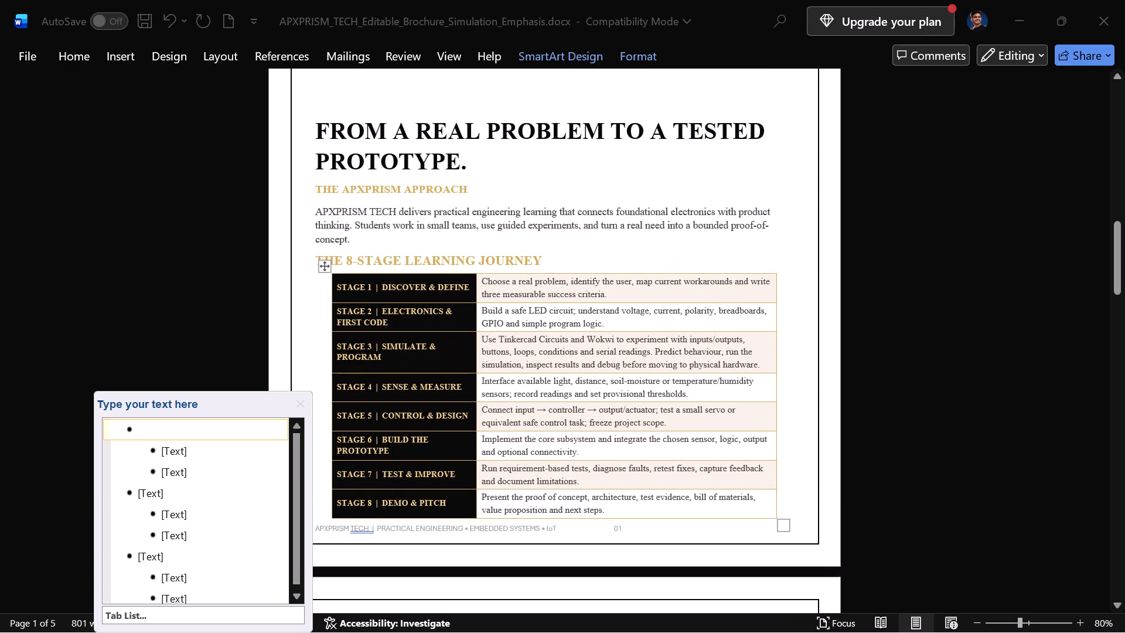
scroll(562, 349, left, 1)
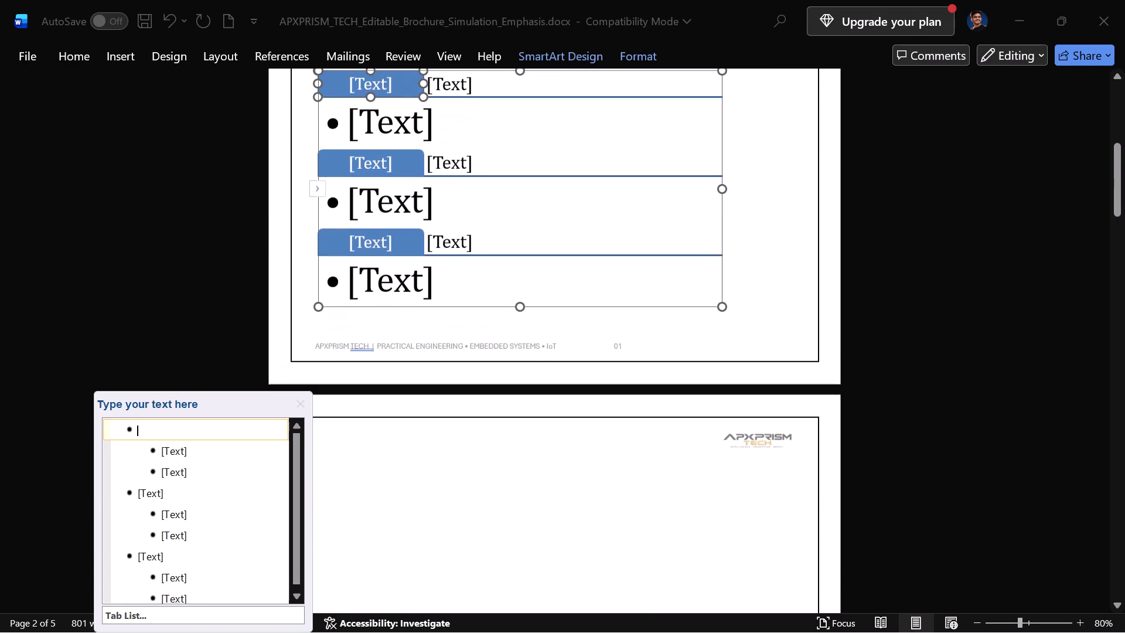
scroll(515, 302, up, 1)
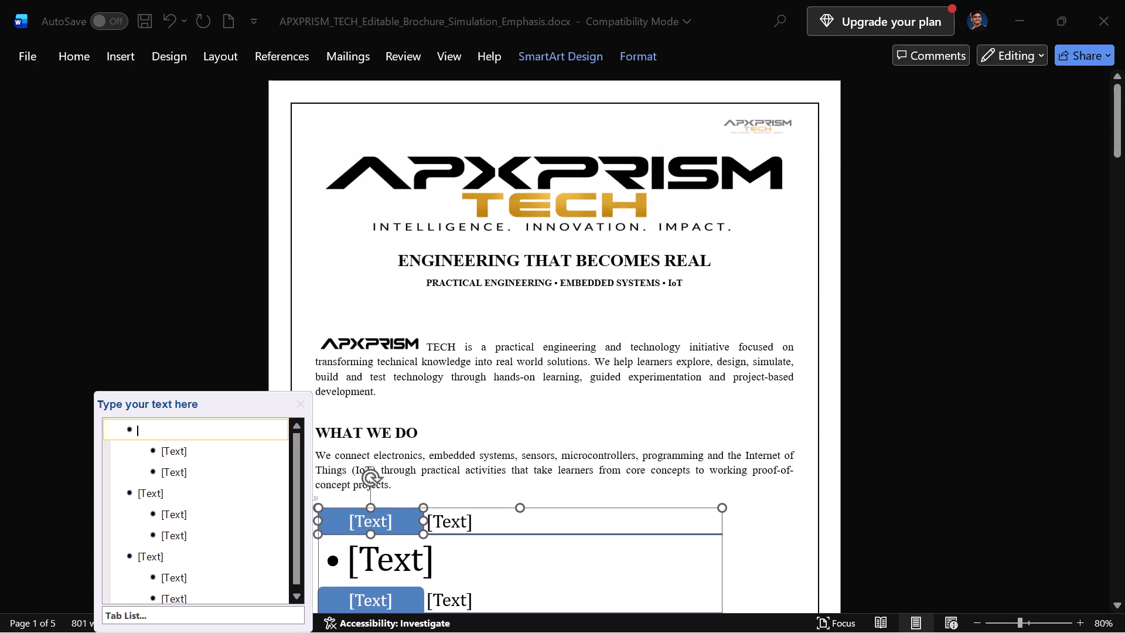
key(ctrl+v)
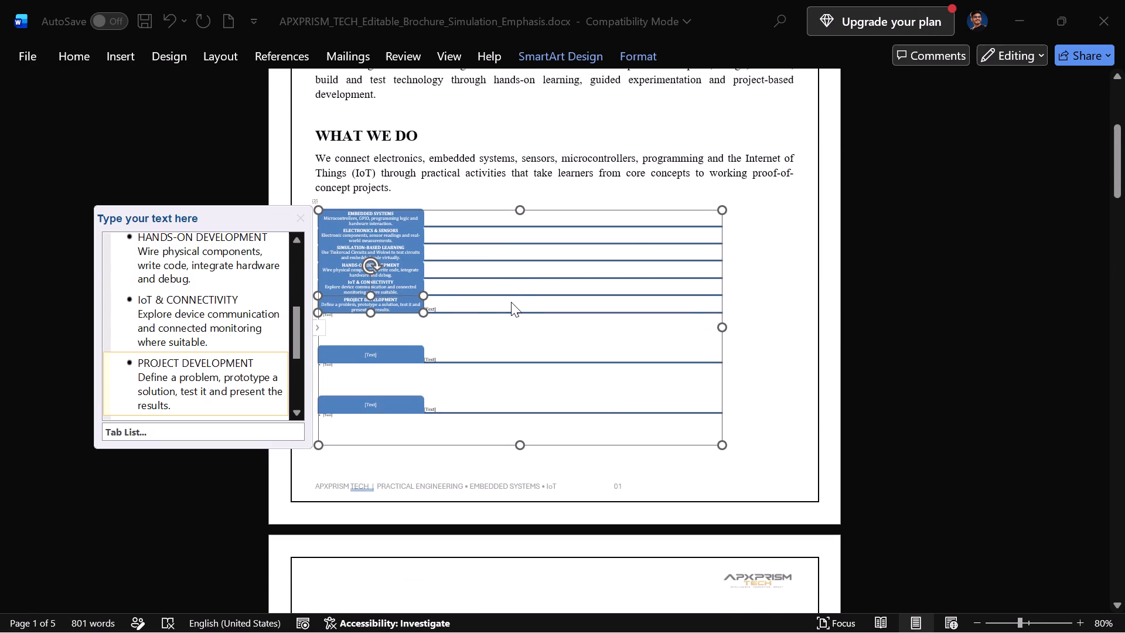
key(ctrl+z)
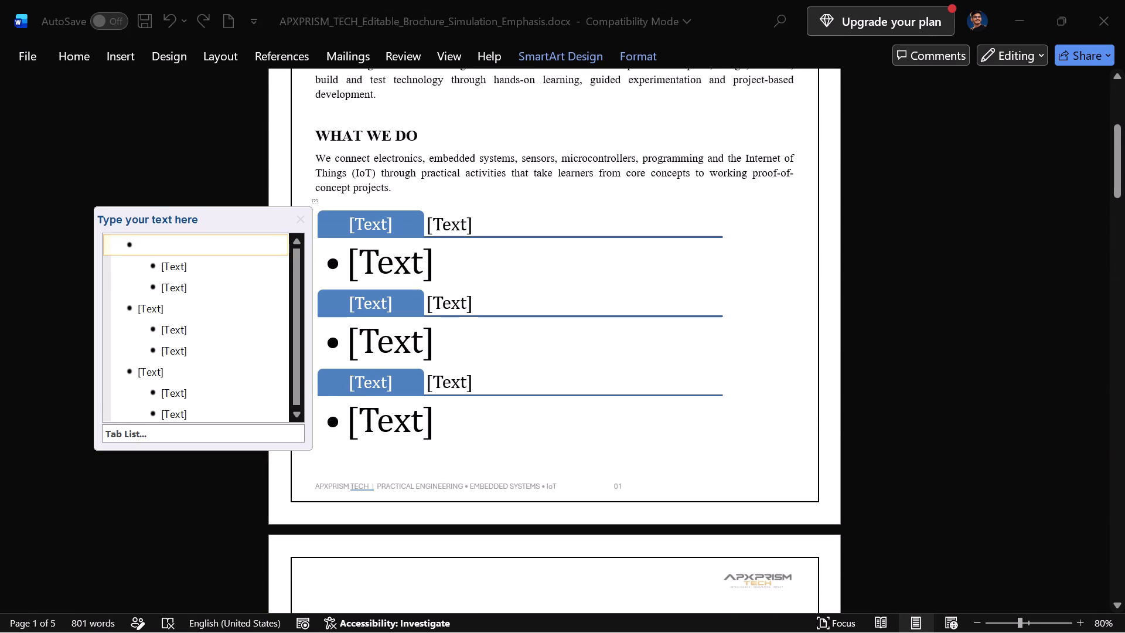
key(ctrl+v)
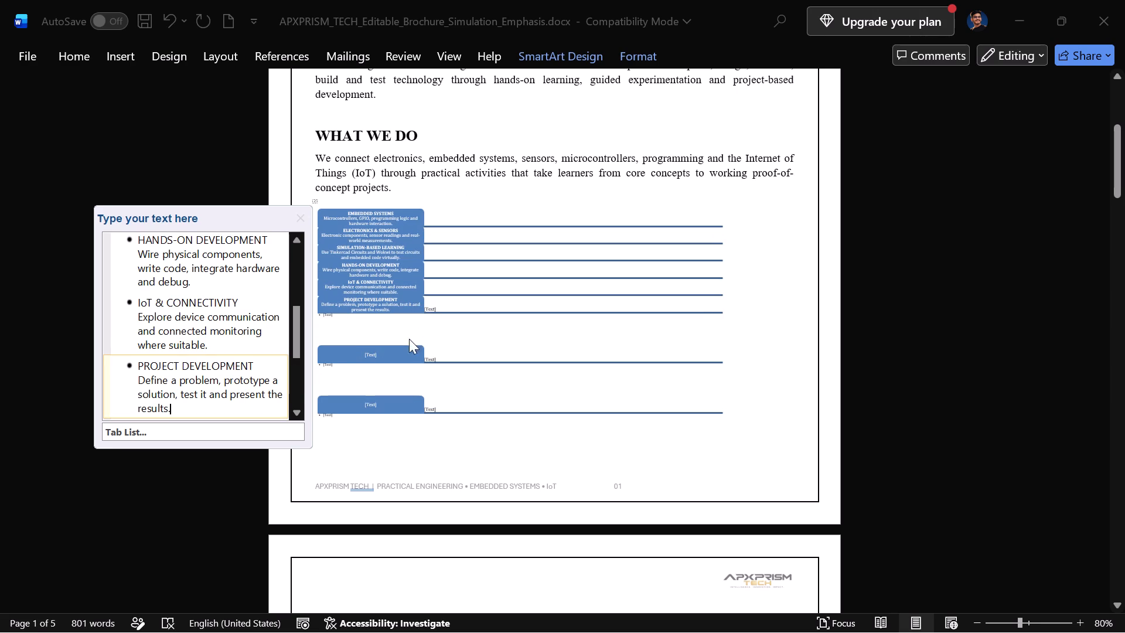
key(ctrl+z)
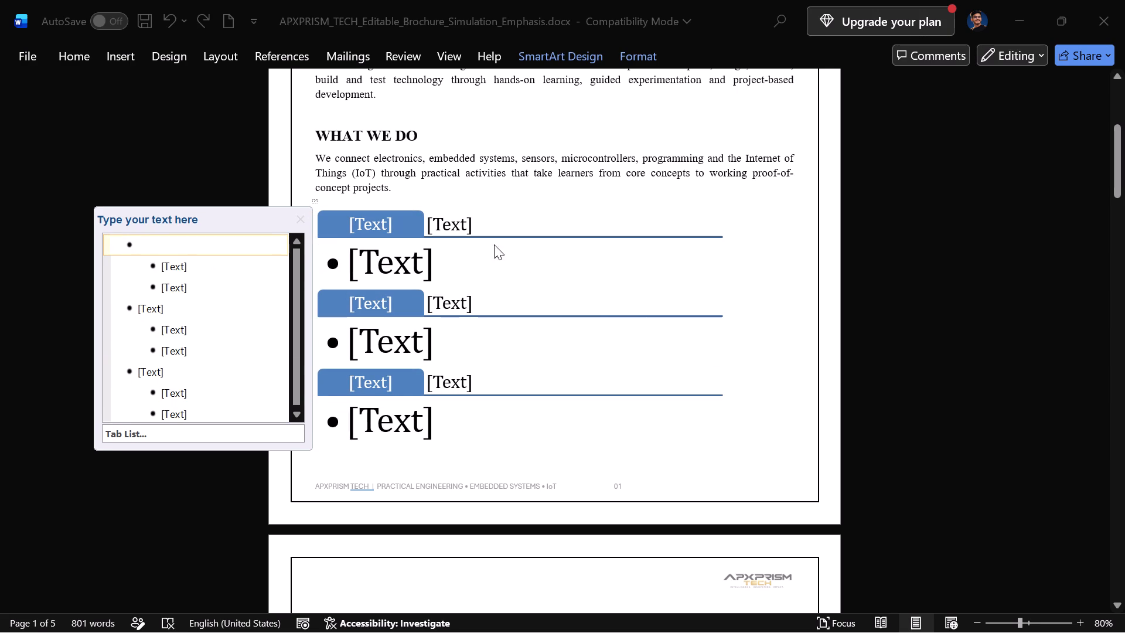
Delete the empty Tab List SmartArt below the WHAT WE DO paragraph.
click(302, 227)
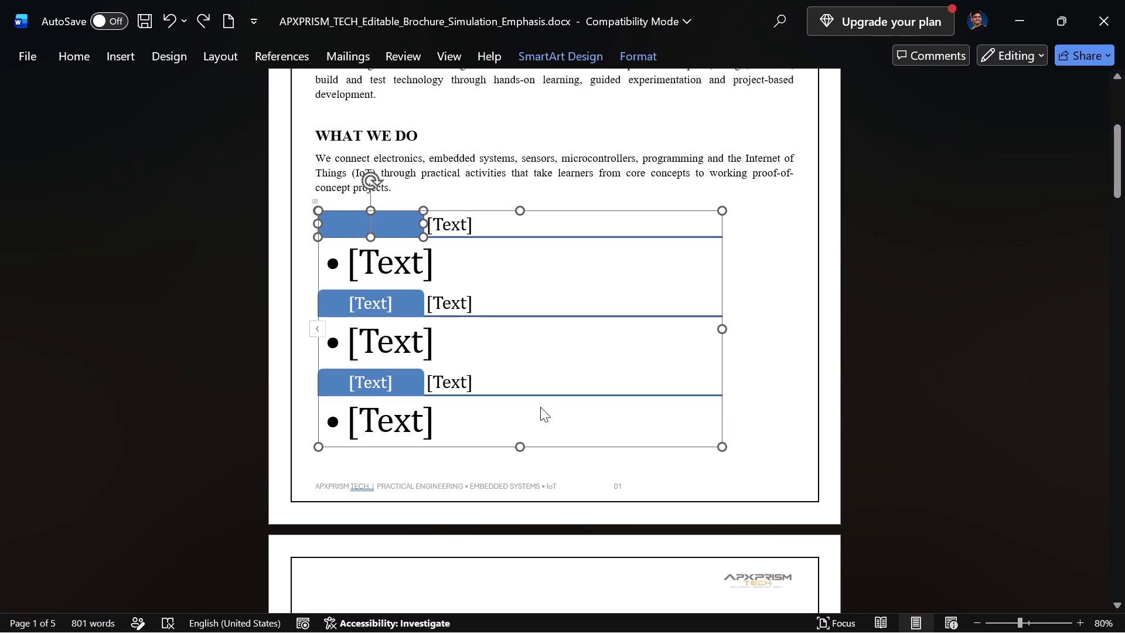
drag(720, 211, 684, 238)
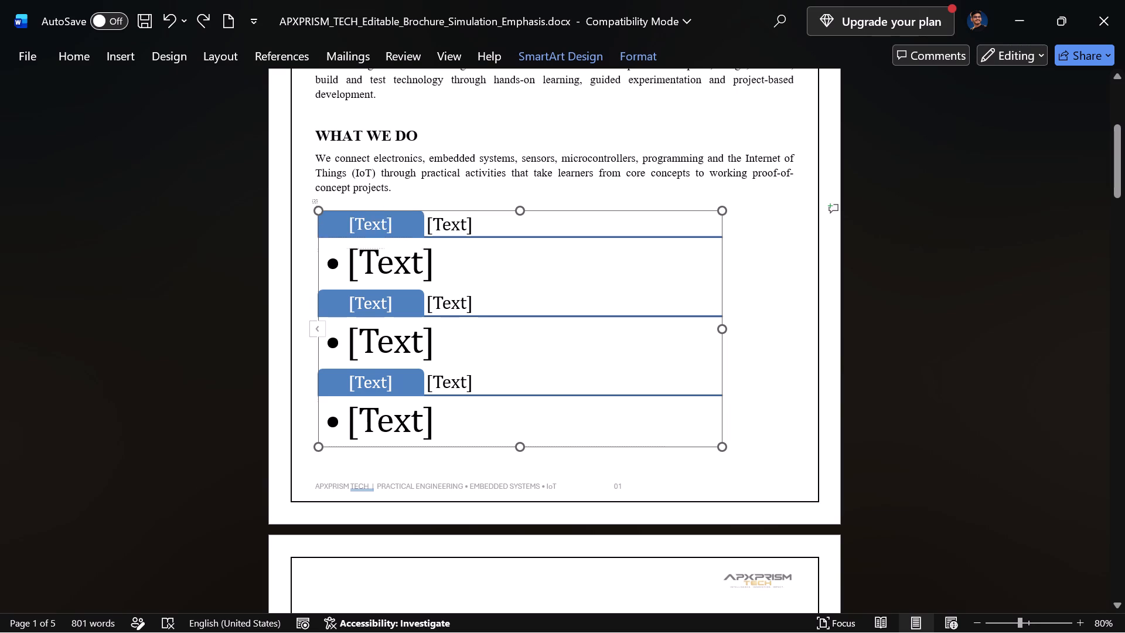
drag(684, 238, 660, 253)
key(Delete)
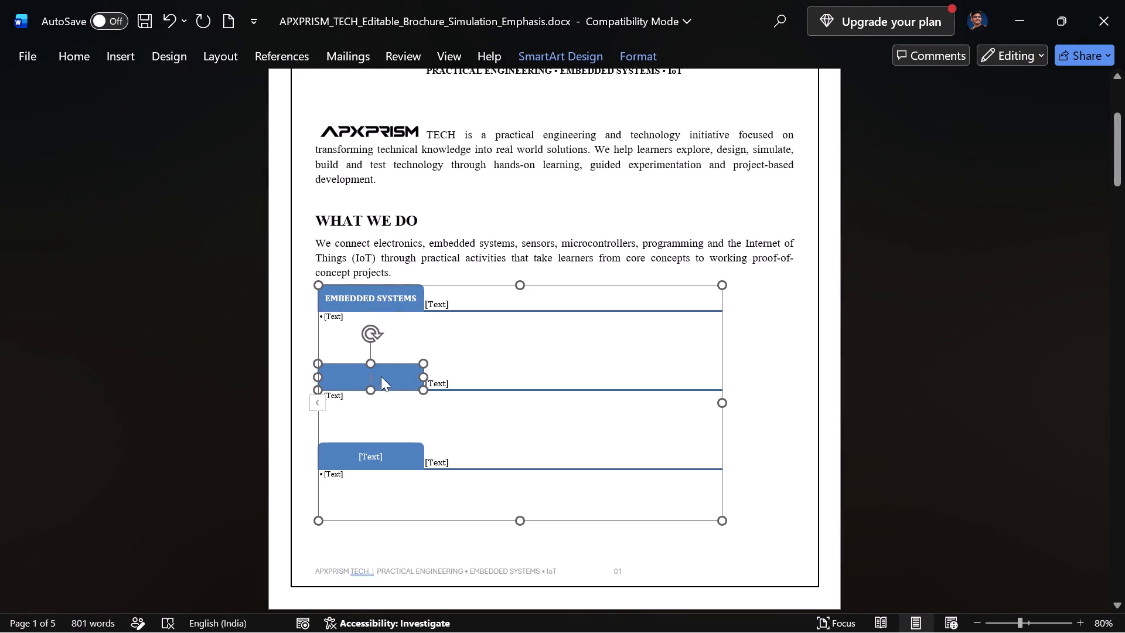
Copy the heading SIMULATION-BASED LEARNING from ChatGPT in Chrome and paste it into the third SmartArt tab in Word.
key(alt+Tab)
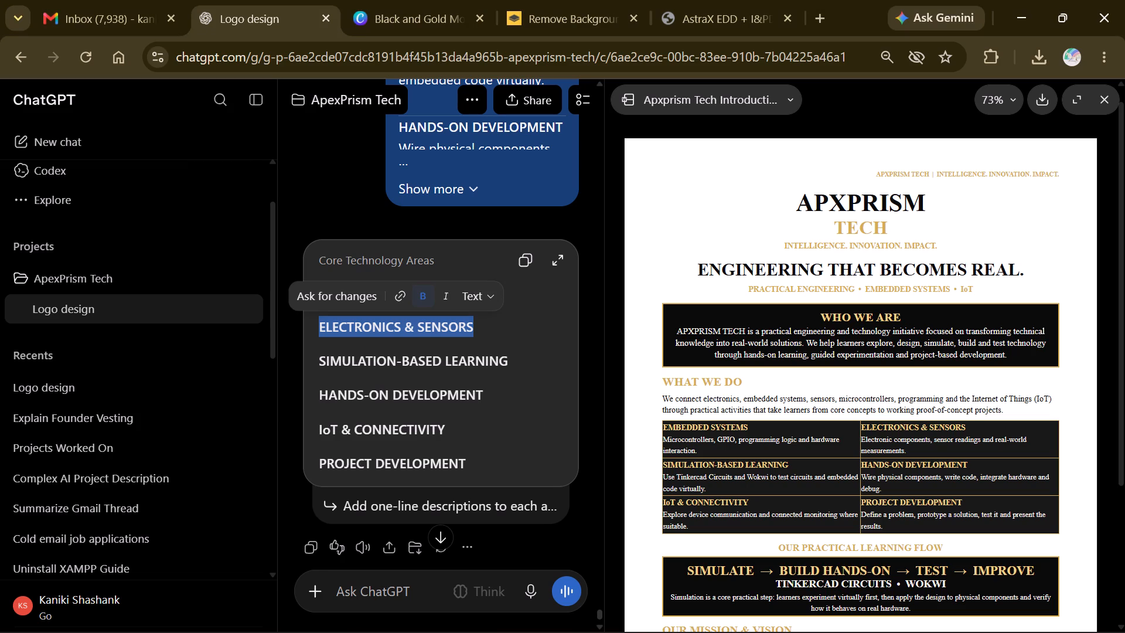
drag(506, 363, 319, 366)
key(ctrl+c)
key(alt+Tab)
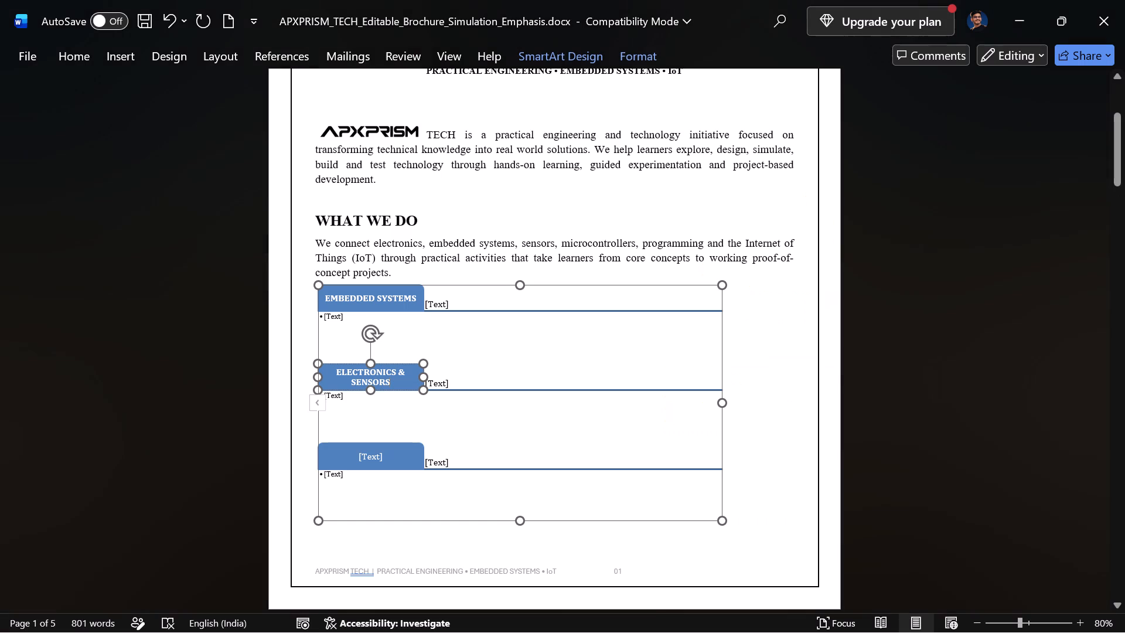
click(384, 455)
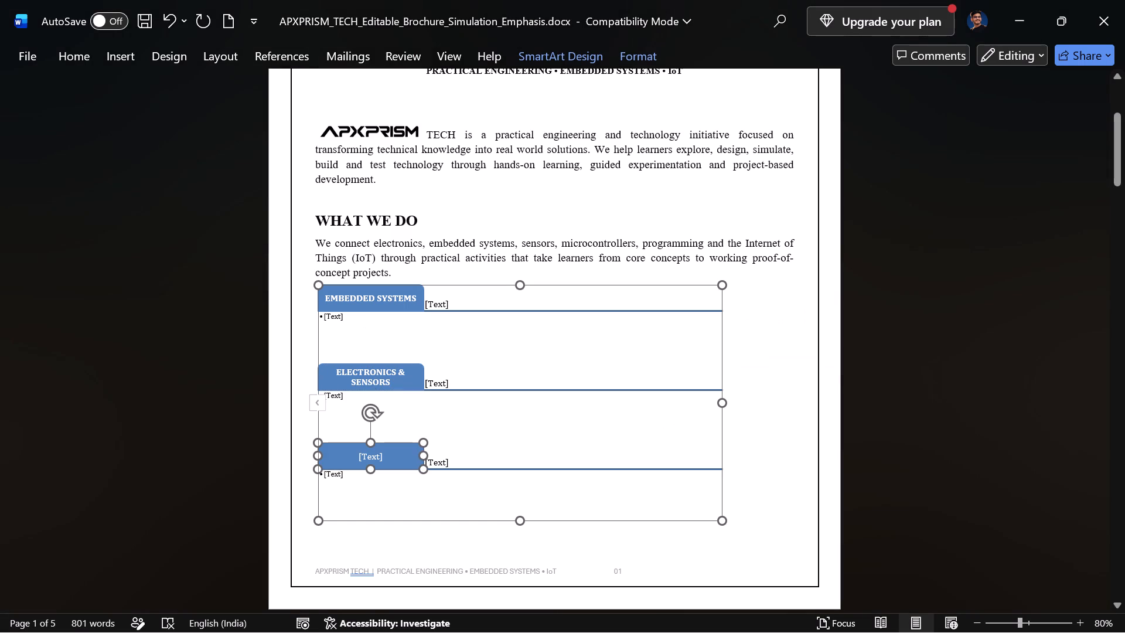
click(379, 455)
key(ctrl+a)
key(ctrl+v)
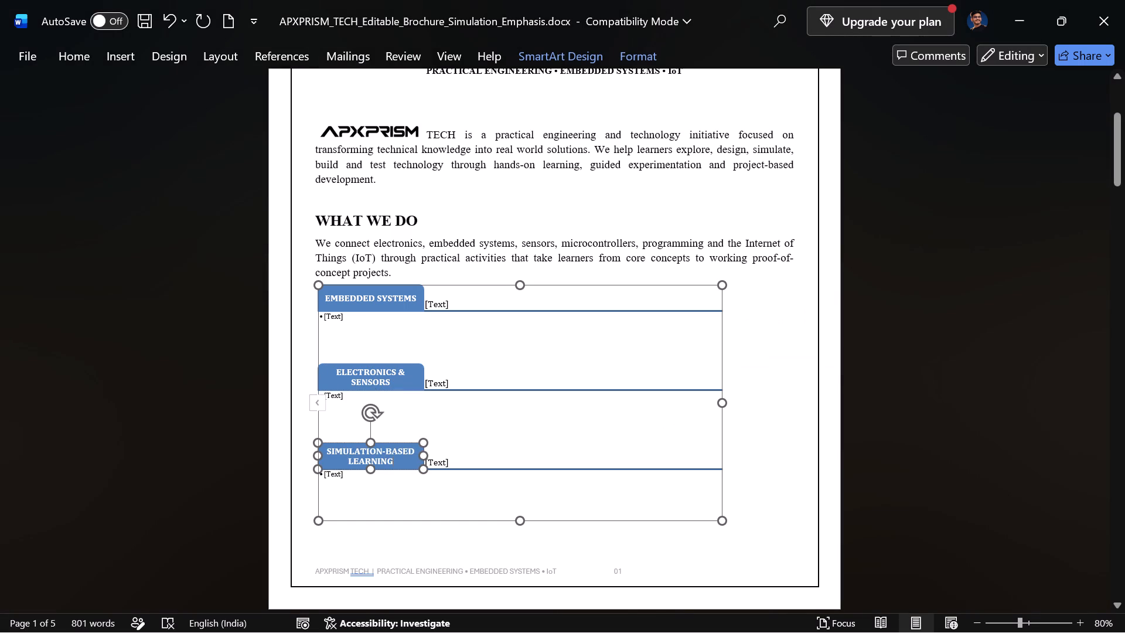
Copy the heading HANDS-ON DEVELOPMENT from ChatGPT in Chrome and return to the Word brochure.
key(alt+Tab)
drag(486, 396, 367, 421)
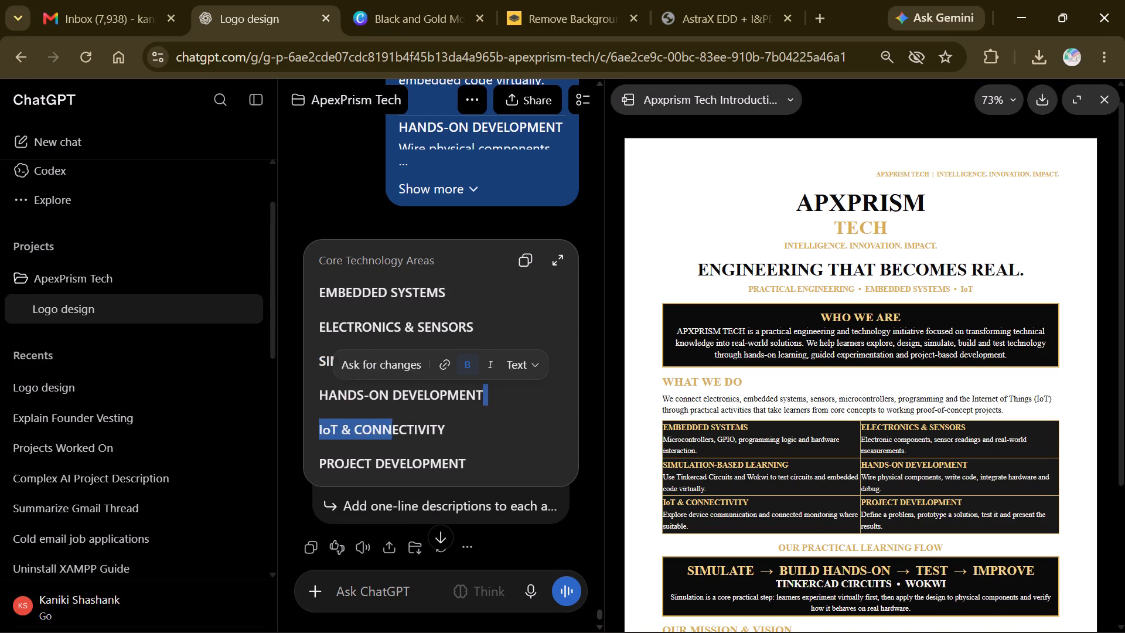
drag(367, 421, 313, 400)
key(ctrl+c)
key(alt+Tab)
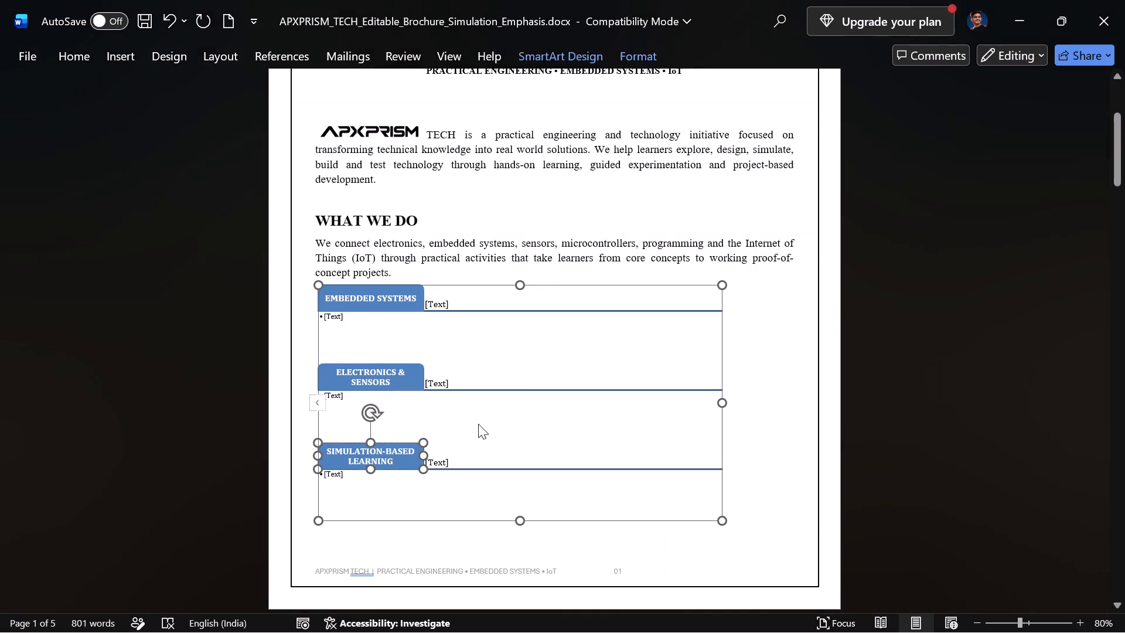
Widen the SmartArt graphic so its right edge meets the right margin of the body text.
scroll(513, 360, up, 1)
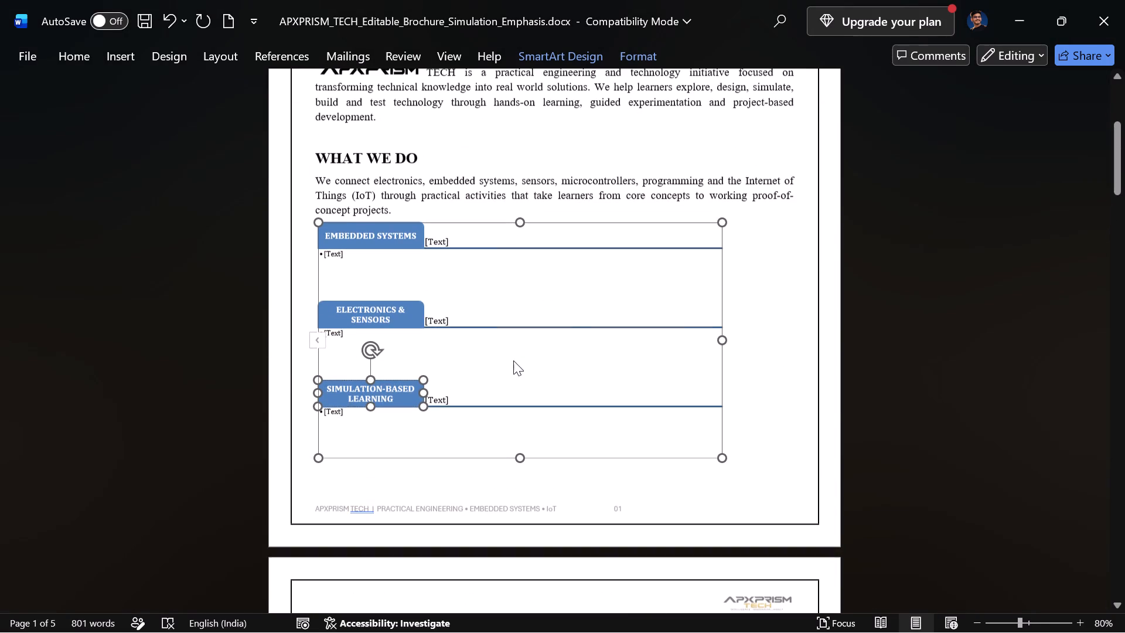
click(463, 429)
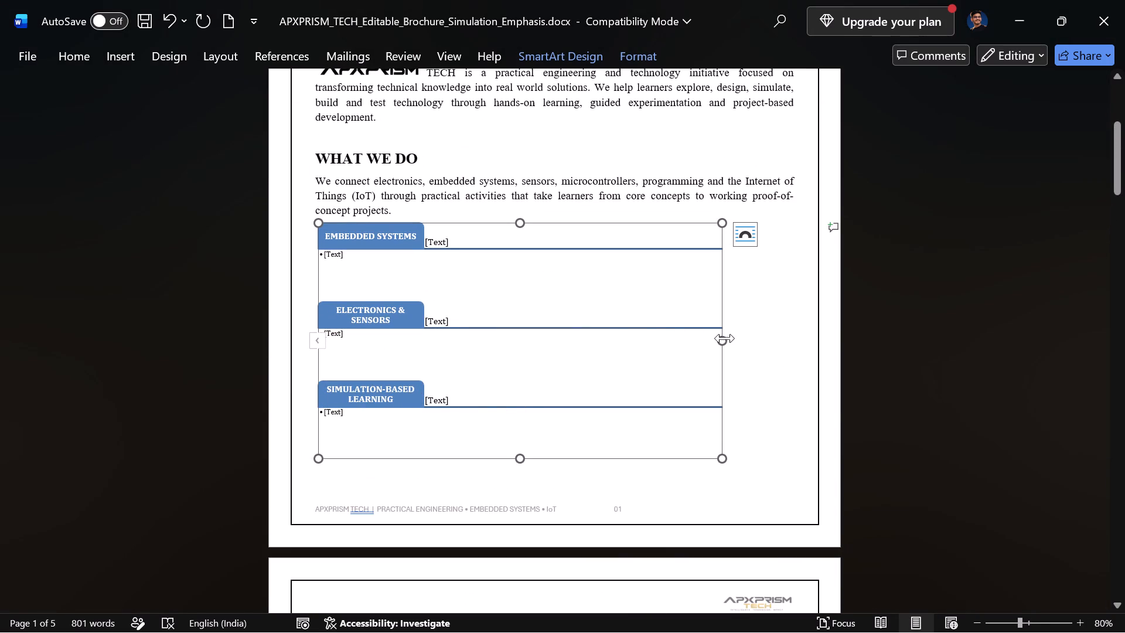
drag(724, 339, 792, 338)
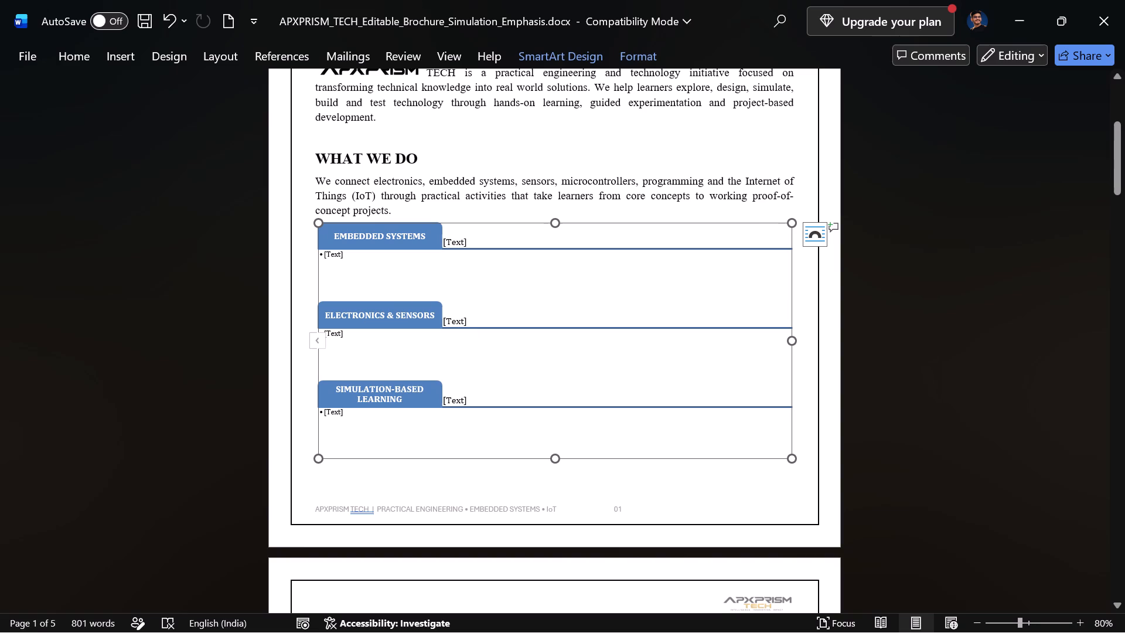
Reduce the height of the bullet text box beneath the EMBEDDED SYSTEMS tab to close the gap before the second tab.
click(406, 286)
double_click(406, 286)
click(343, 254)
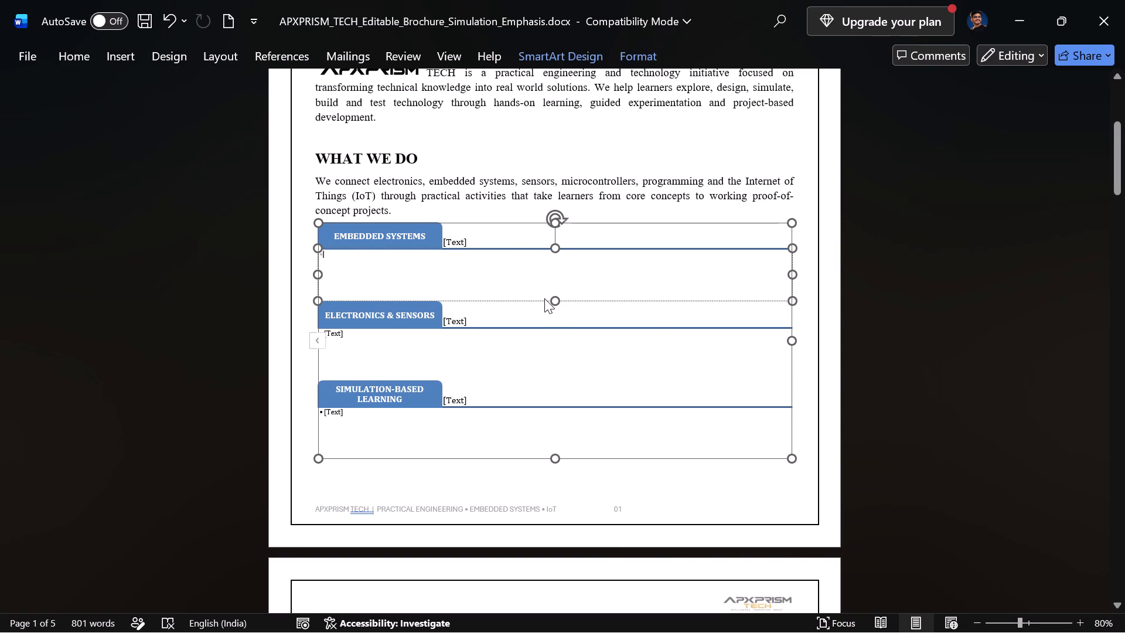
drag(557, 297, 557, 287)
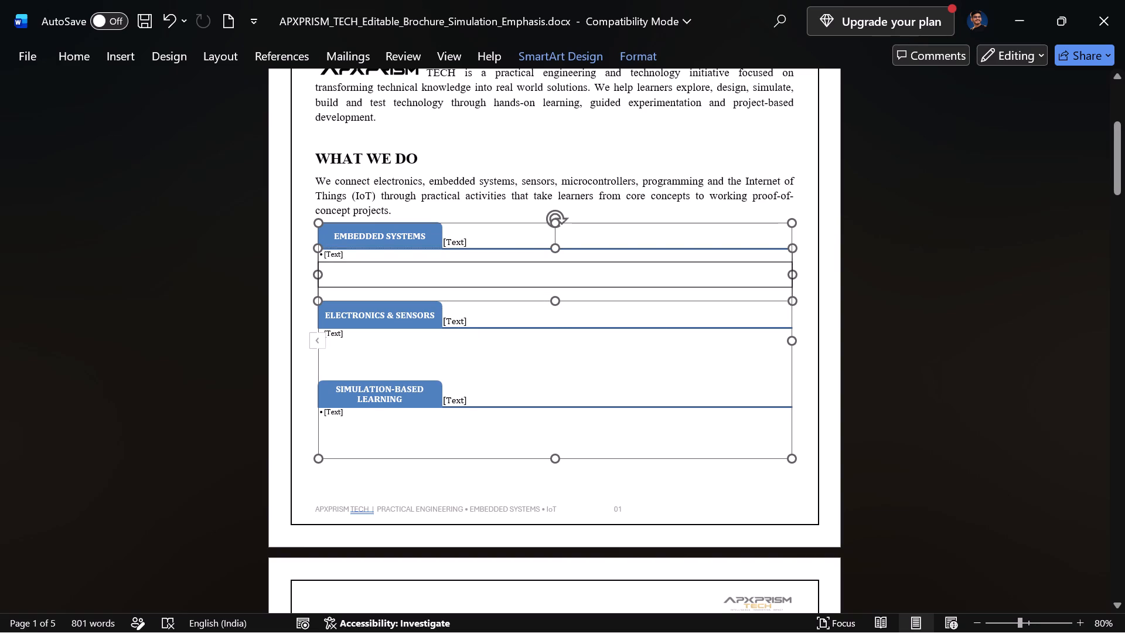
drag(557, 287, 557, 283)
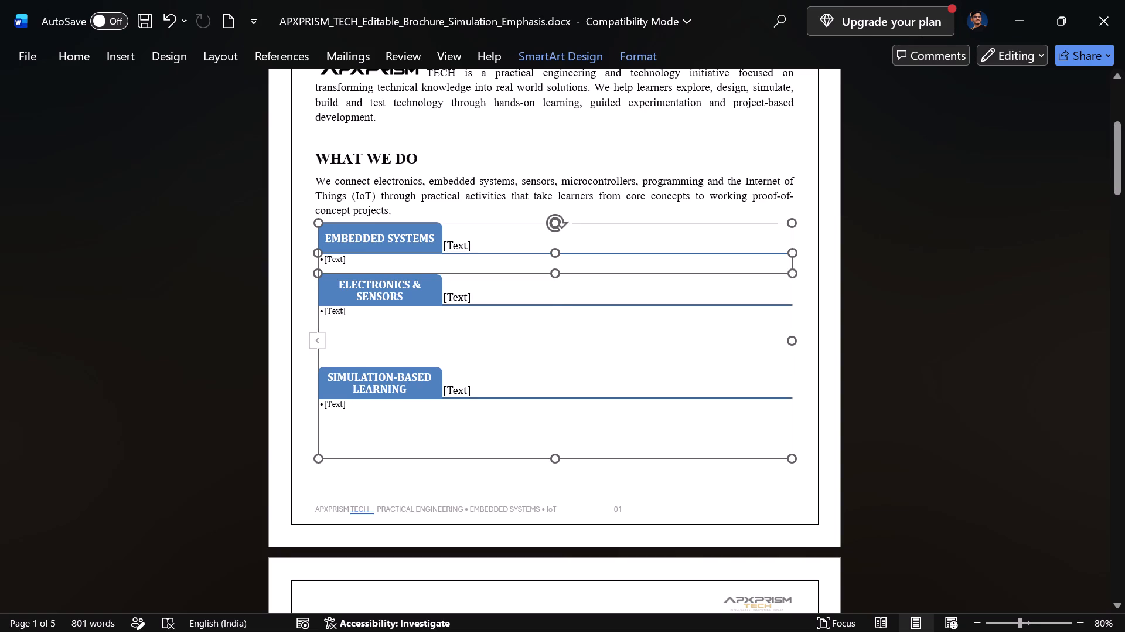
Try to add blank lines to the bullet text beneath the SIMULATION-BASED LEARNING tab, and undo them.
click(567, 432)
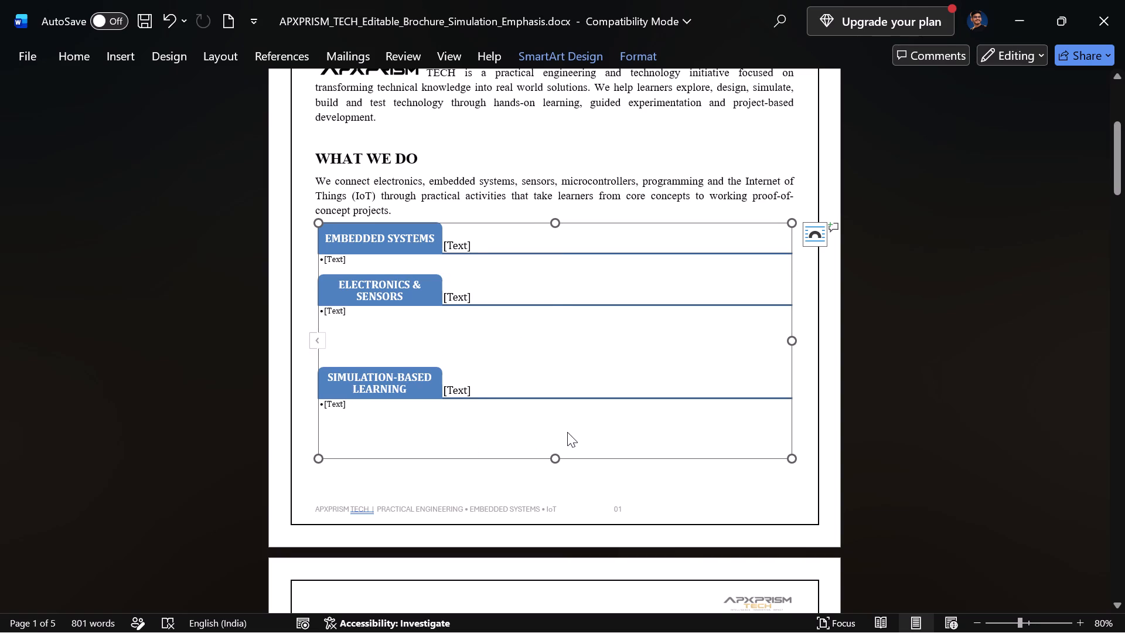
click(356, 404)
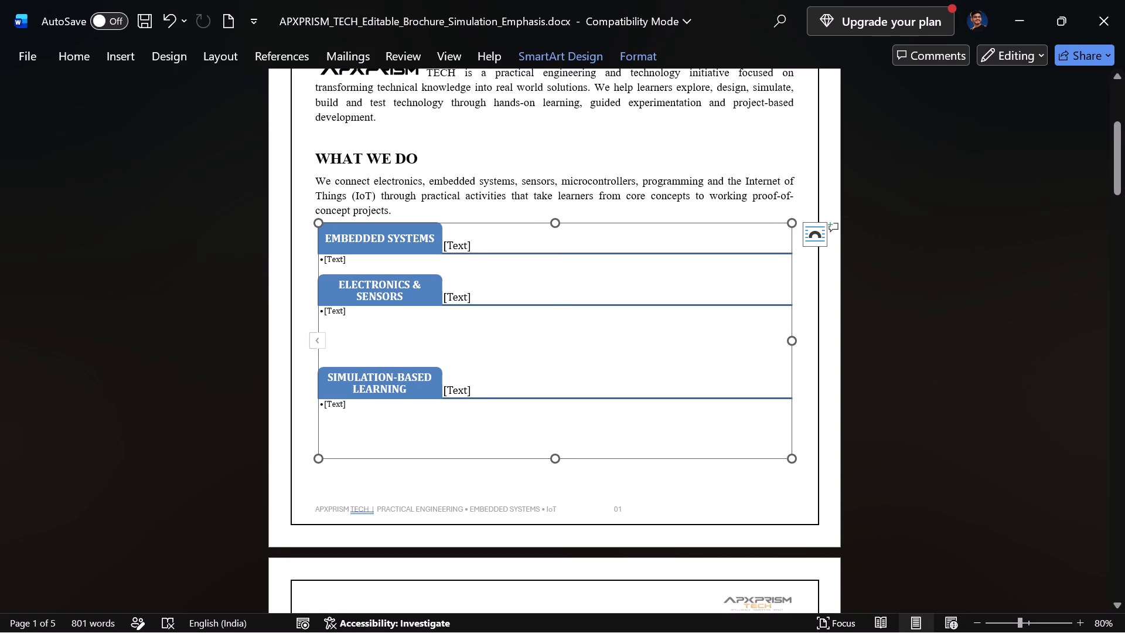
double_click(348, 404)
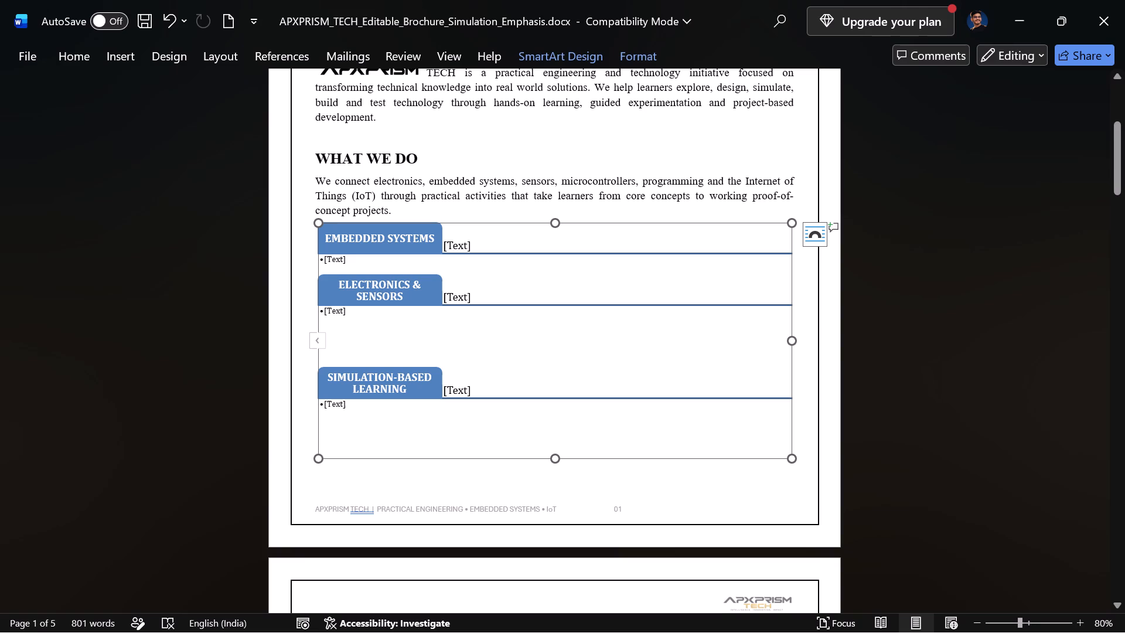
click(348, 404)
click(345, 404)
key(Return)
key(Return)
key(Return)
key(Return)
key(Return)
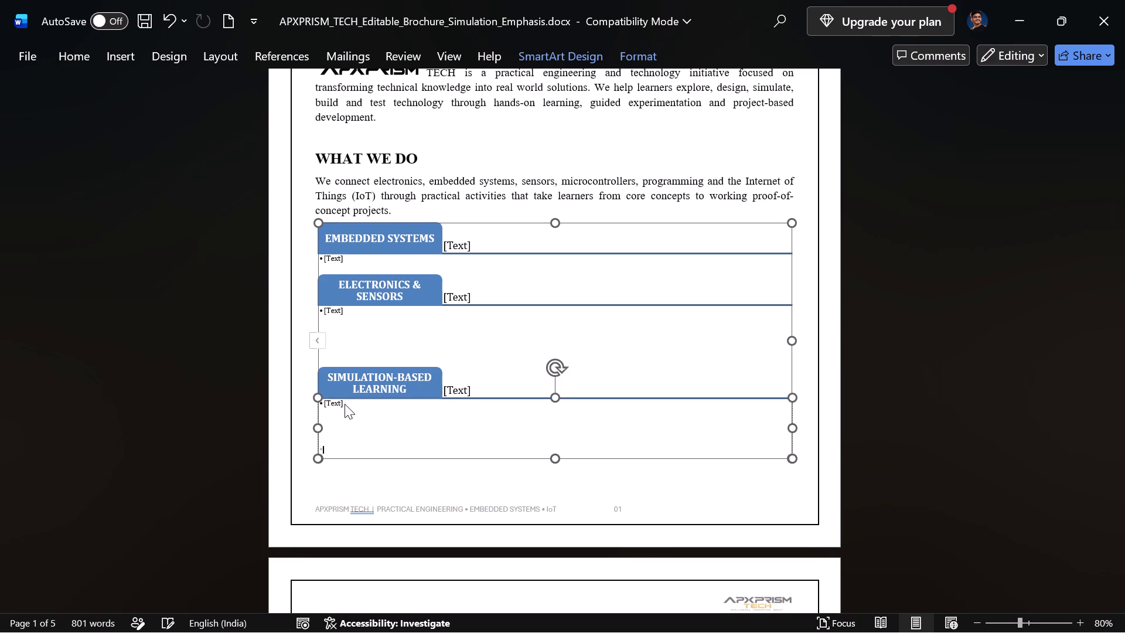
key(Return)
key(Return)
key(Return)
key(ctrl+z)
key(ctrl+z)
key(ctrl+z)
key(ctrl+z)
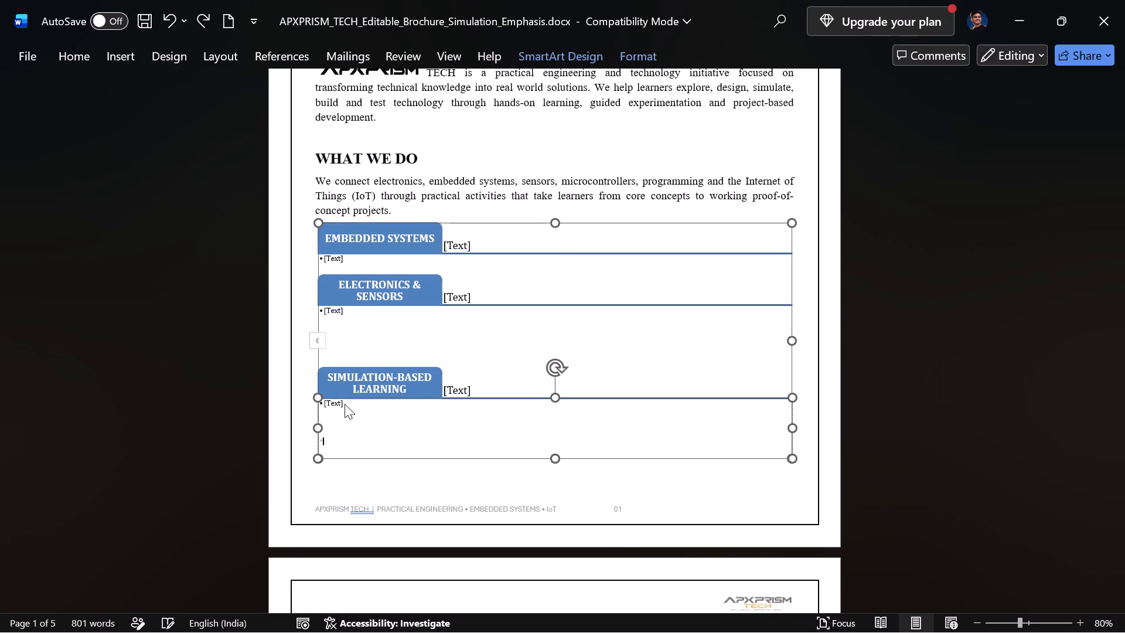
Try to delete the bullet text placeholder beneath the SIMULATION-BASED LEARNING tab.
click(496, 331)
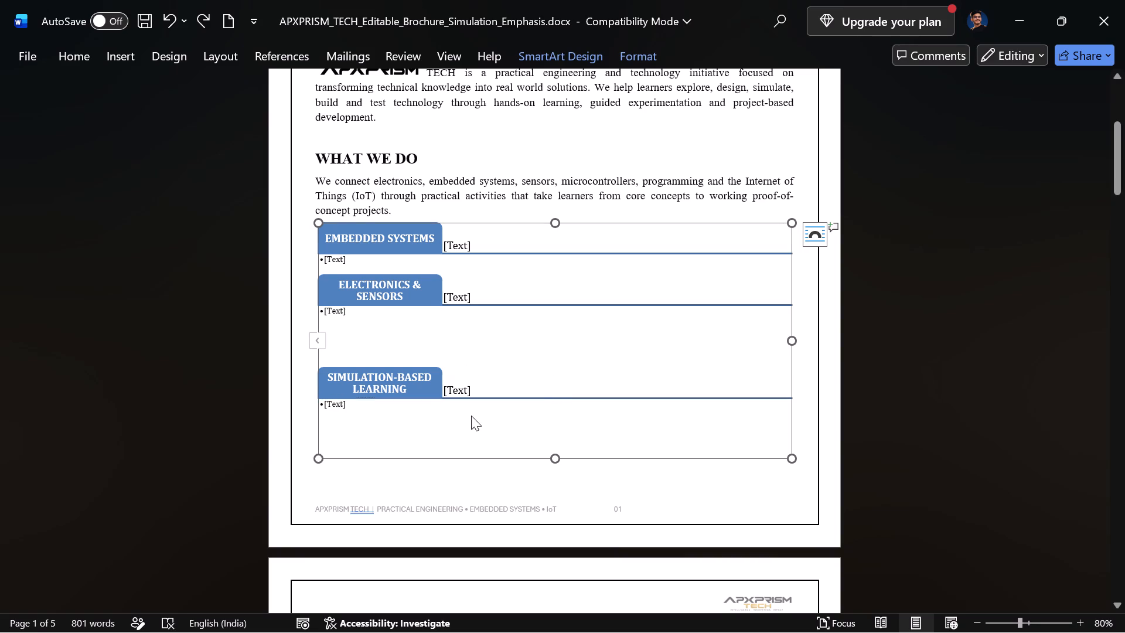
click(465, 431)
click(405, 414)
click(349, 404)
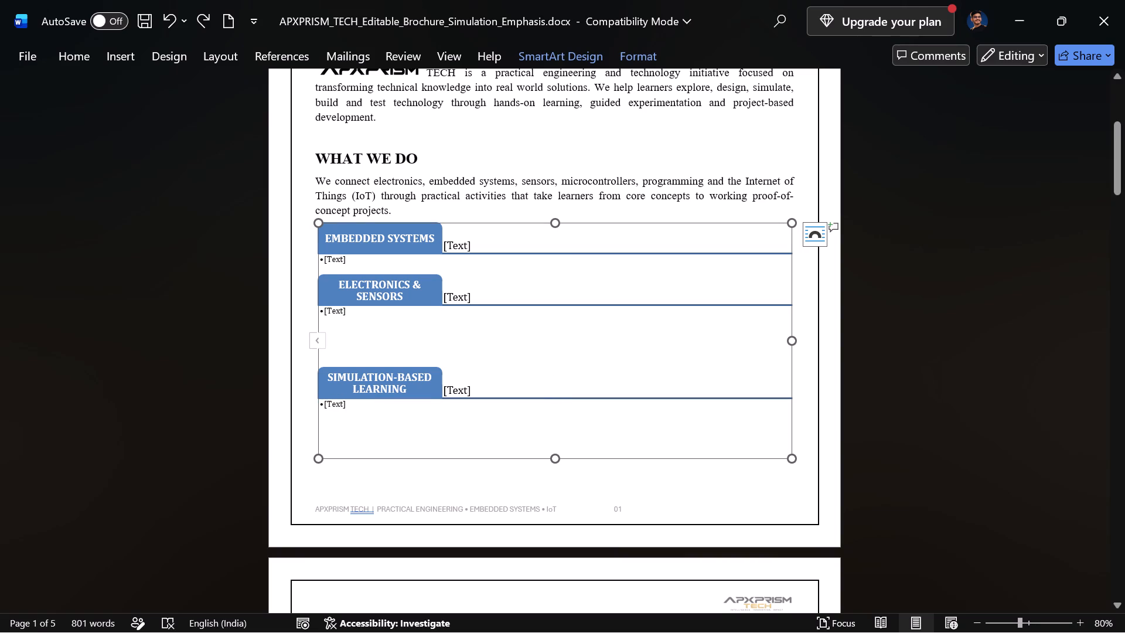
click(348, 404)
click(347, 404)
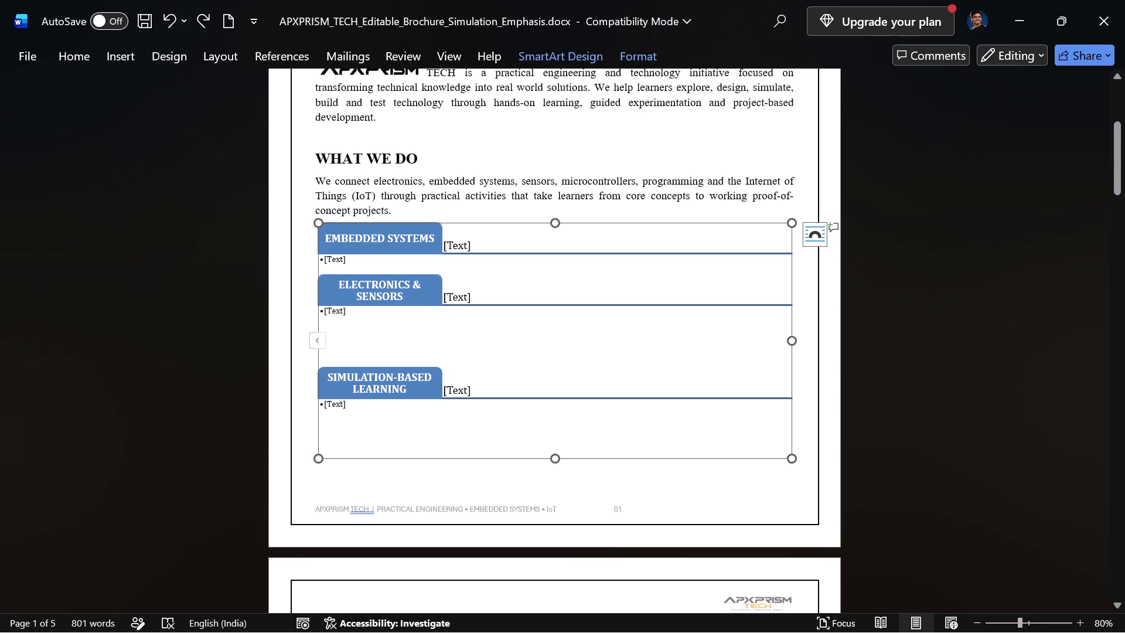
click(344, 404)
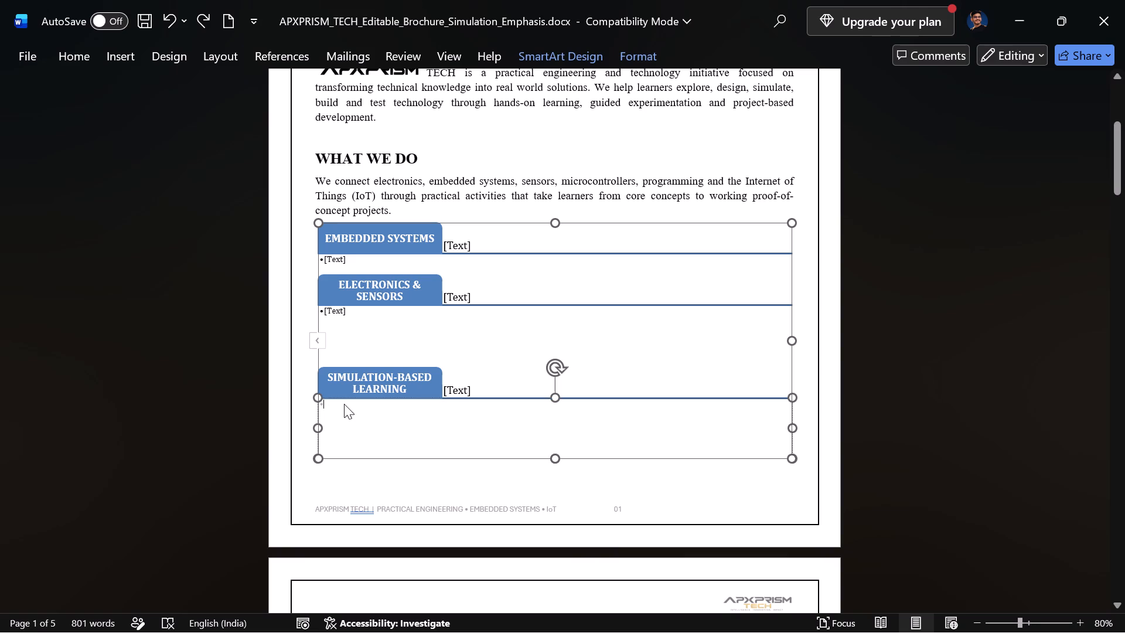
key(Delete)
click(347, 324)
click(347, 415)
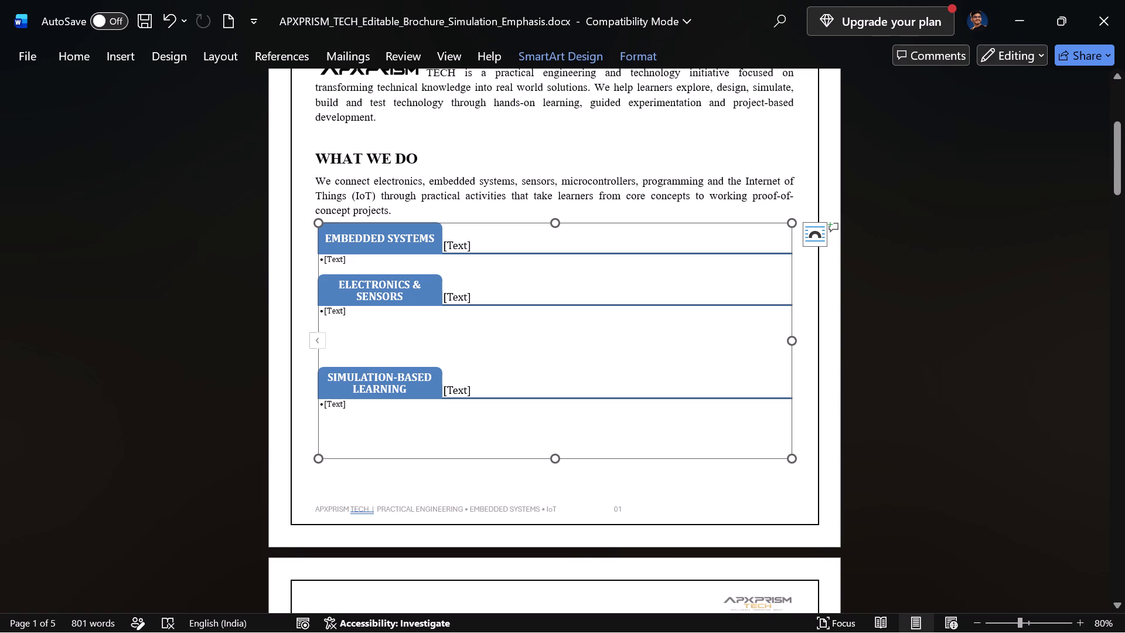
Undo the SmartArt edits and its insertion, back to the six plain topic headings under WHAT WE DO.
key(ctrl+z)
key(ctrl+z)
key(ctrl+z)
key(ctrl+z)
key(ctrl+z)
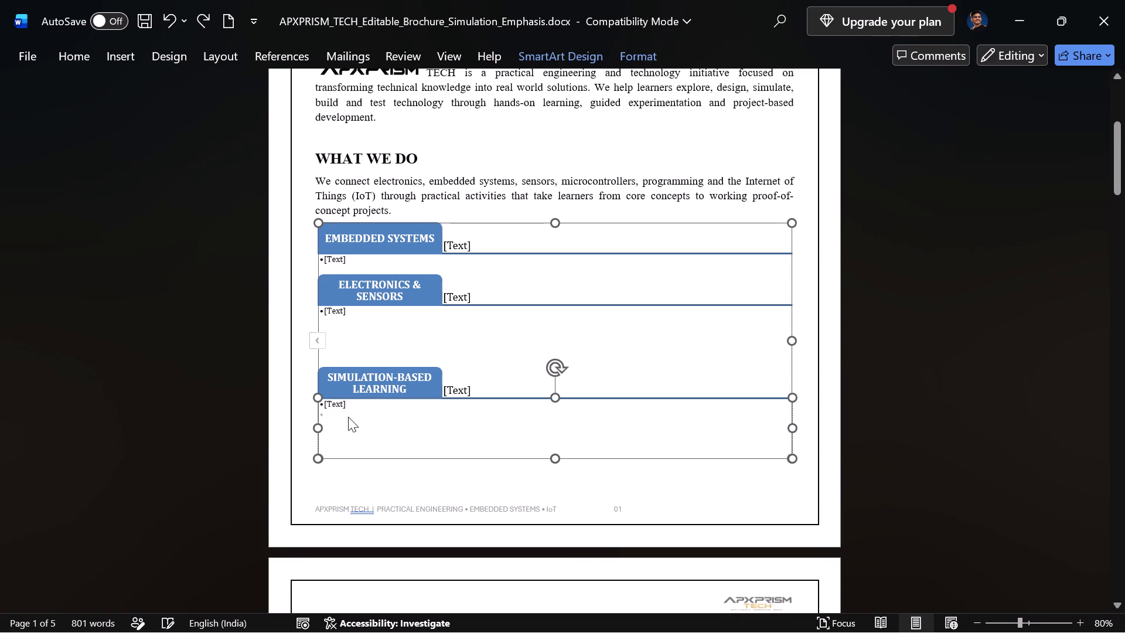
key(ctrl+z)
key(ctrl+z)
key(ctrl+z)
key(ctrl+z)
key(ctrl+z)
key(ctrl+z)
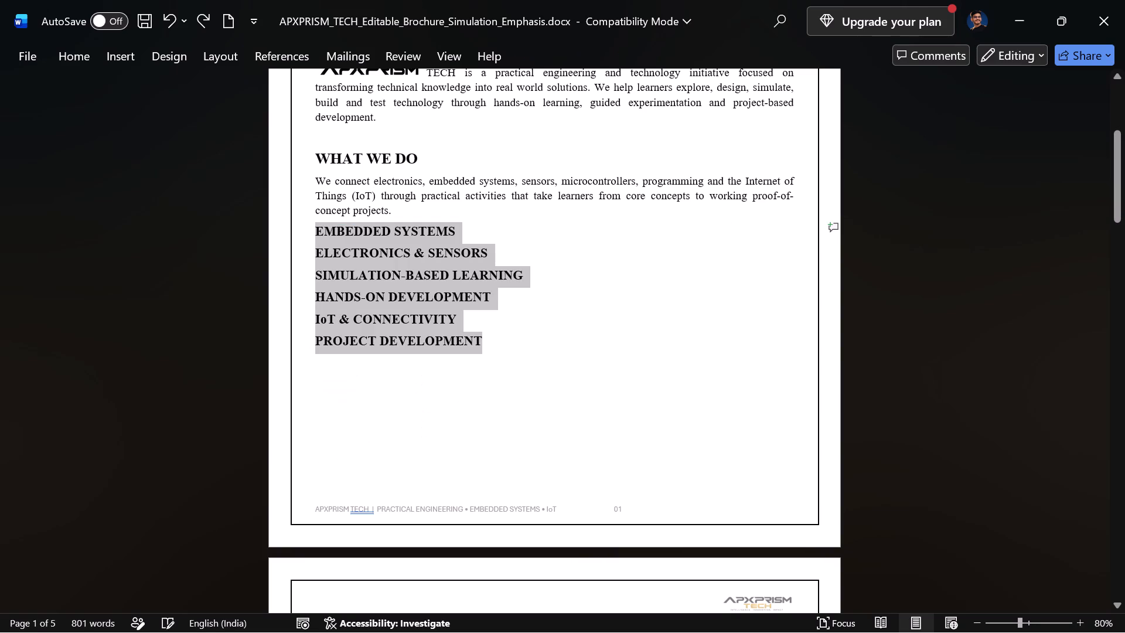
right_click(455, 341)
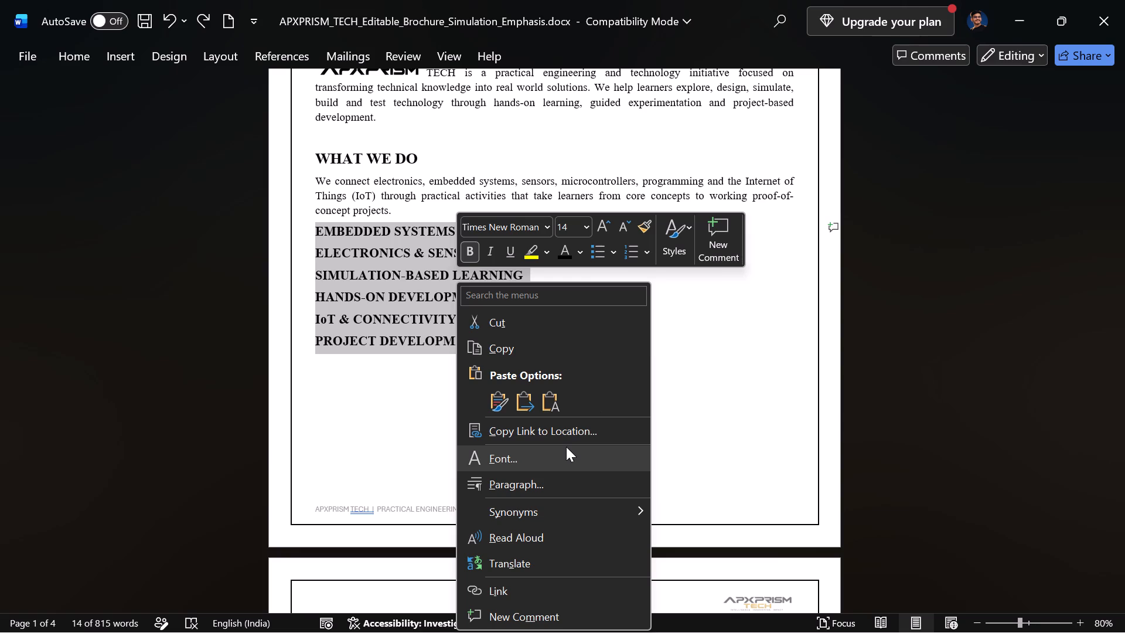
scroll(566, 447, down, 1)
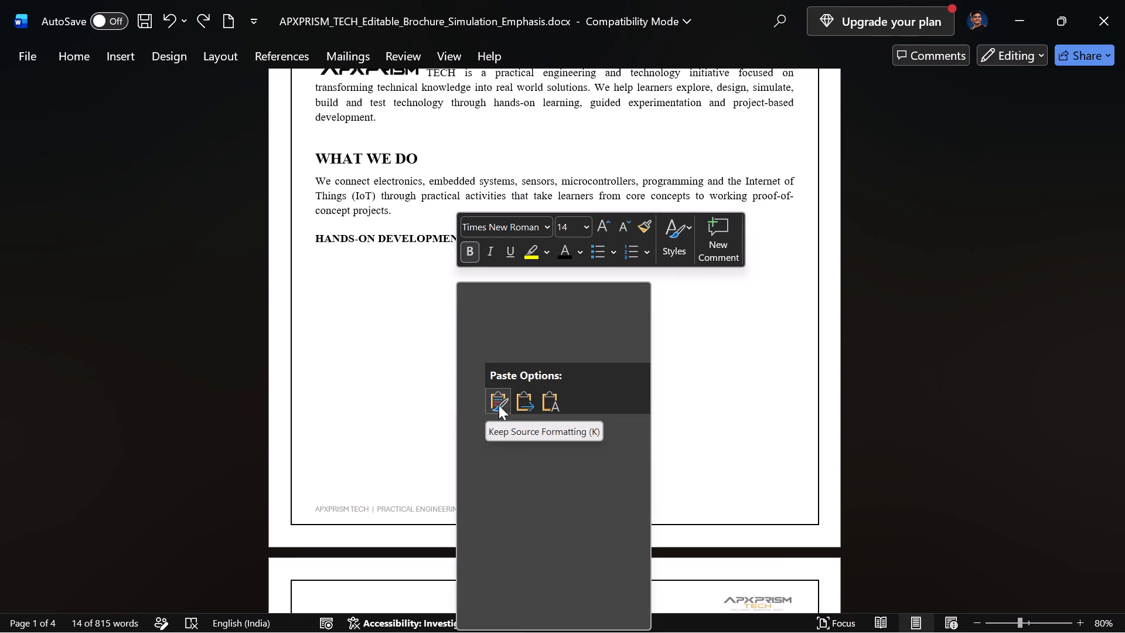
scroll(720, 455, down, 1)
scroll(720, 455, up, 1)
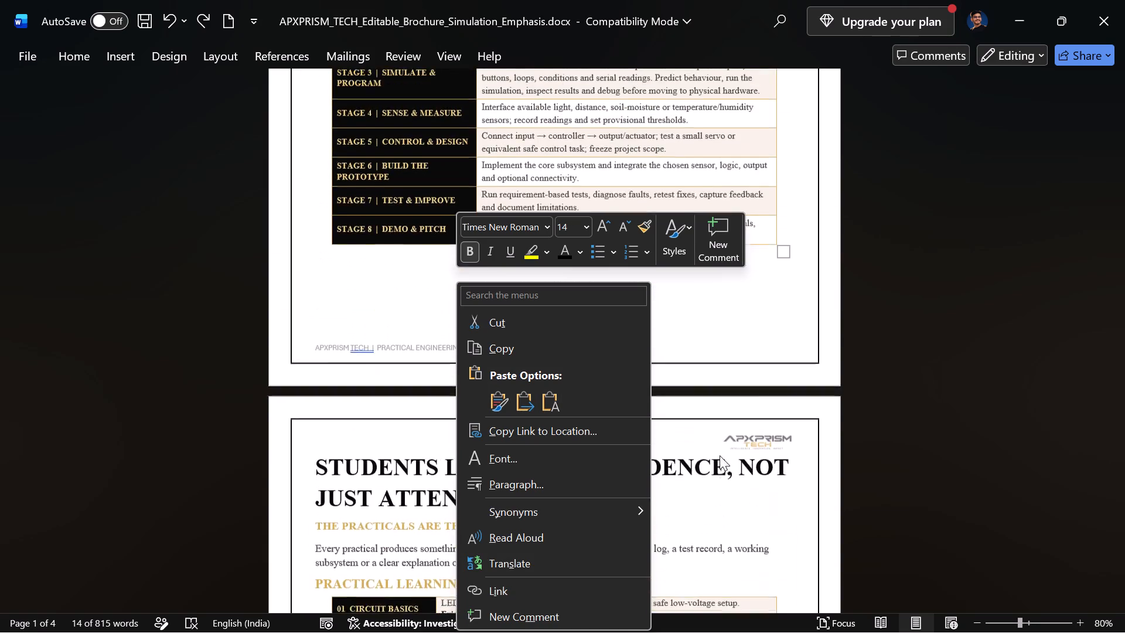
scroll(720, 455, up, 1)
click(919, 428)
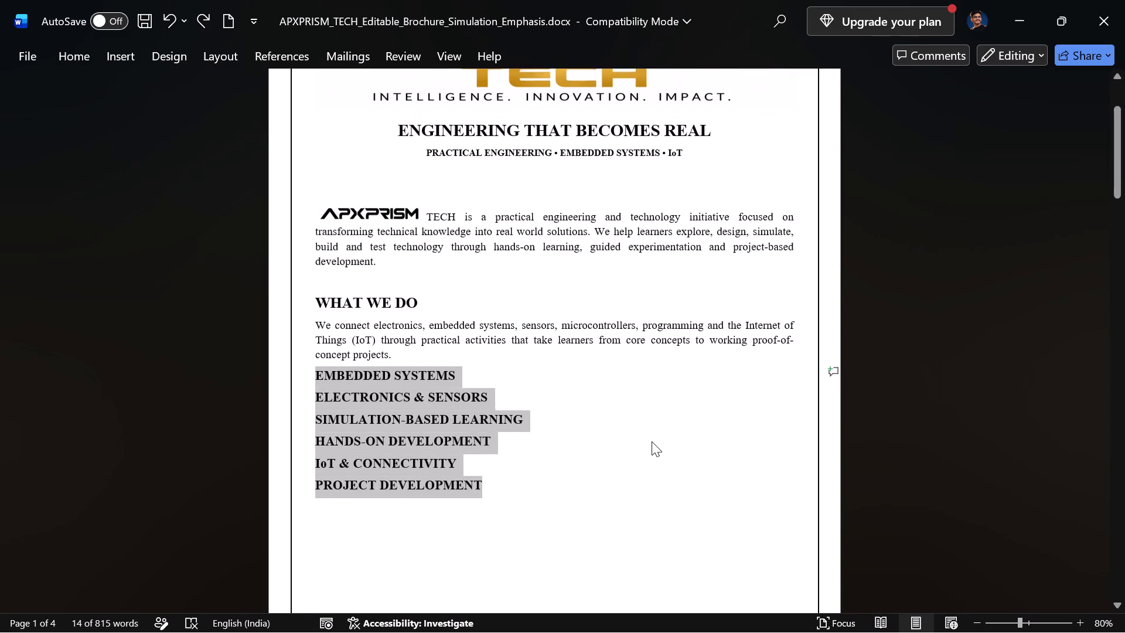
click(112, 53)
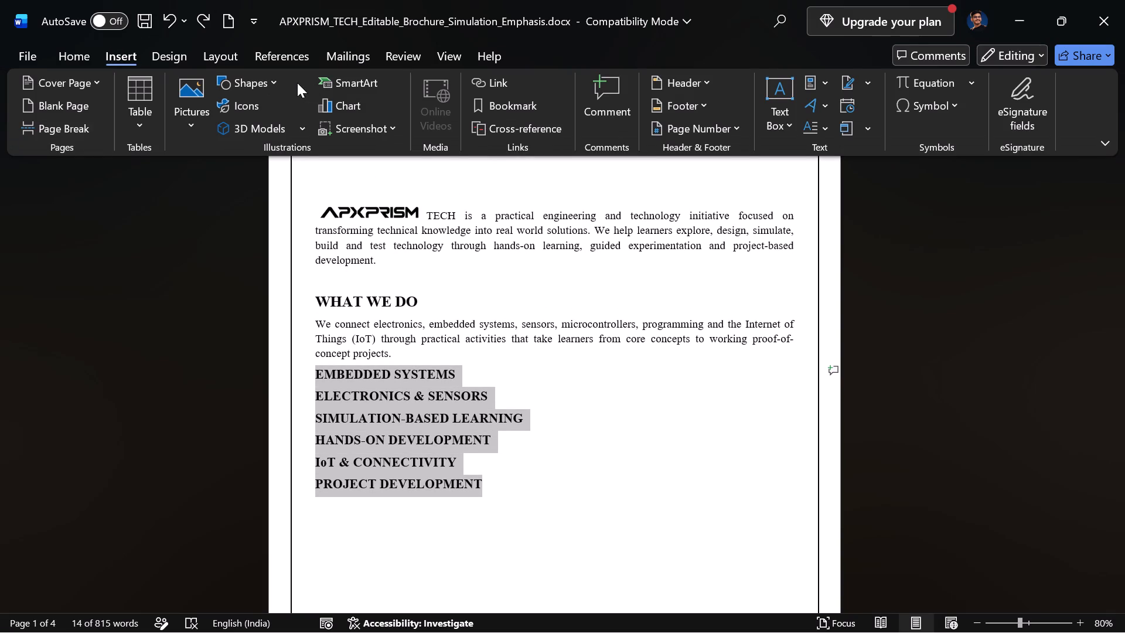
click(352, 89)
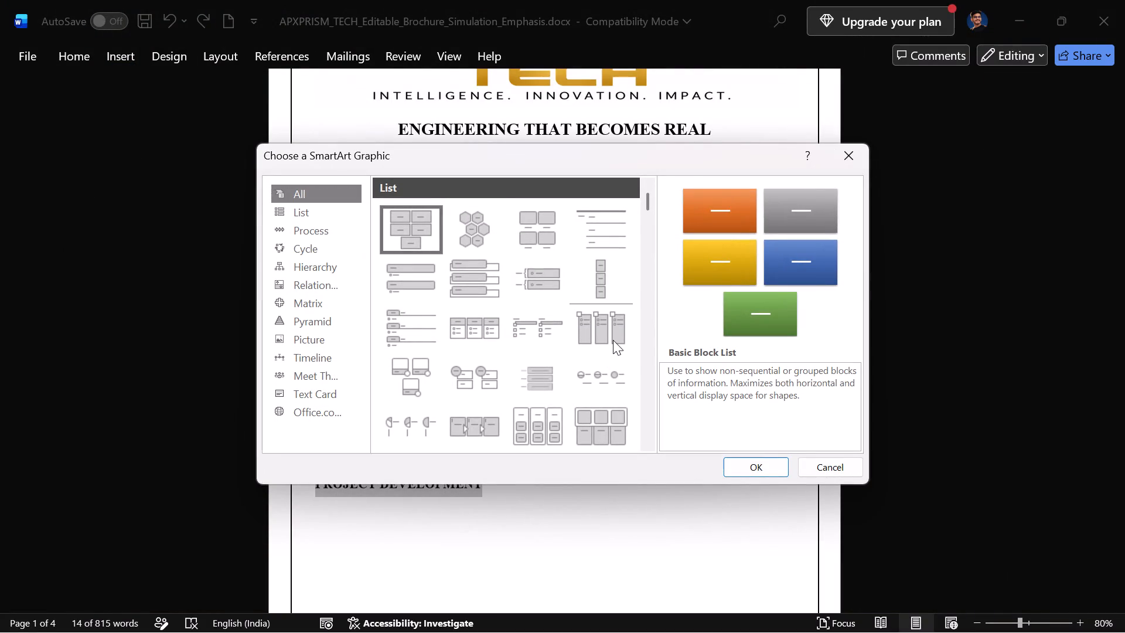
scroll(613, 340, down, 1)
drag(648, 203, 652, 224)
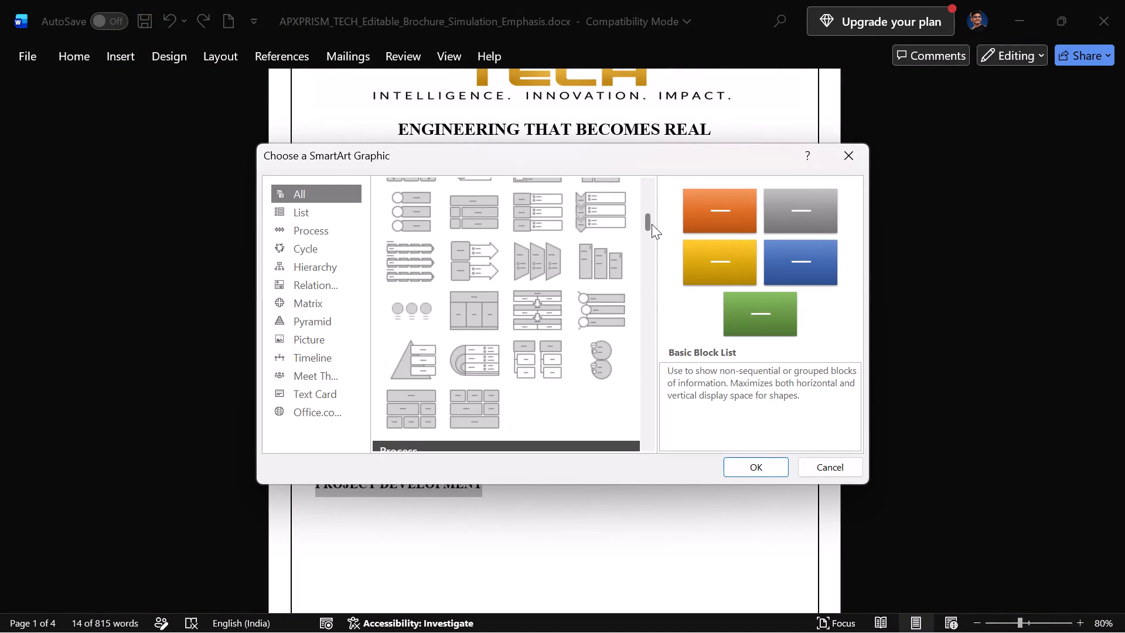
drag(652, 224, 655, 241)
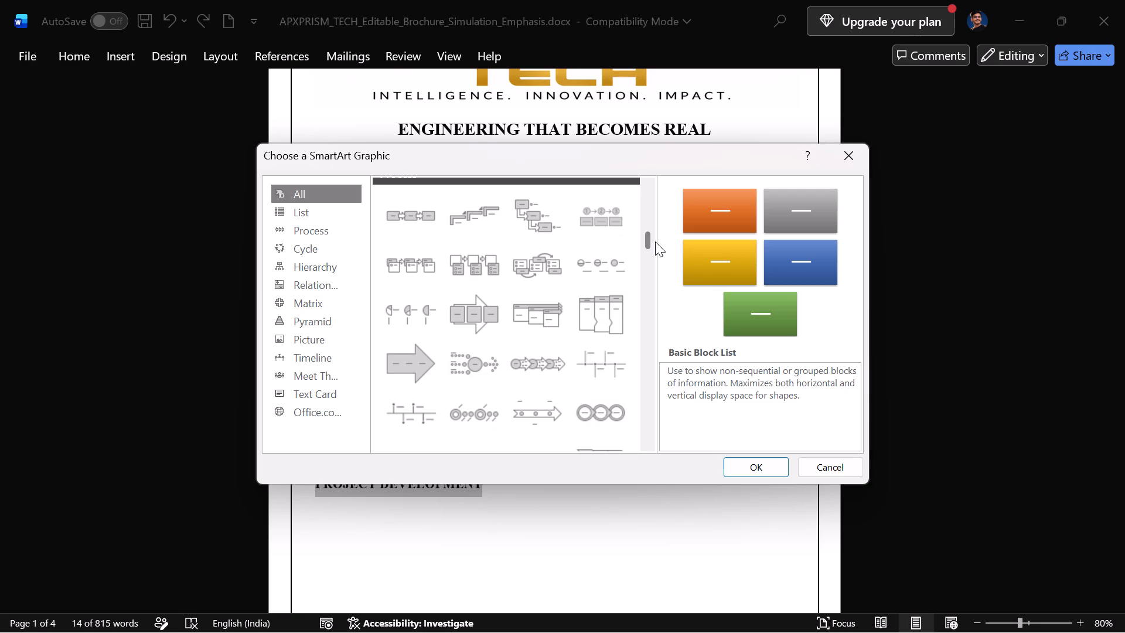
drag(655, 241, 656, 249)
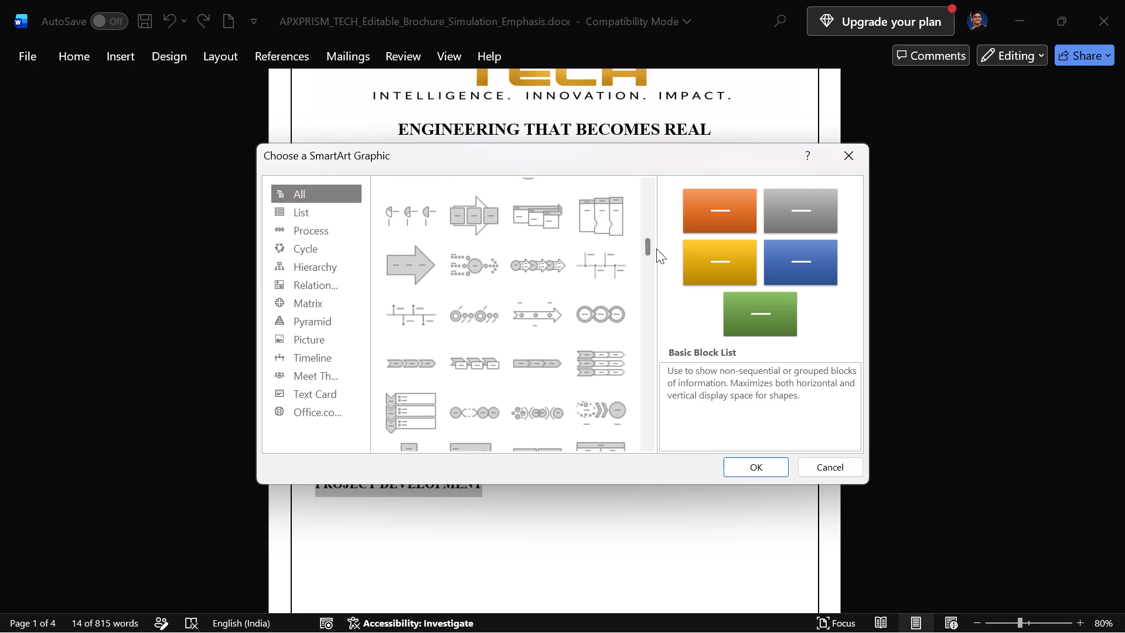
drag(656, 249, 657, 249)
click(396, 300)
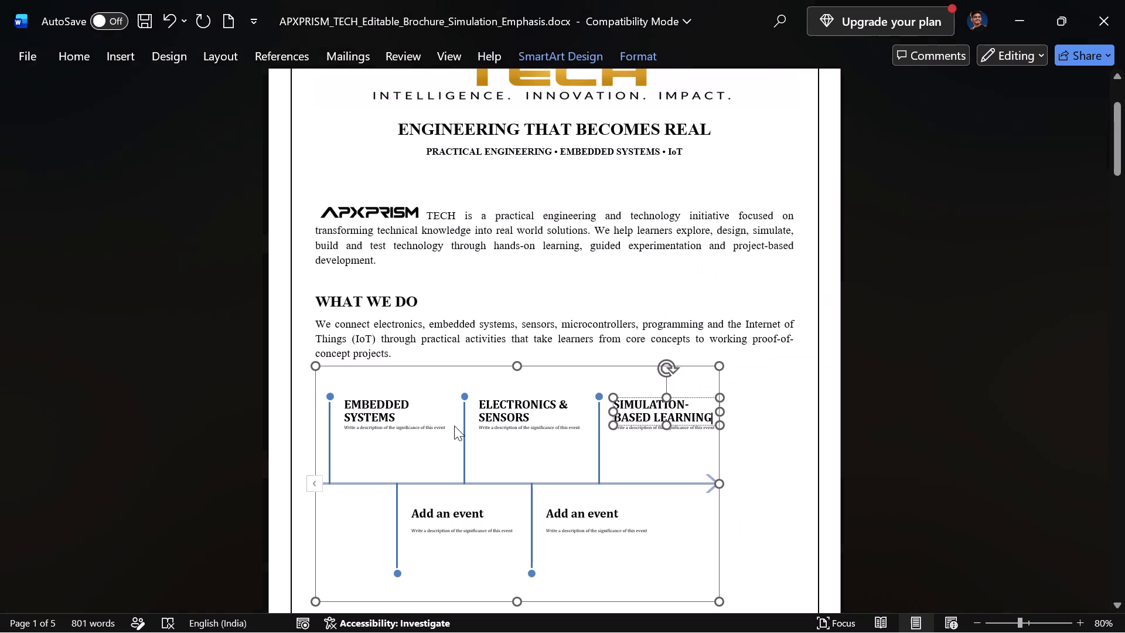
click(451, 514)
key(ctrl+v)
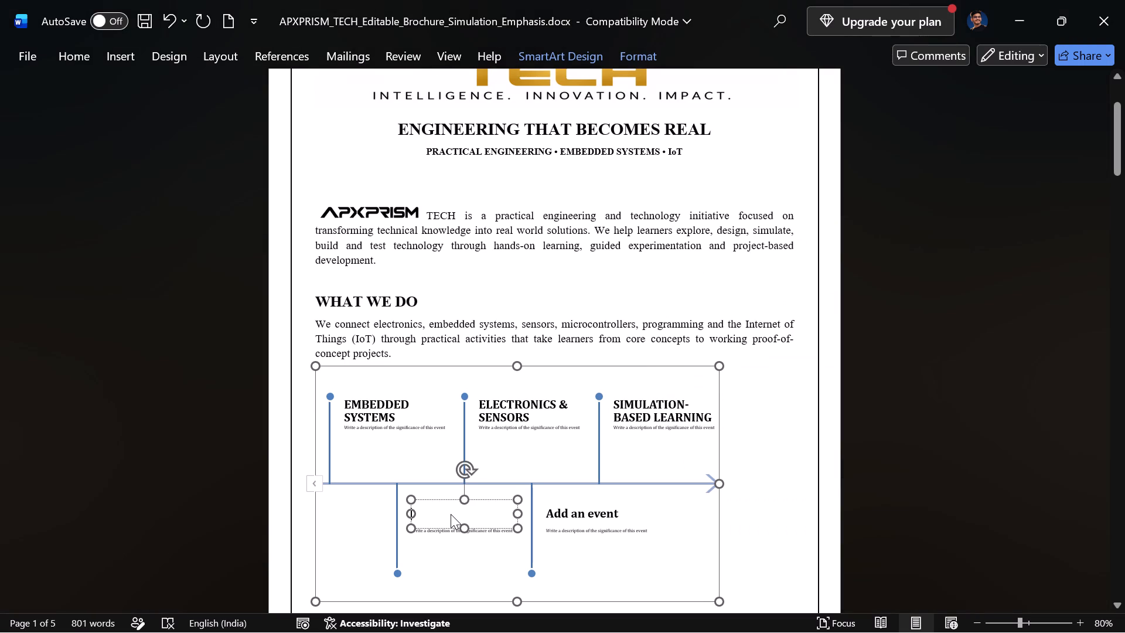
Copy the heading IoT & CONNECTIVITY from ChatGPT in Chrome and paste it into the timeline's second lower event title in Word.
key(alt+Tab)
drag(468, 438, 306, 435)
key(ctrl+c)
key(alt+Tab)
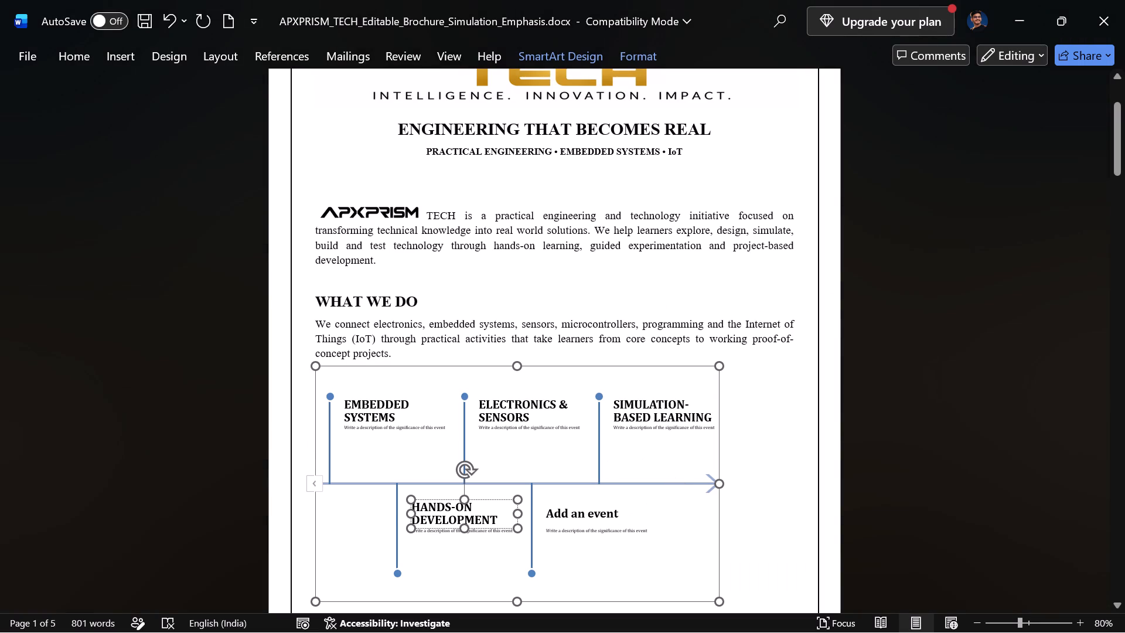
click(602, 511)
key(ctrl+v)
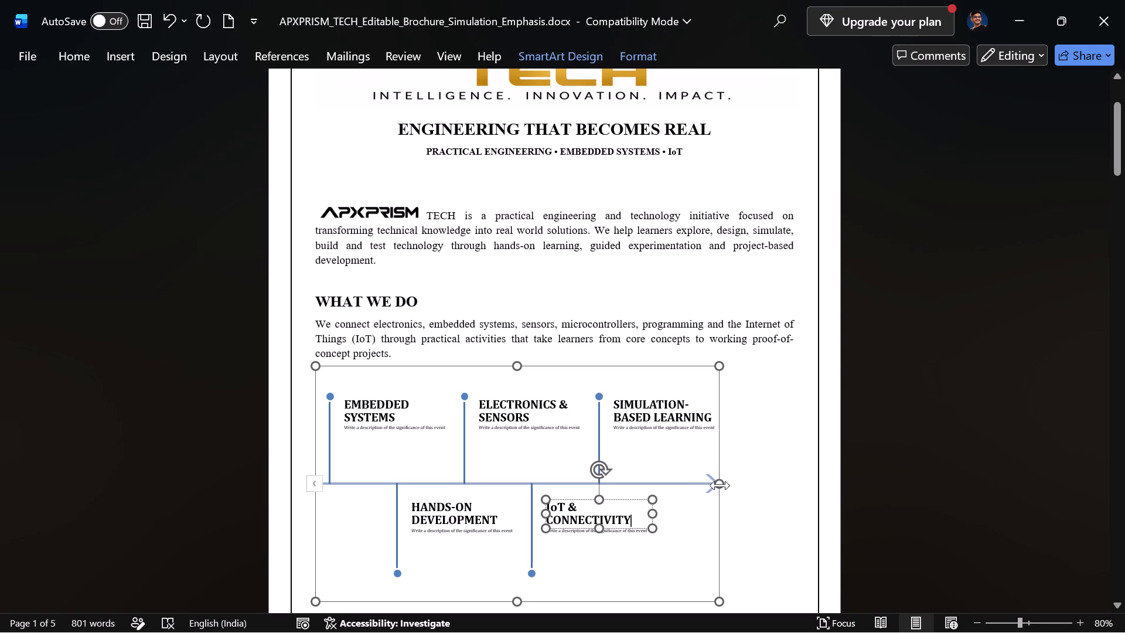
Widen the timeline SmartArt graphic so it spans the full width of the paragraph text above it.
drag(720, 485, 761, 496)
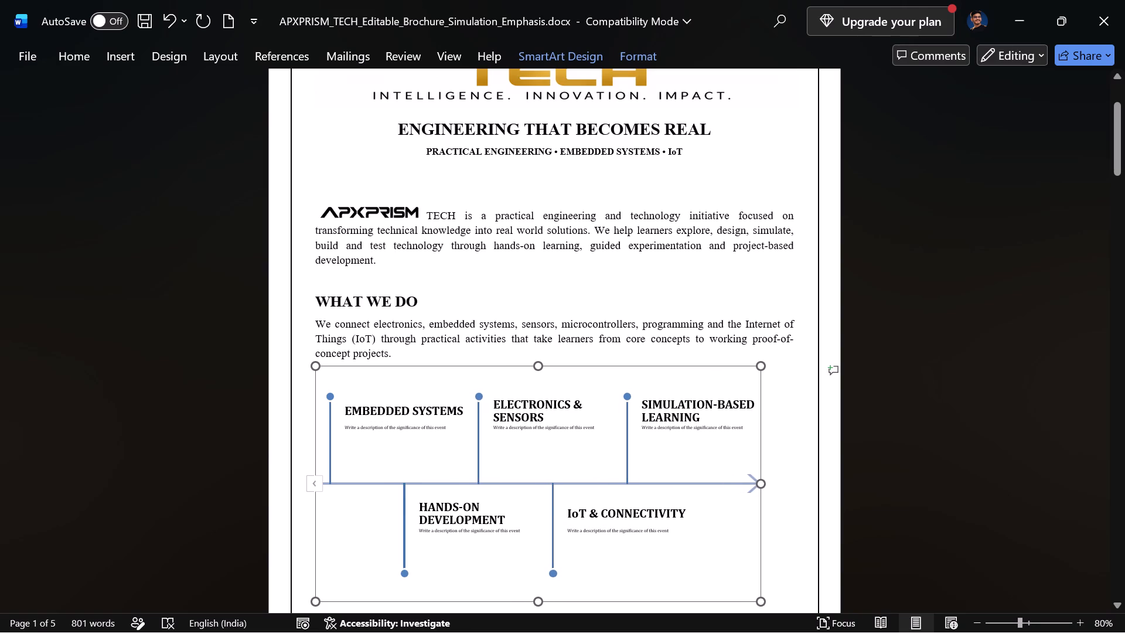
drag(761, 496, 792, 503)
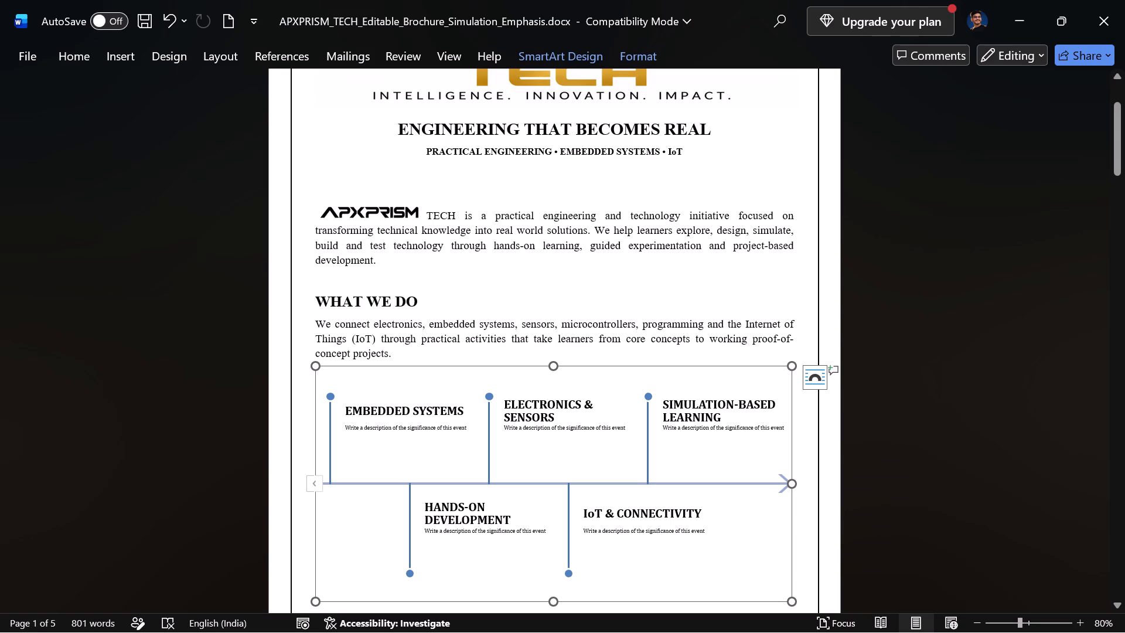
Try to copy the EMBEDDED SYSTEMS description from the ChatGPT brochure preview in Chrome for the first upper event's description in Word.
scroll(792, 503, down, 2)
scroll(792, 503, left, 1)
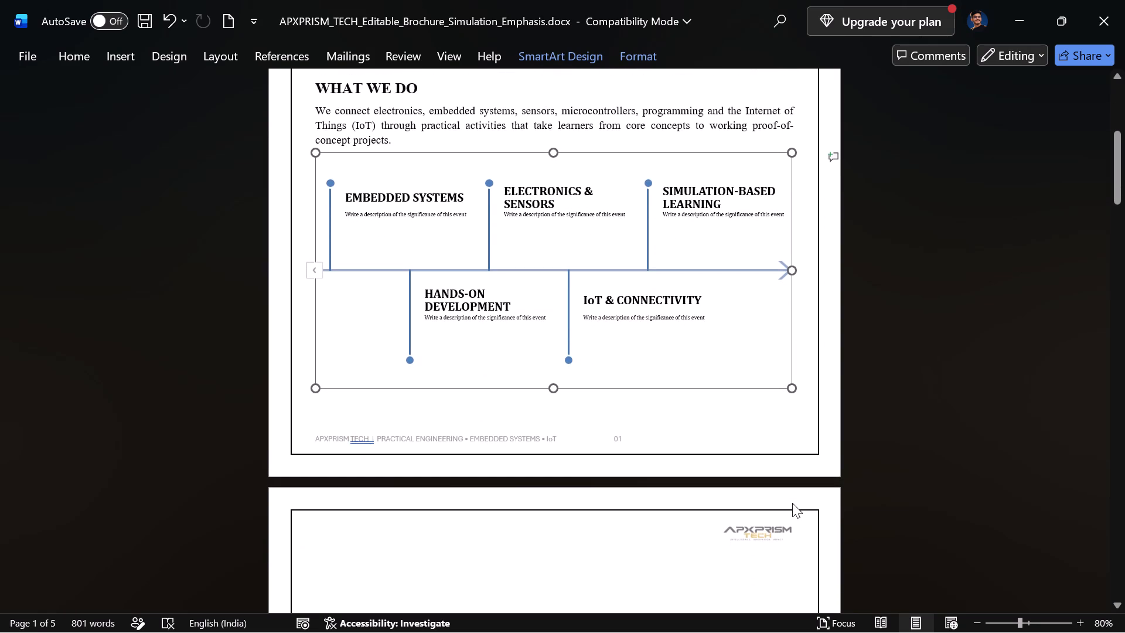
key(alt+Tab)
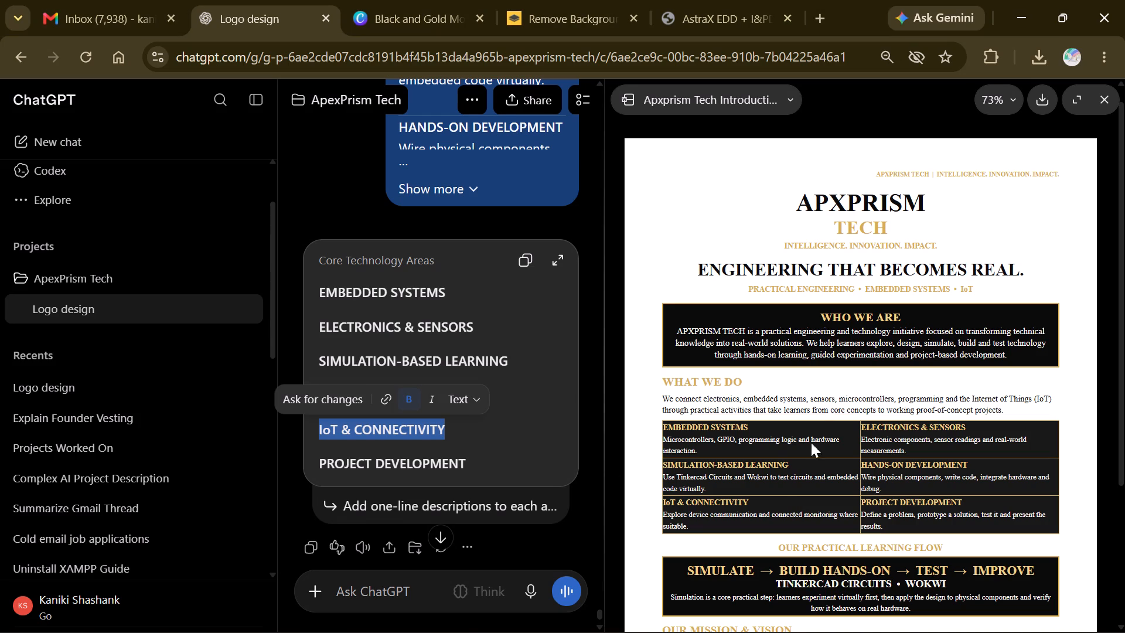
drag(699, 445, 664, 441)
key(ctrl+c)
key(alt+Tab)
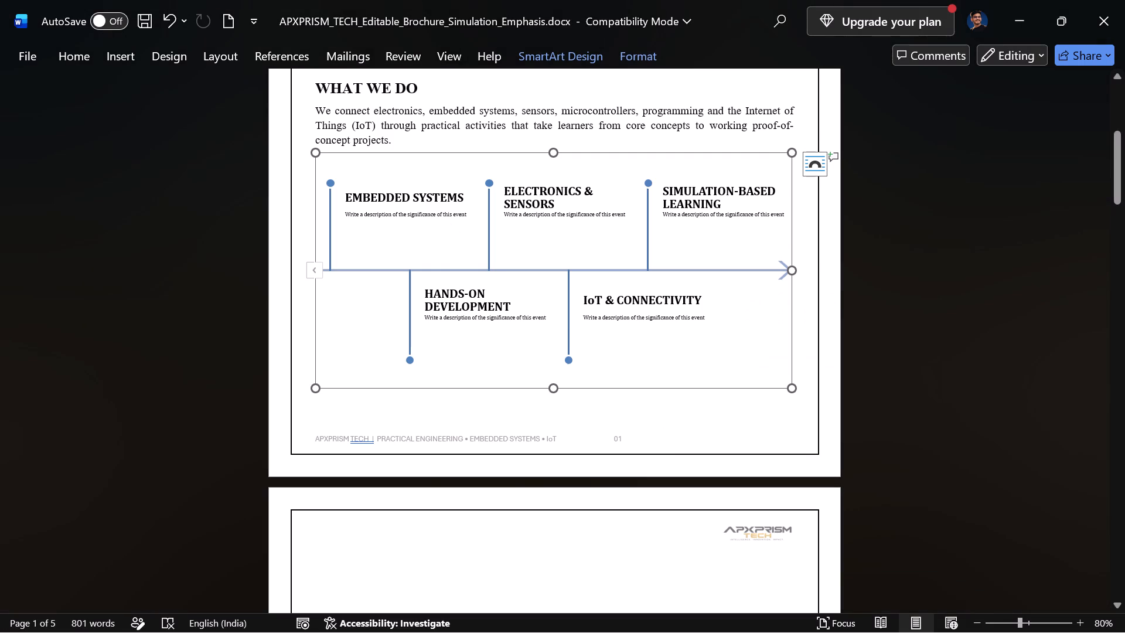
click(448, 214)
Replace the timeline's first upper title, EMBEDDED SYSTEMS, with ELECTRONICS & SENSORS copied from the second upper title.
click(470, 195)
drag(463, 196, 384, 196)
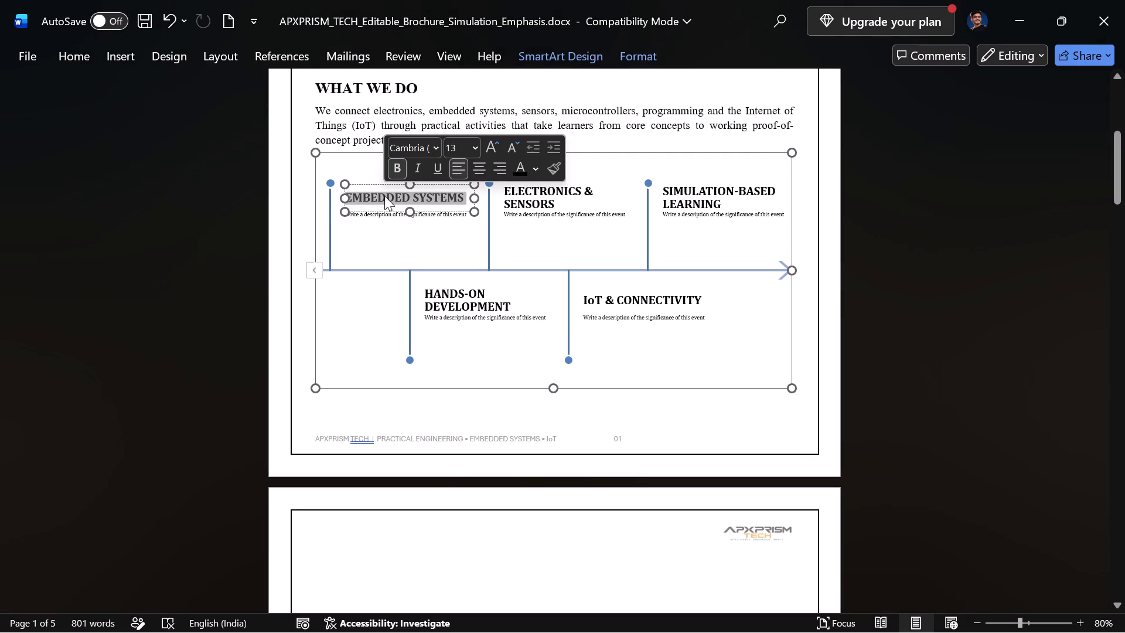
click(555, 195)
key(ctrl+a)
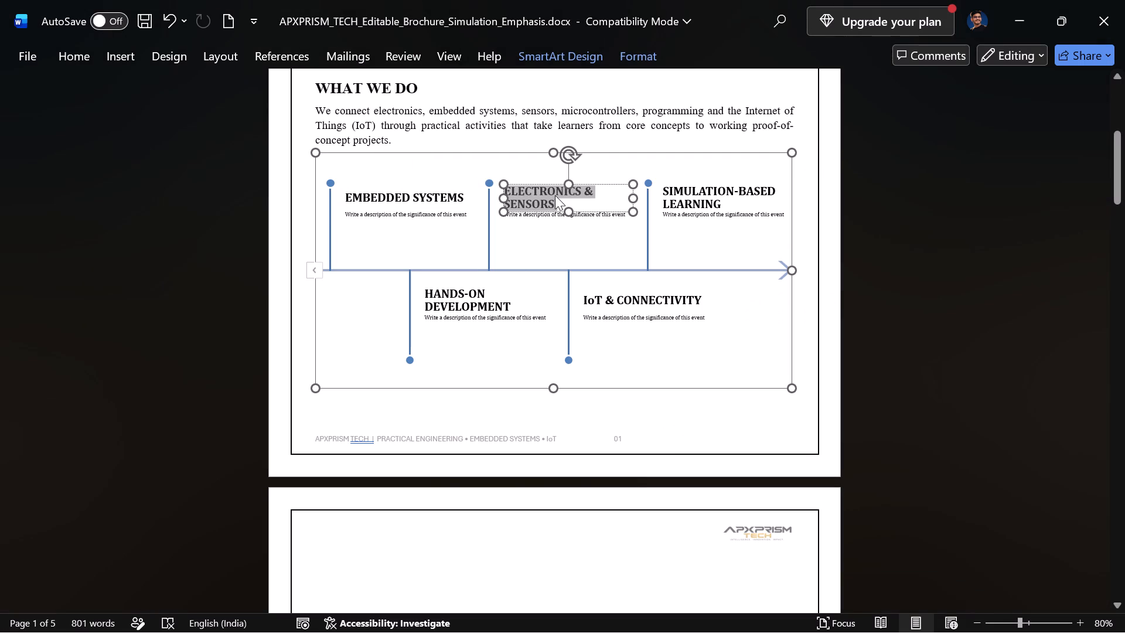
key(ctrl+c)
click(420, 193)
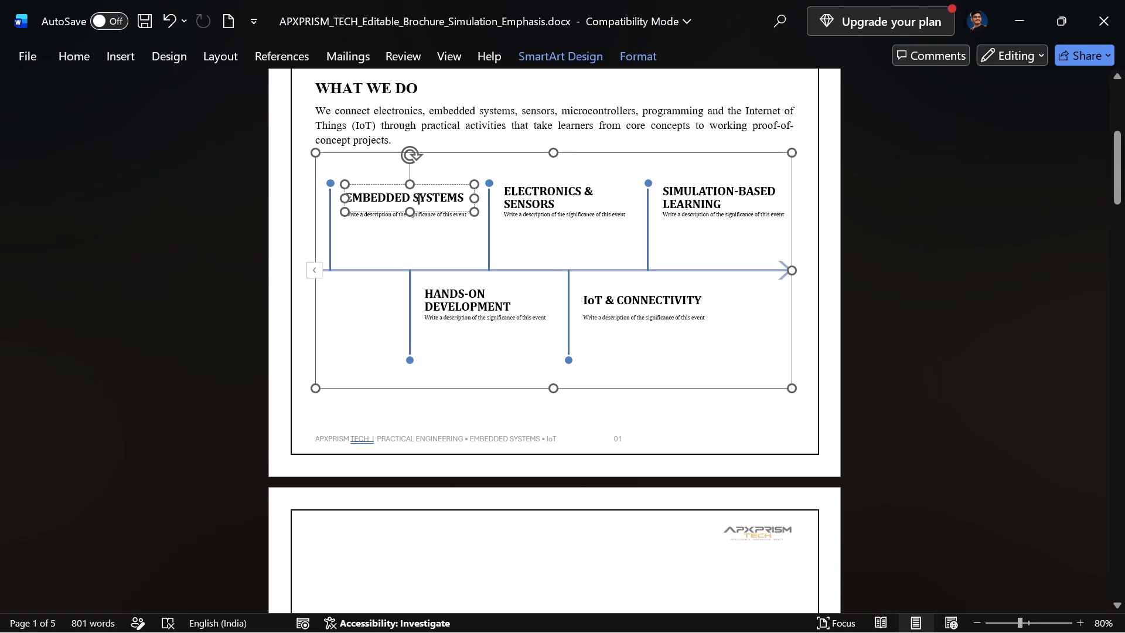
key(ctrl+a)
key(ctrl+v)
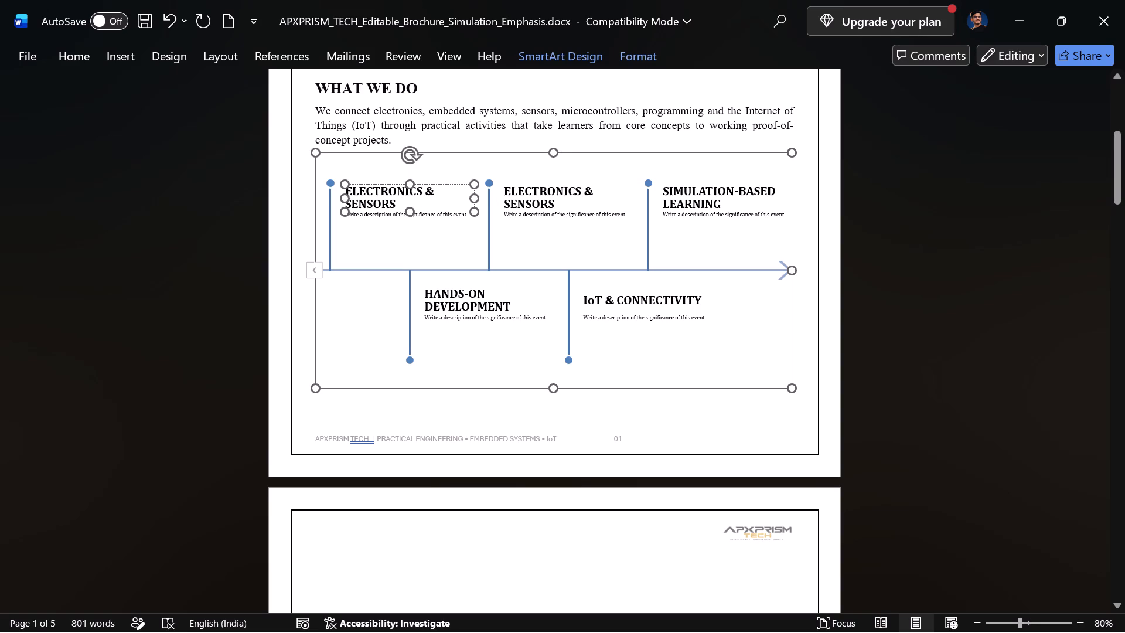
Replace the timeline's second upper title with SIMULATION-BASED LEARNING copied from the third upper title.
click(669, 195)
key(ctrl+a)
key(ctrl+c)
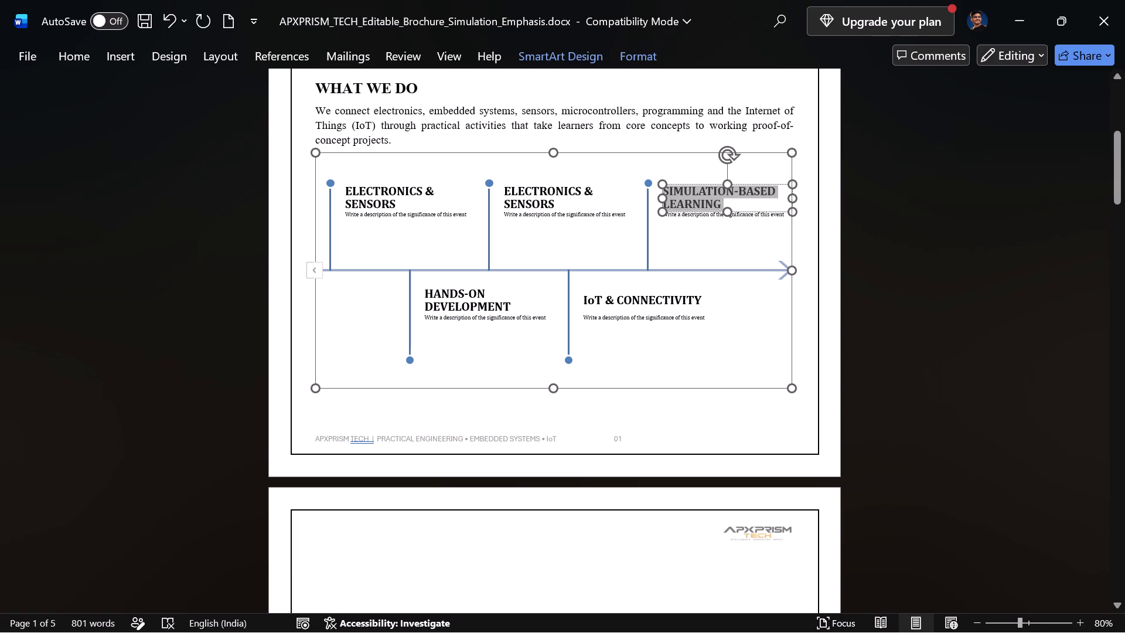
click(575, 193)
key(ctrl+a)
key(ctrl+v)
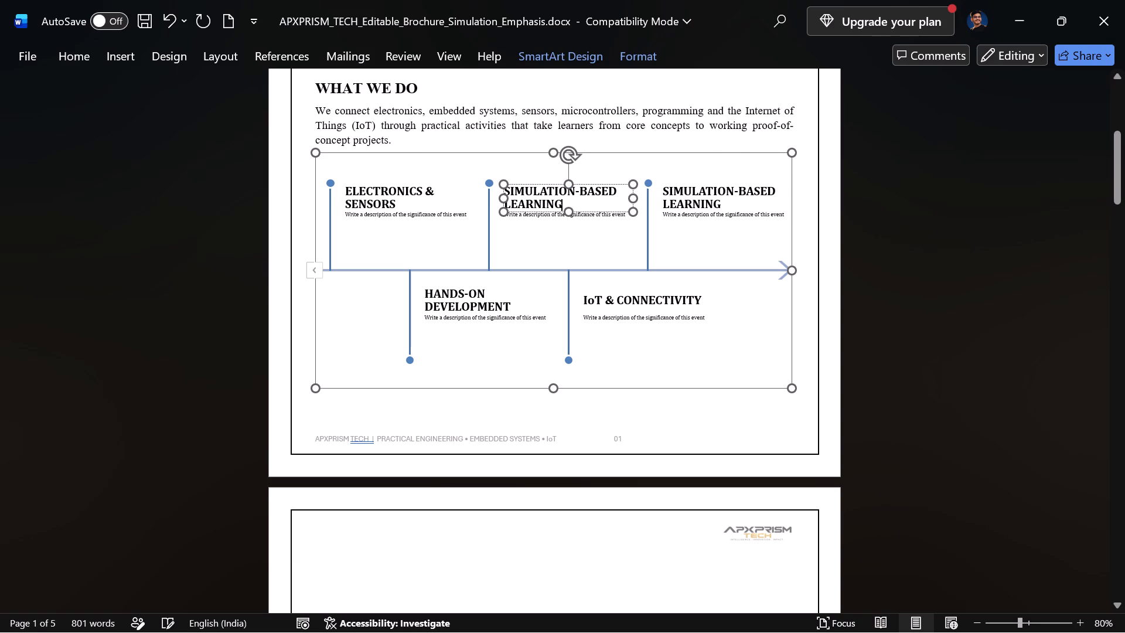
Replace the timeline's third upper title with HANDS-ON DEVELOPMENT copied from the first lower title.
click(487, 308)
key(ctrl+a)
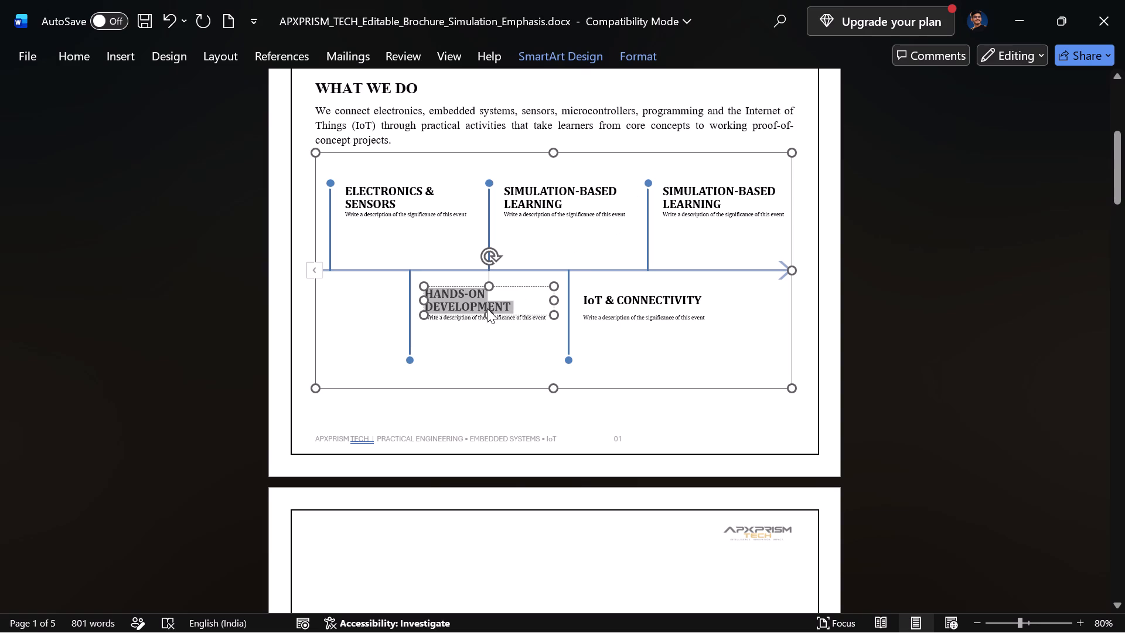
key(ctrl+c)
click(697, 200)
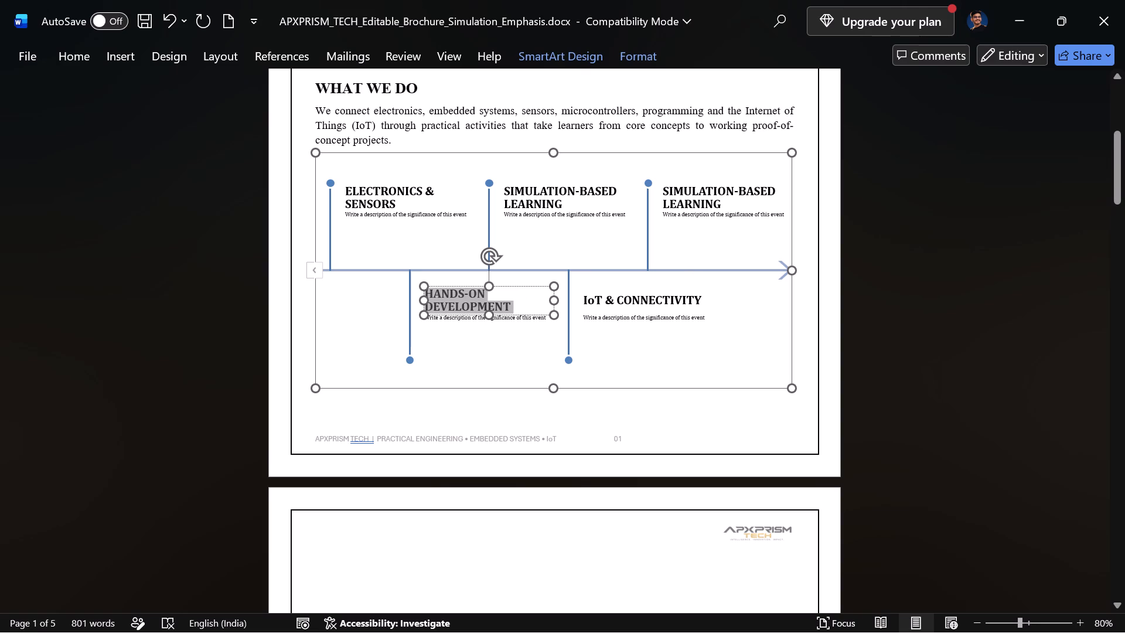
click(697, 200)
key(ctrl+a)
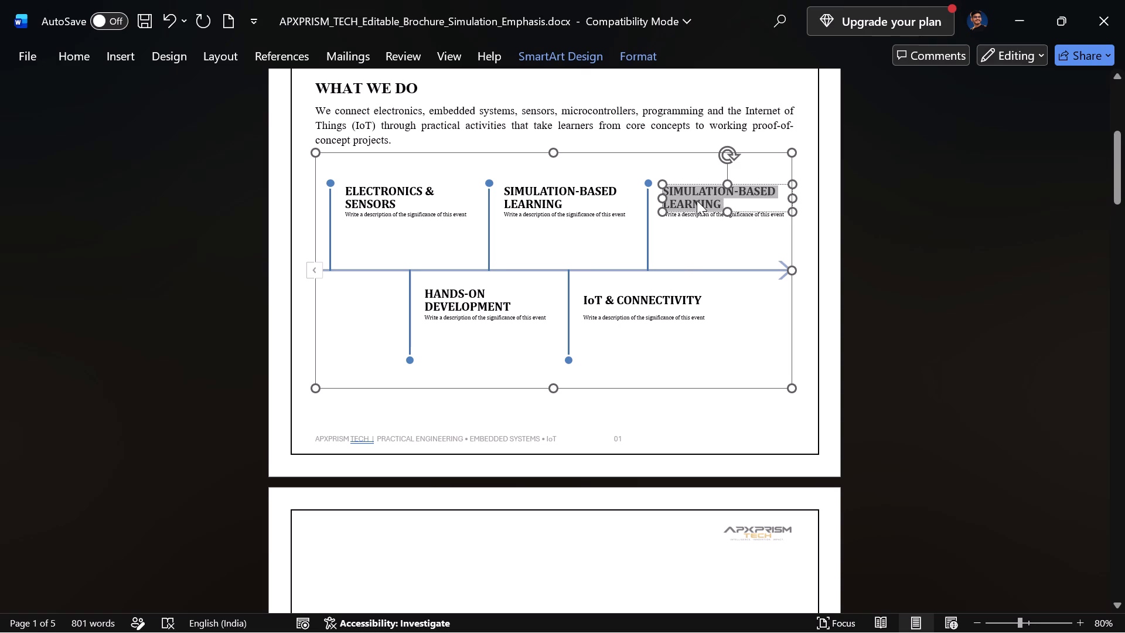
key(ctrl+v)
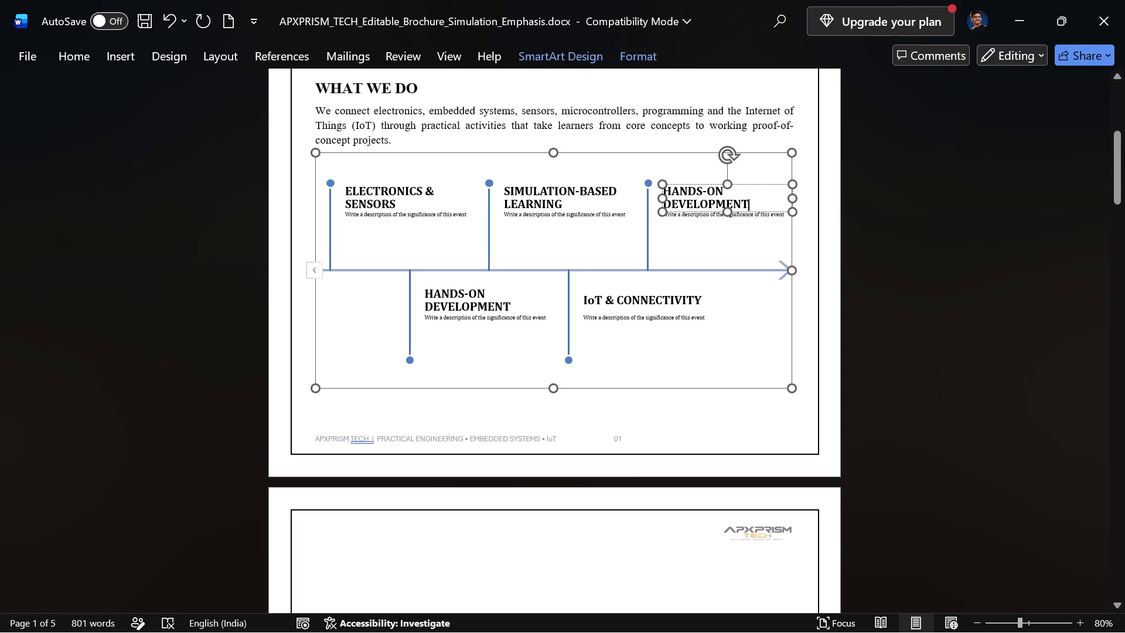
Replace the timeline's first lower title with IoT & CONNECTIVITY copied from the second lower title.
click(675, 299)
key(ctrl+a)
key(ctrl+c)
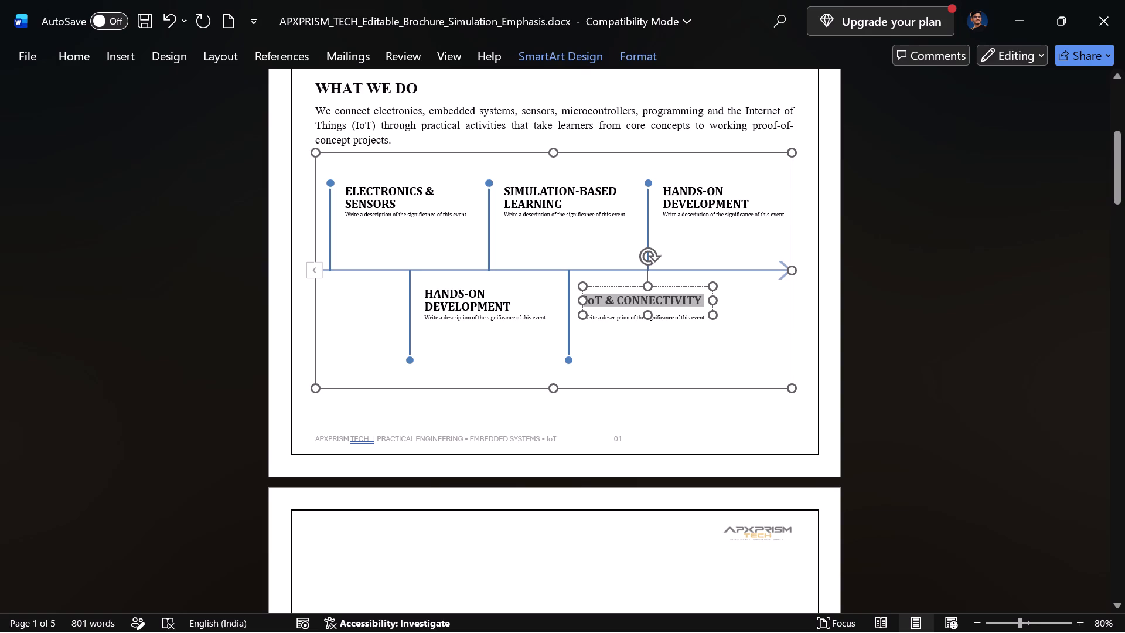
click(456, 297)
key(ctrl+a)
click(456, 297)
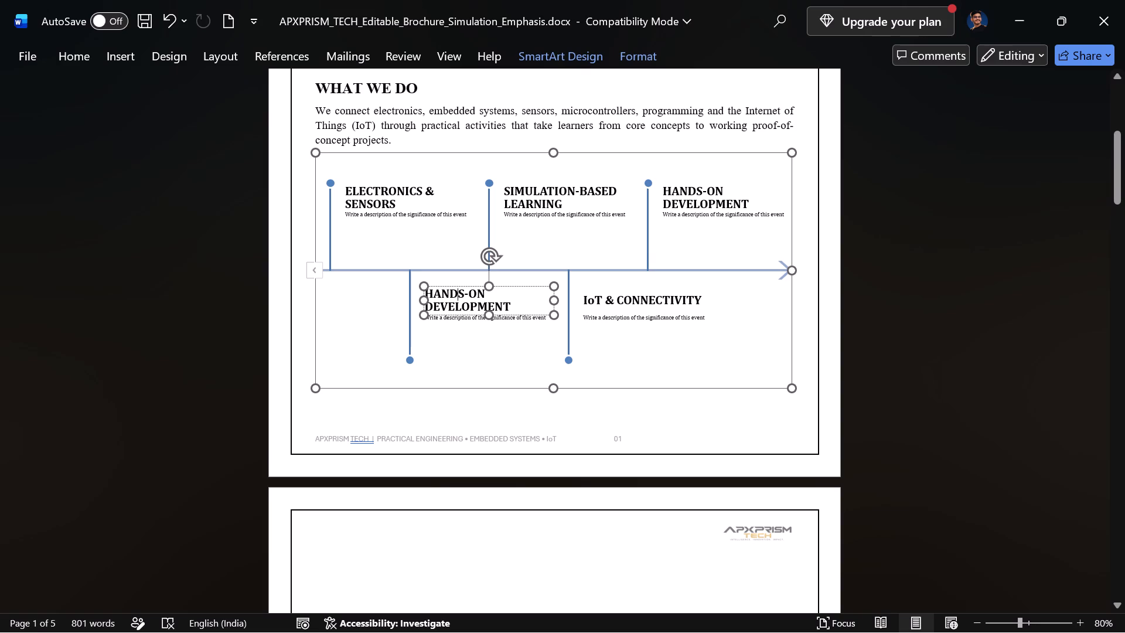
ctrl+click(456, 297)
key(ctrl+a)
key(ctrl+a)
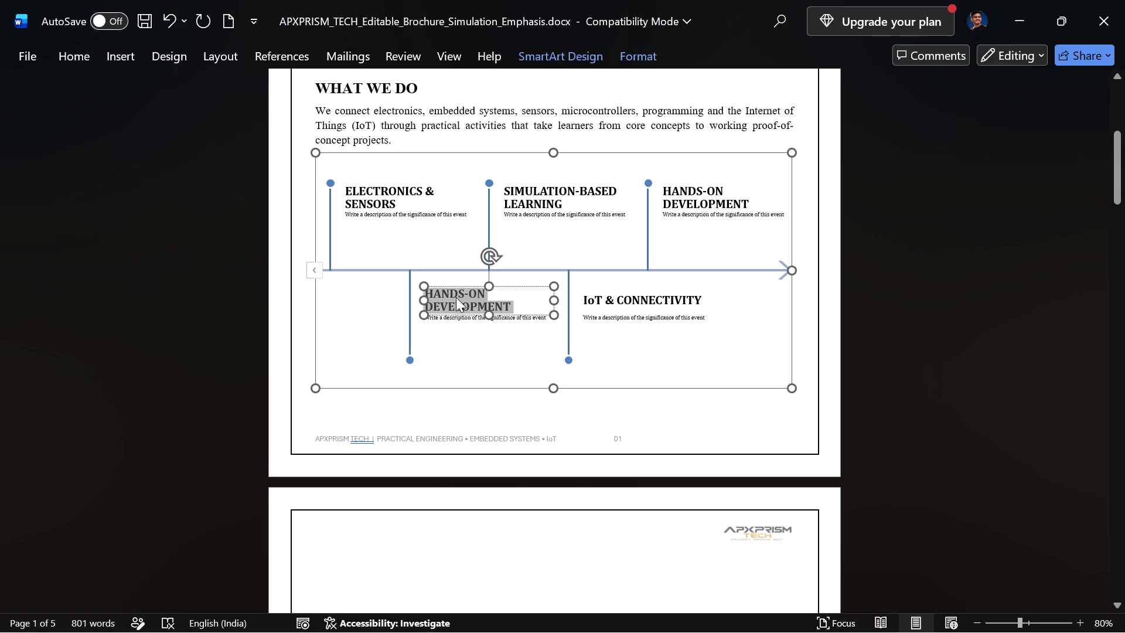
key(ctrl+v)
click(639, 304)
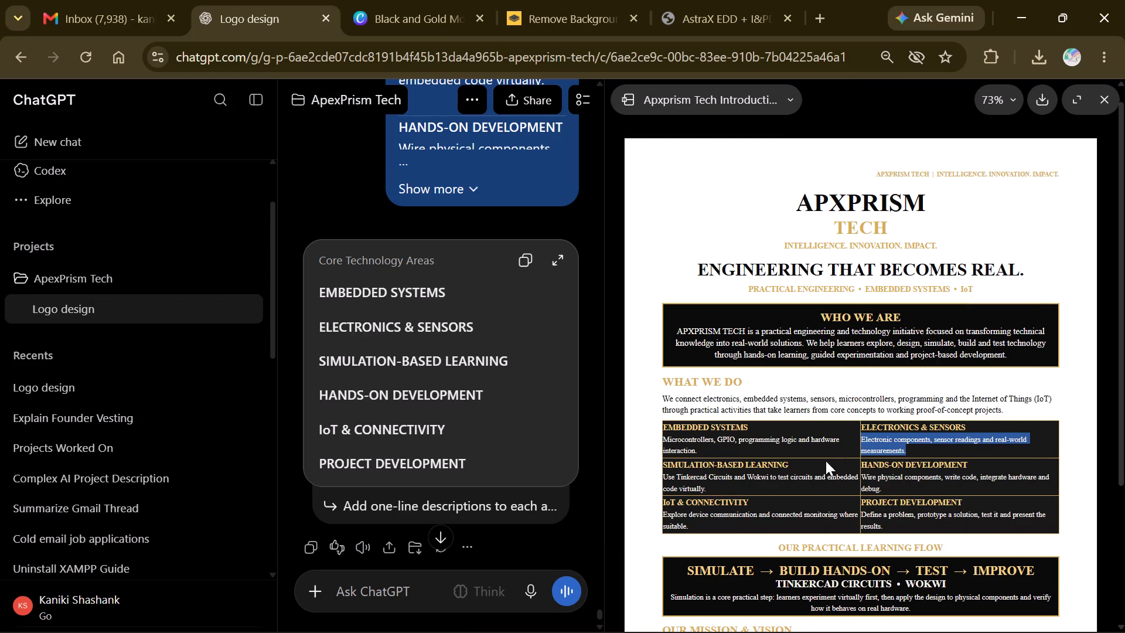
drag(720, 488, 663, 481)
key(ctrl+c)
key(alt+Tab)
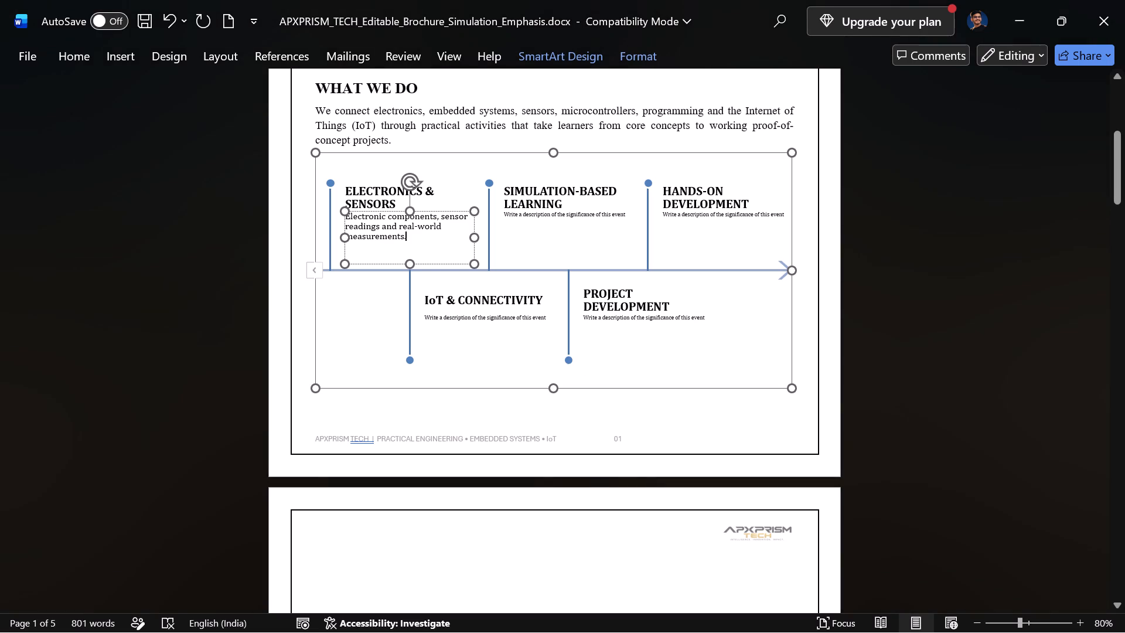
click(554, 213)
key(ctrl+v)
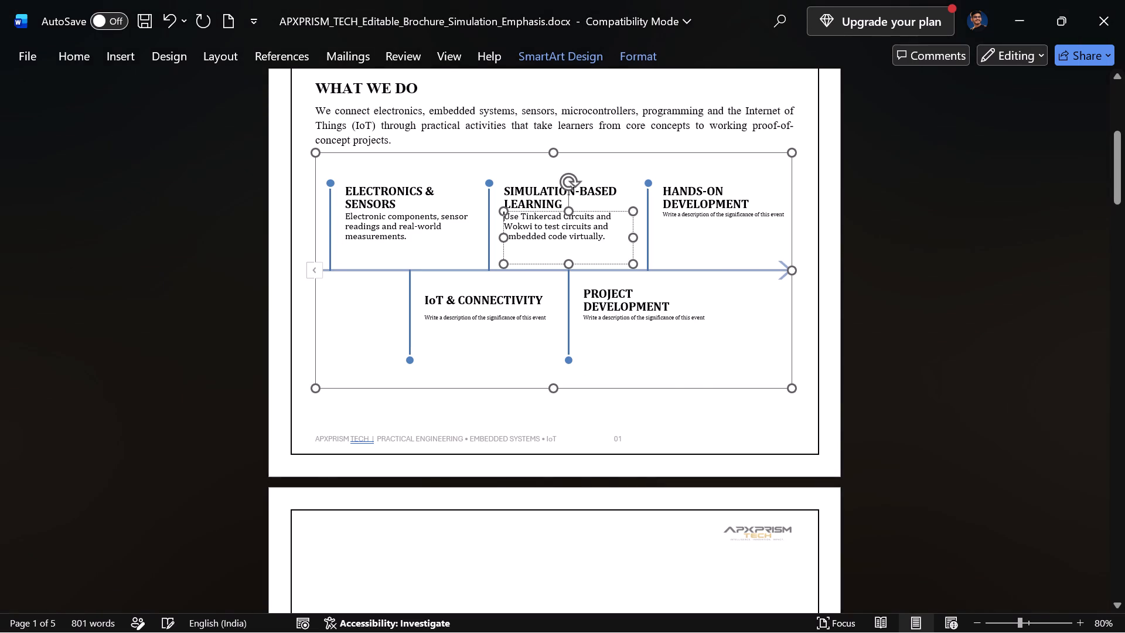
Fill the HANDS-ON DEVELOPMENT description with "Wire physical components, write code, integrate hardware and debug." copied from the ChatGPT document.
key(alt+Tab)
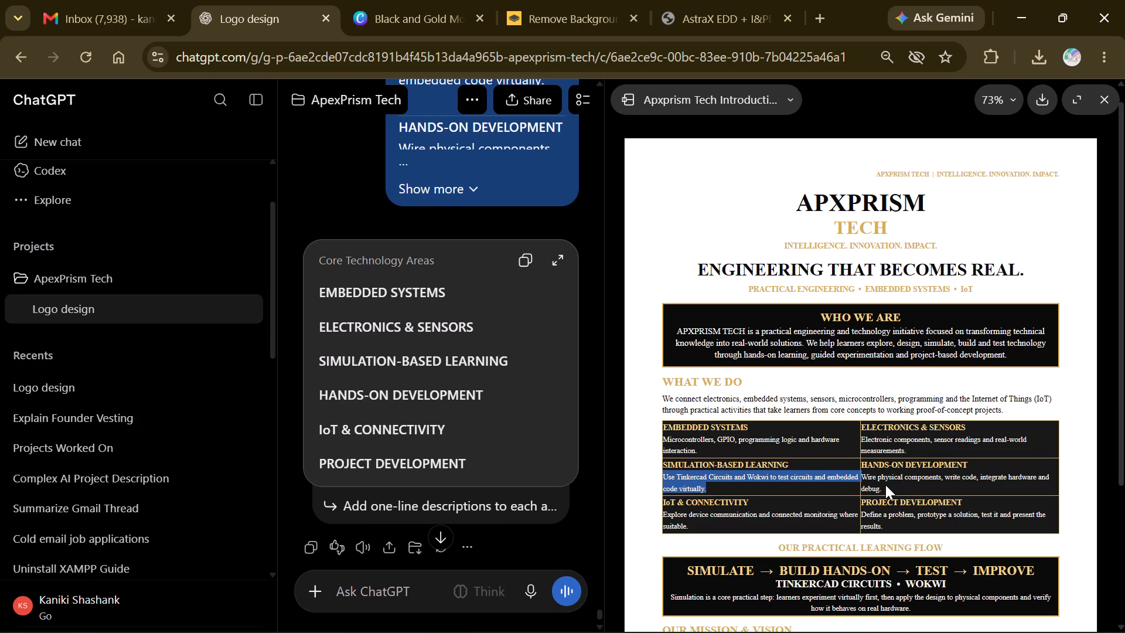
drag(884, 488, 860, 481)
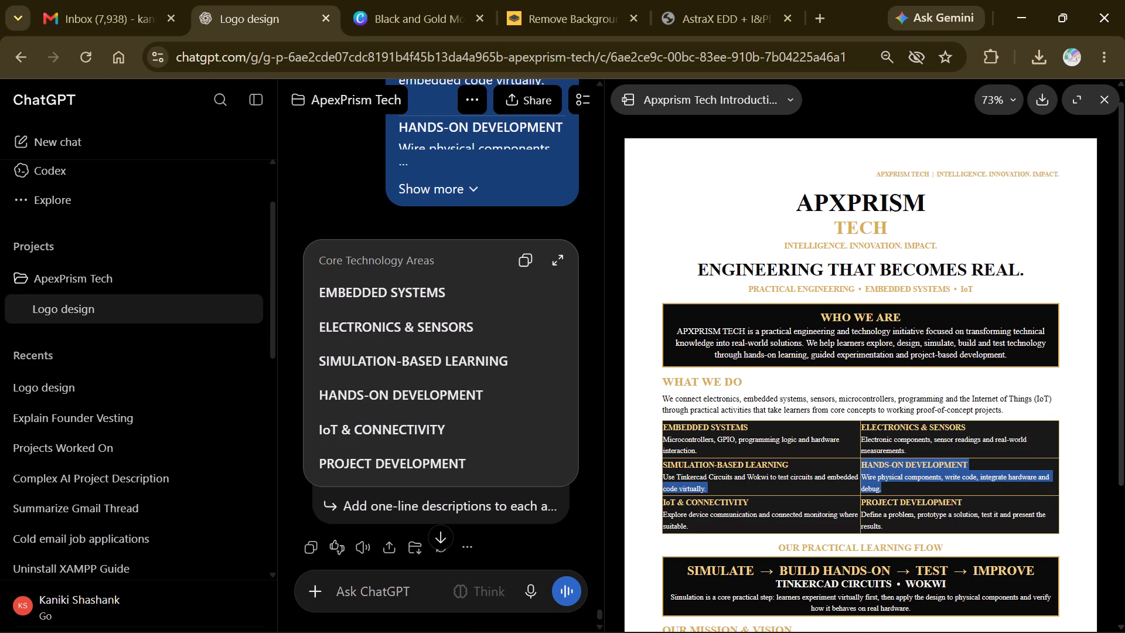
click(906, 491)
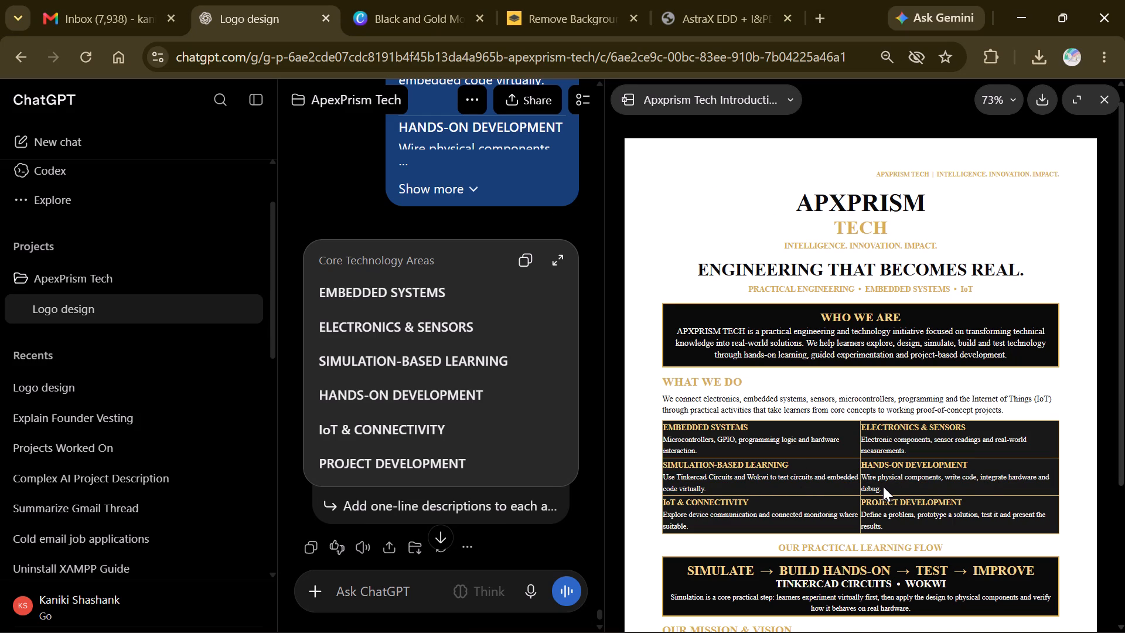
drag(882, 488, 861, 479)
key(ctrl+c)
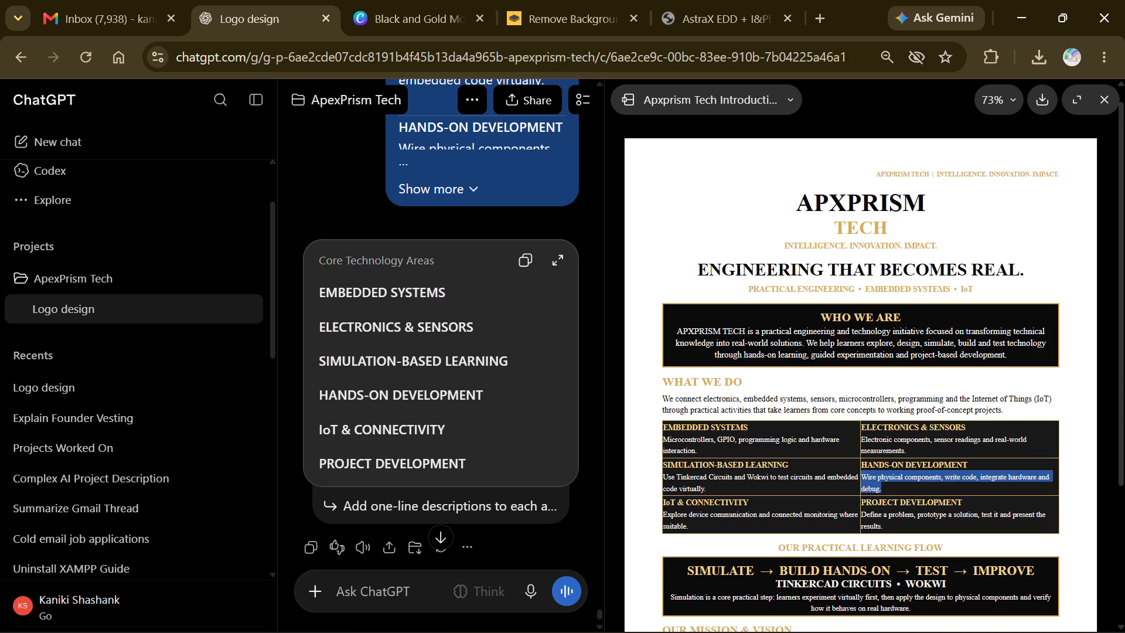
key(alt+Tab)
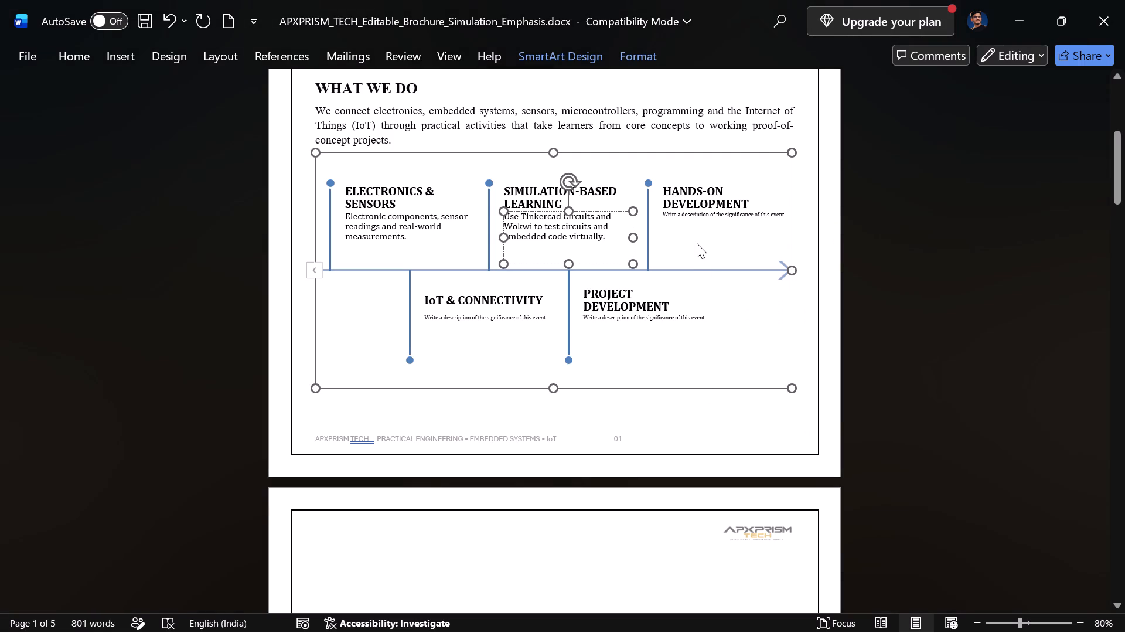
click(704, 223)
click(708, 217)
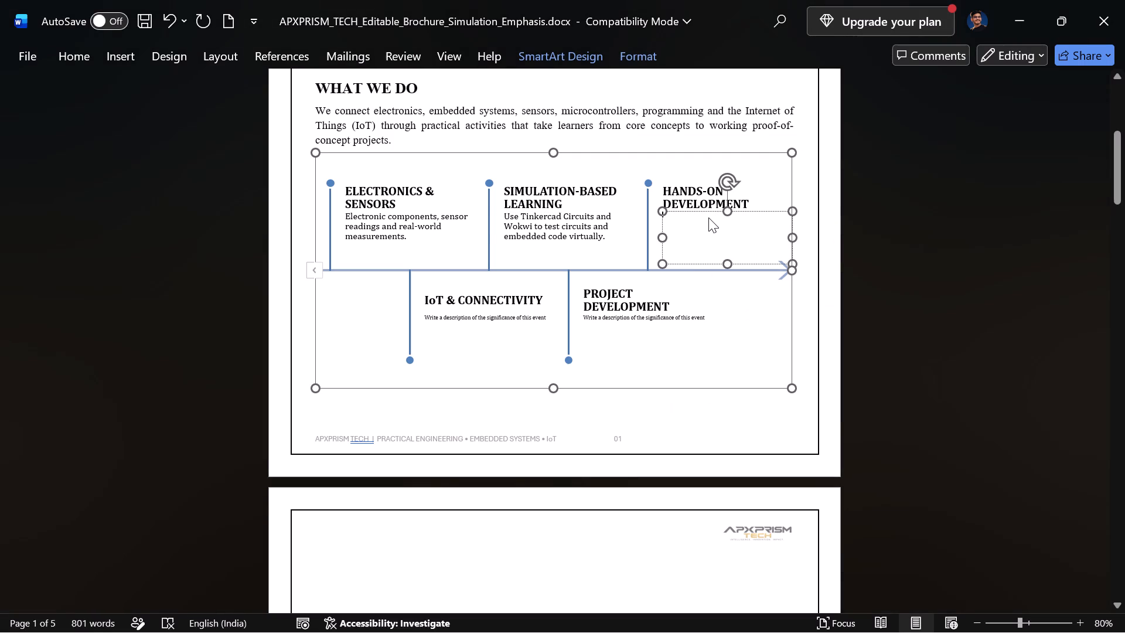
key(ctrl+v)
Fill the IoT & CONNECTIVITY description with "Explore device communication and connected monitoring where suitable." copied from the ChatGPT document.
key(alt+Tab)
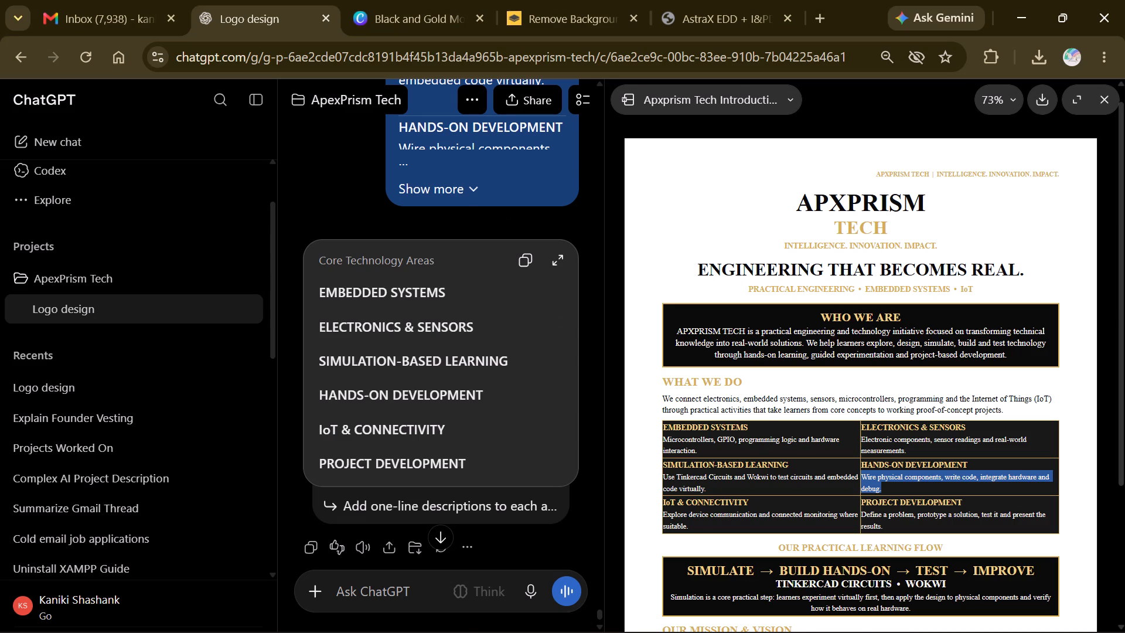
drag(691, 522, 662, 518)
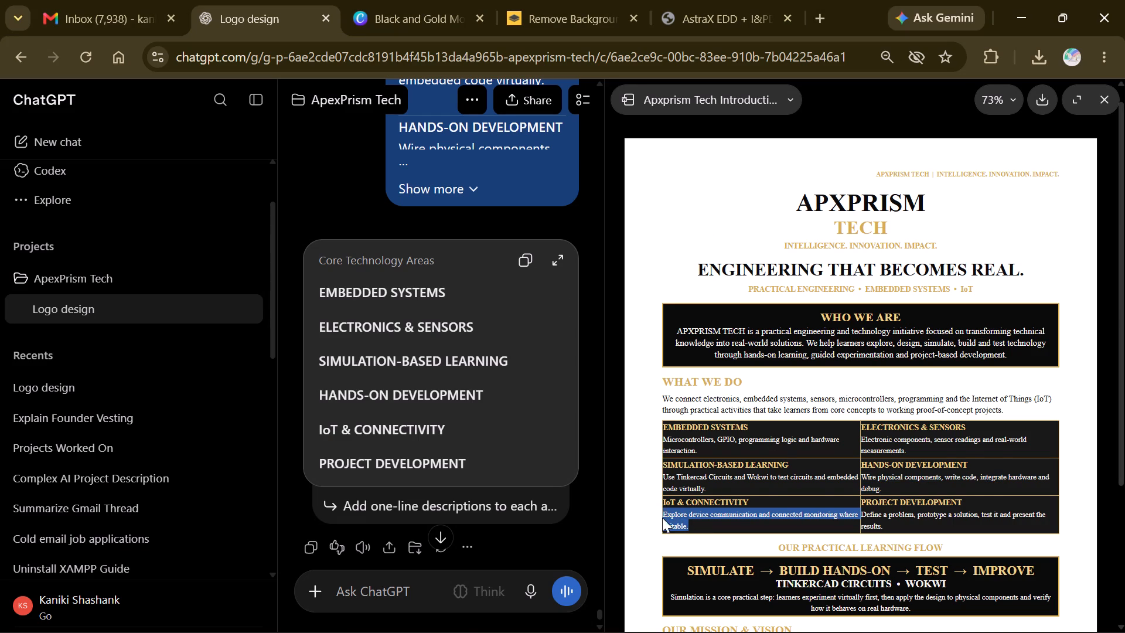
drag(662, 518, 664, 518)
key(ctrl+c)
key(alt+Tab)
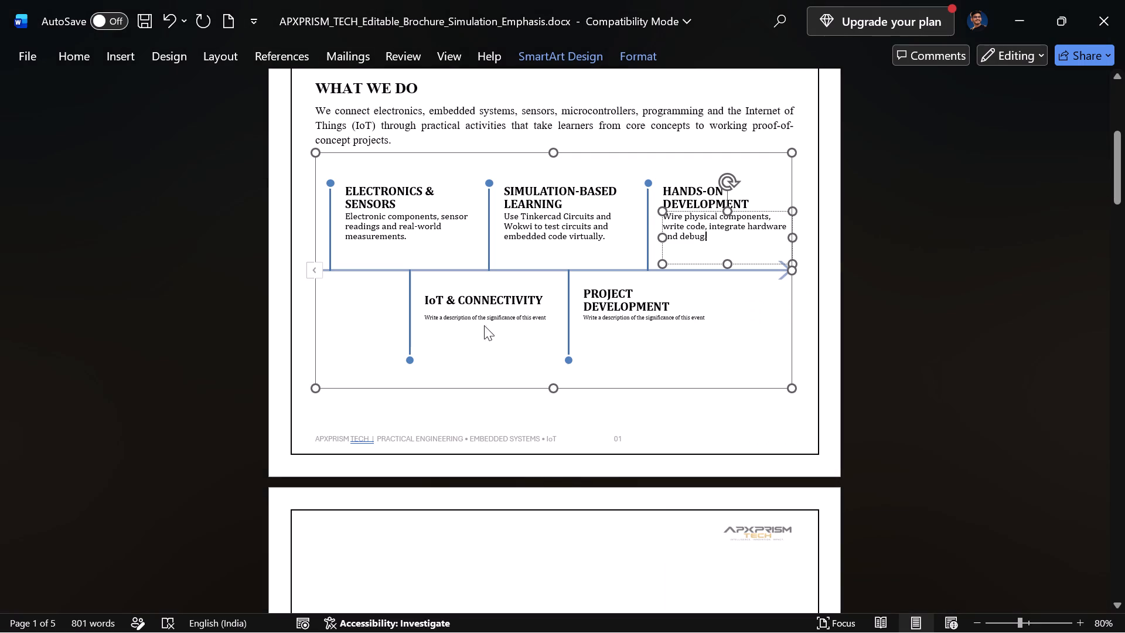
click(487, 318)
key(ctrl+v)
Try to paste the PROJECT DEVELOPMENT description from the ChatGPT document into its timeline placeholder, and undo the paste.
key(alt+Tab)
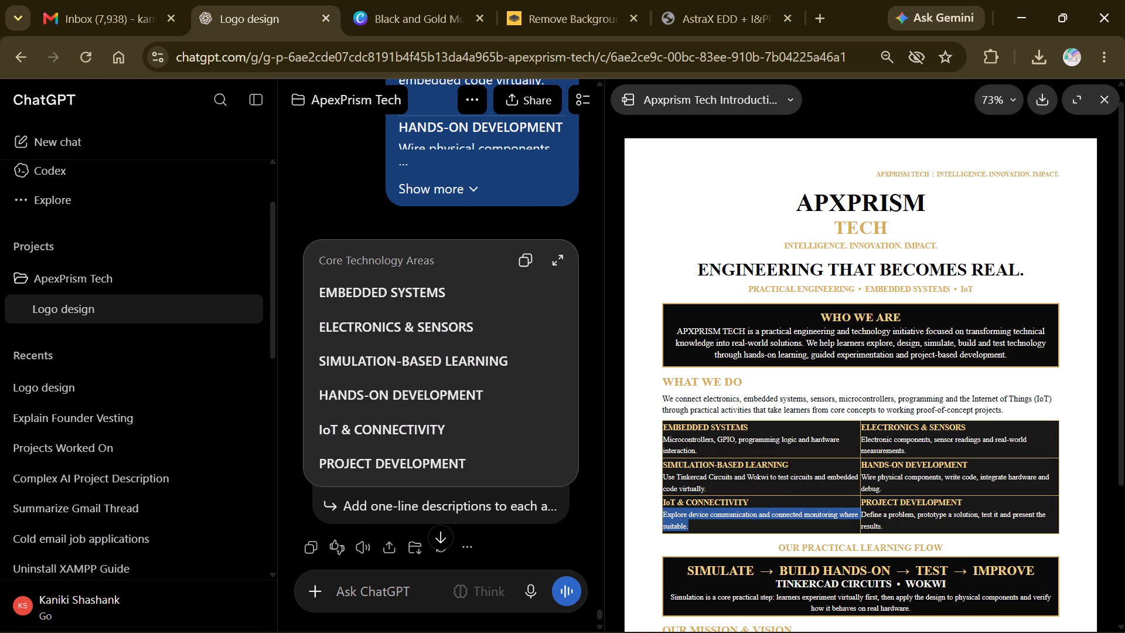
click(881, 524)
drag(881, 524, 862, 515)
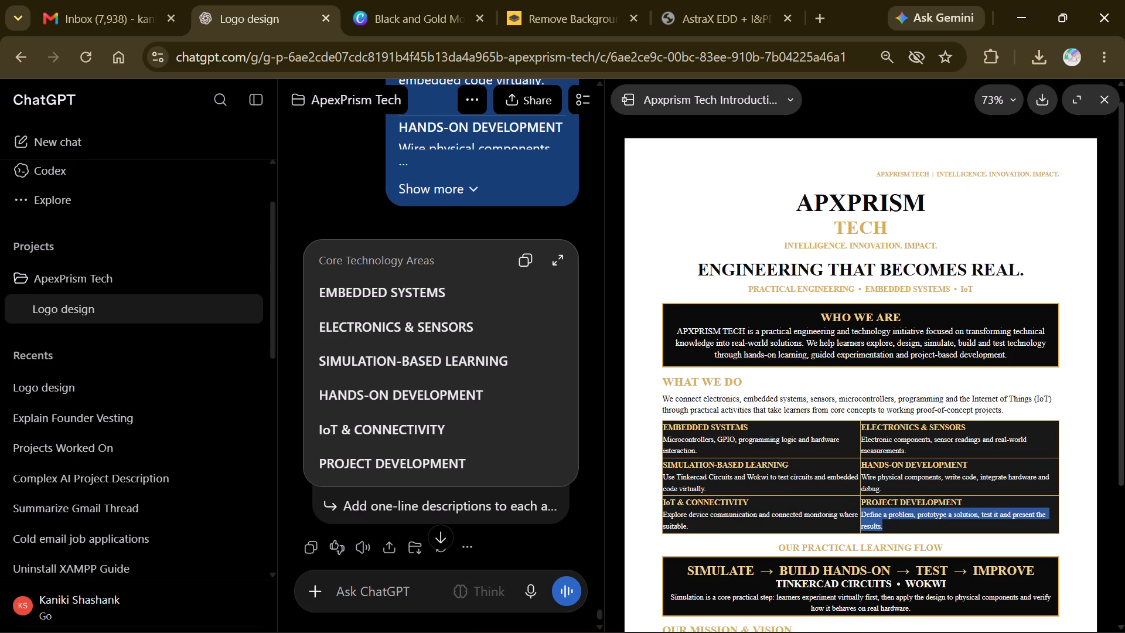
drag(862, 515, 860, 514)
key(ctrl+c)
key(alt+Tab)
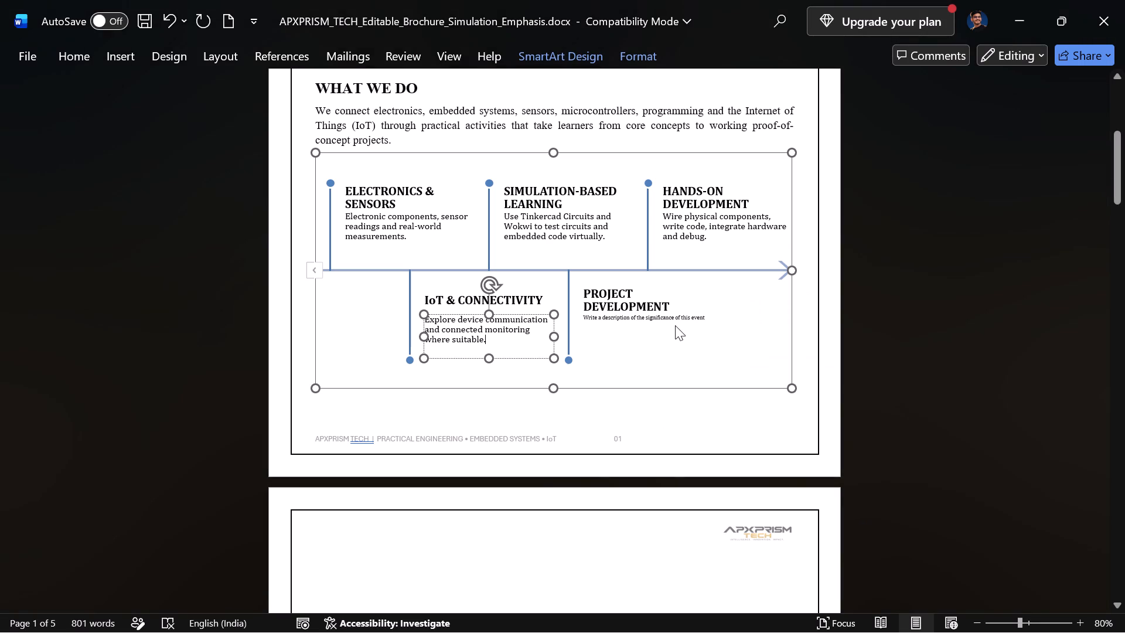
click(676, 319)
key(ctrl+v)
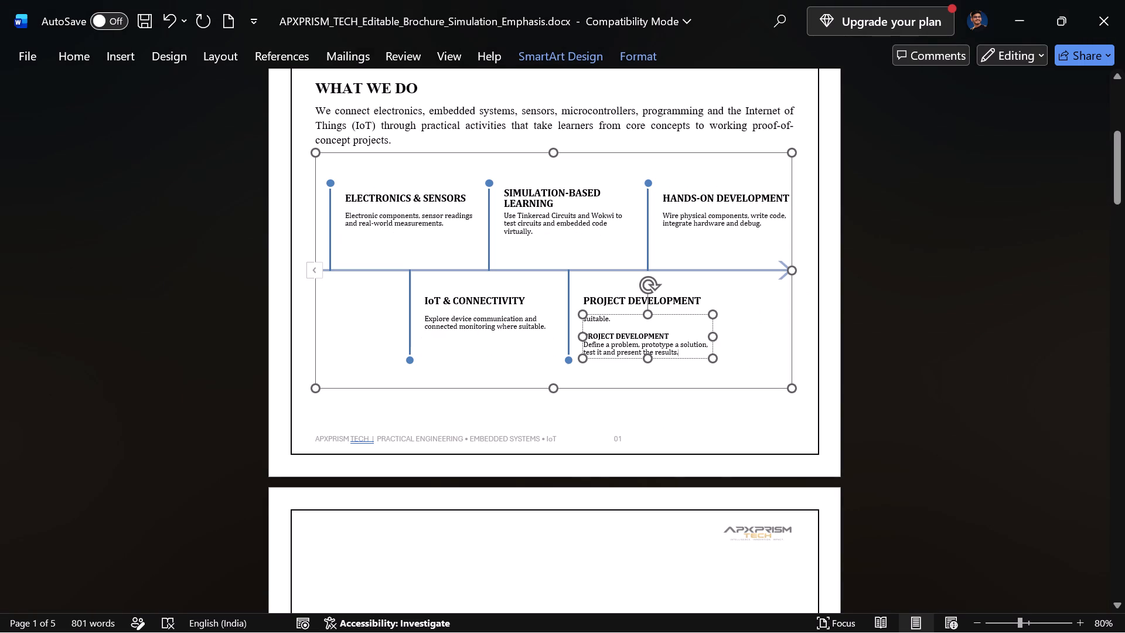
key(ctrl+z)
Fill the PROJECT DEVELOPMENT description with only "Define a problem, prototype a solution, test it and present the results." recopied from the ChatGPT document.
key(alt+Tab)
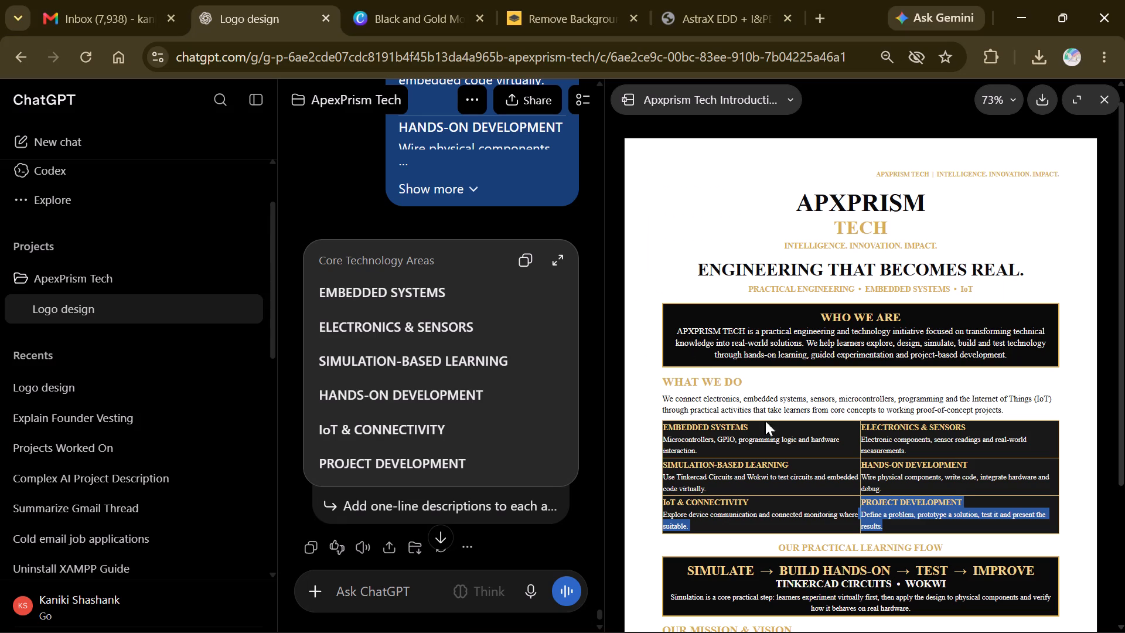
click(883, 525)
drag(883, 525, 863, 517)
key(ctrl+c)
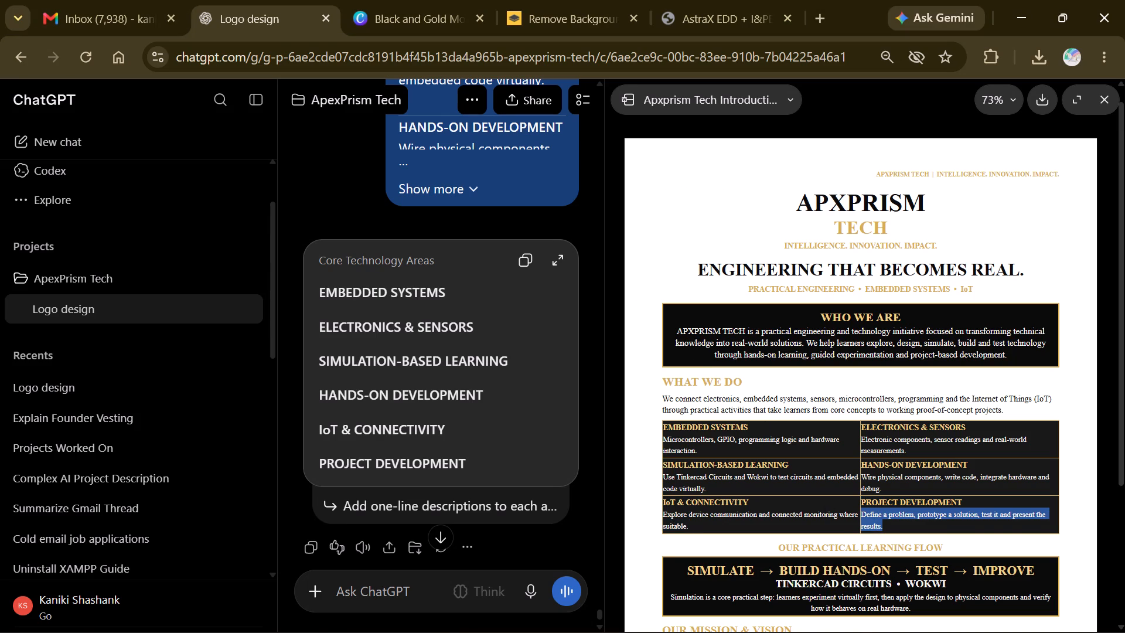
key(alt+Tab)
key(ctrl+v)
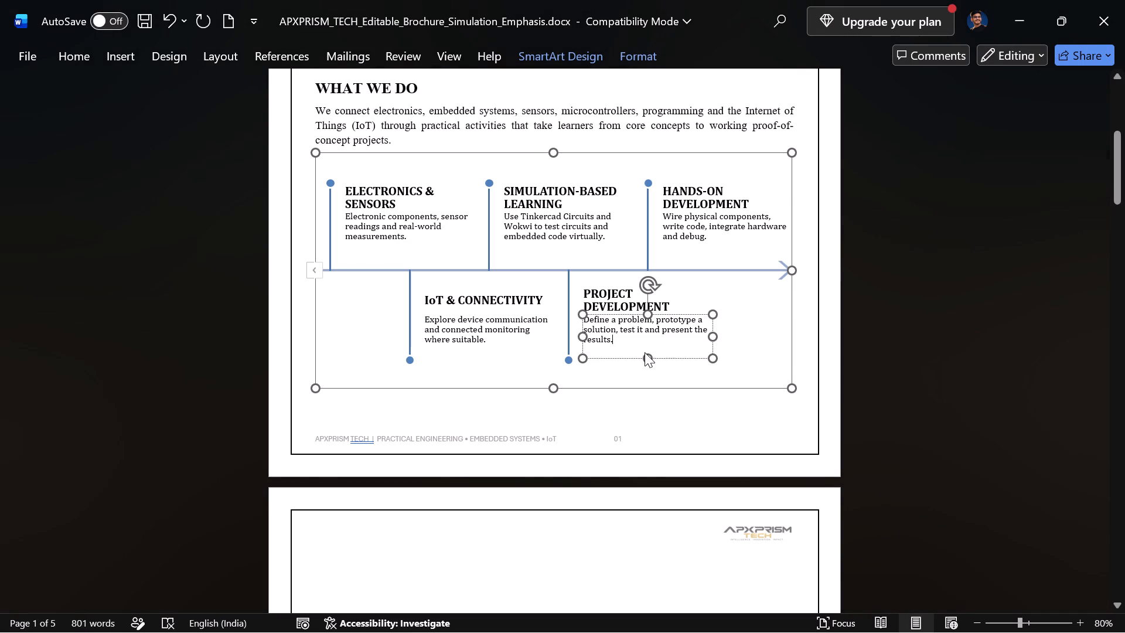
click(749, 336)
click(905, 364)
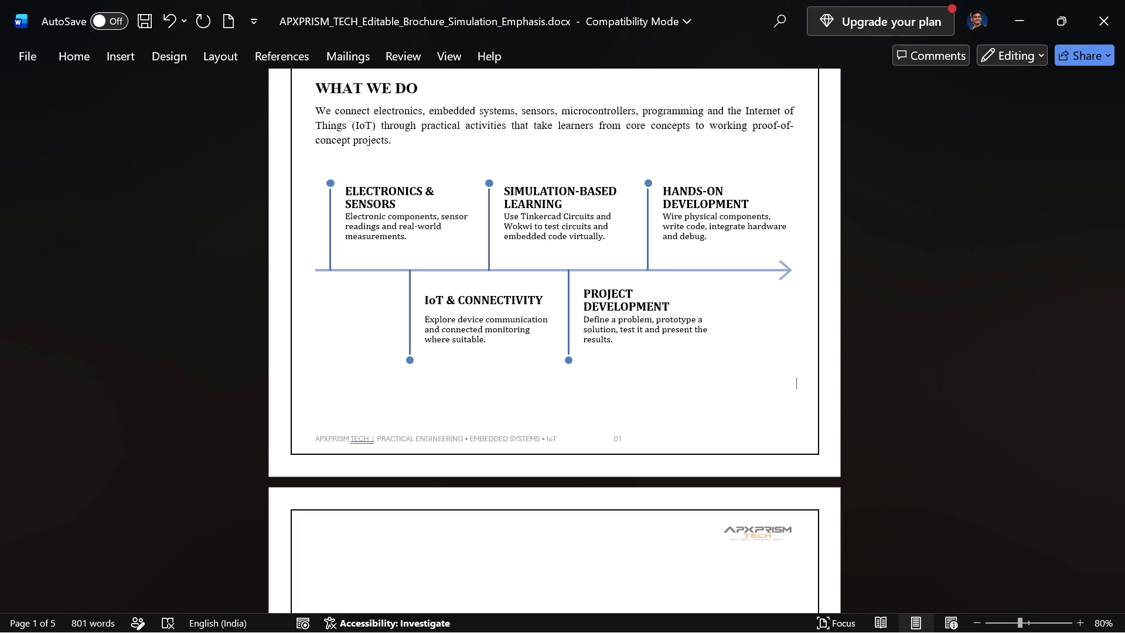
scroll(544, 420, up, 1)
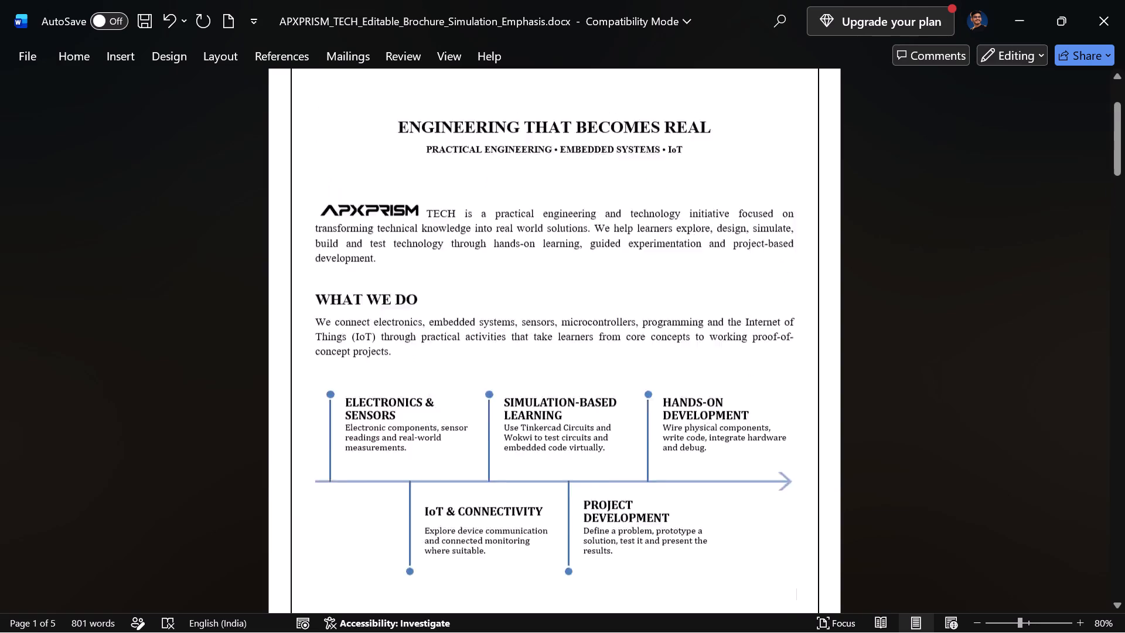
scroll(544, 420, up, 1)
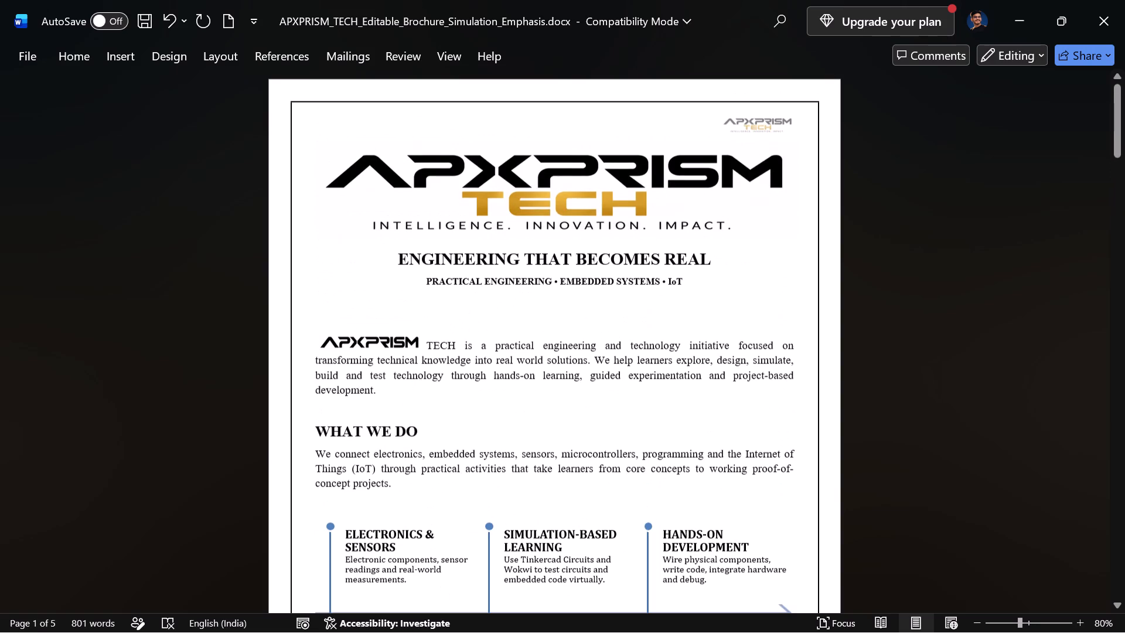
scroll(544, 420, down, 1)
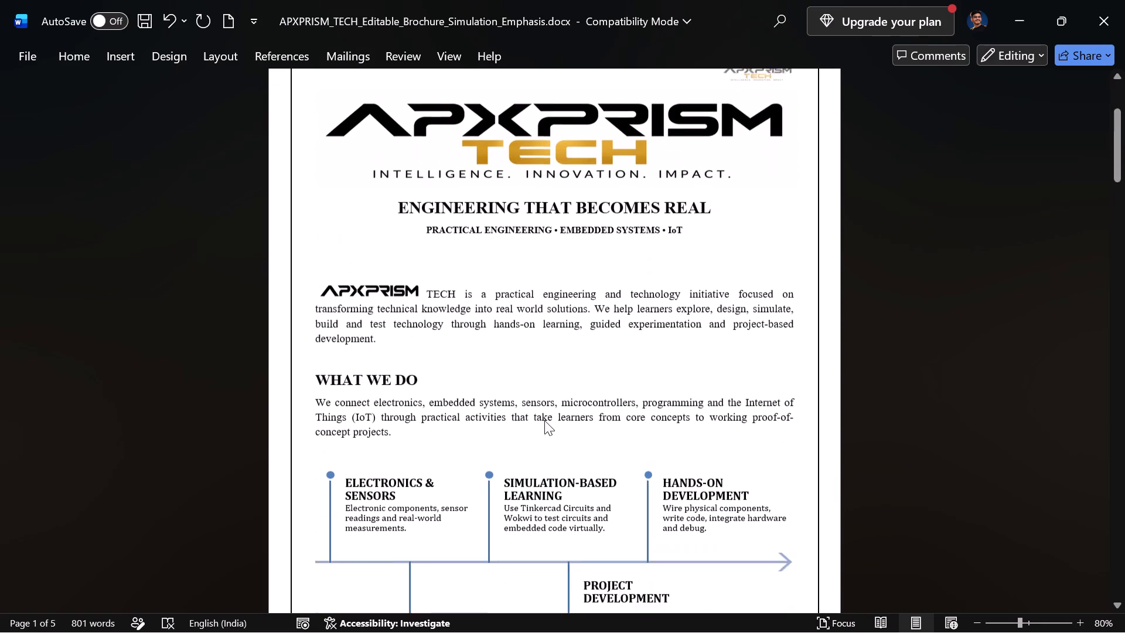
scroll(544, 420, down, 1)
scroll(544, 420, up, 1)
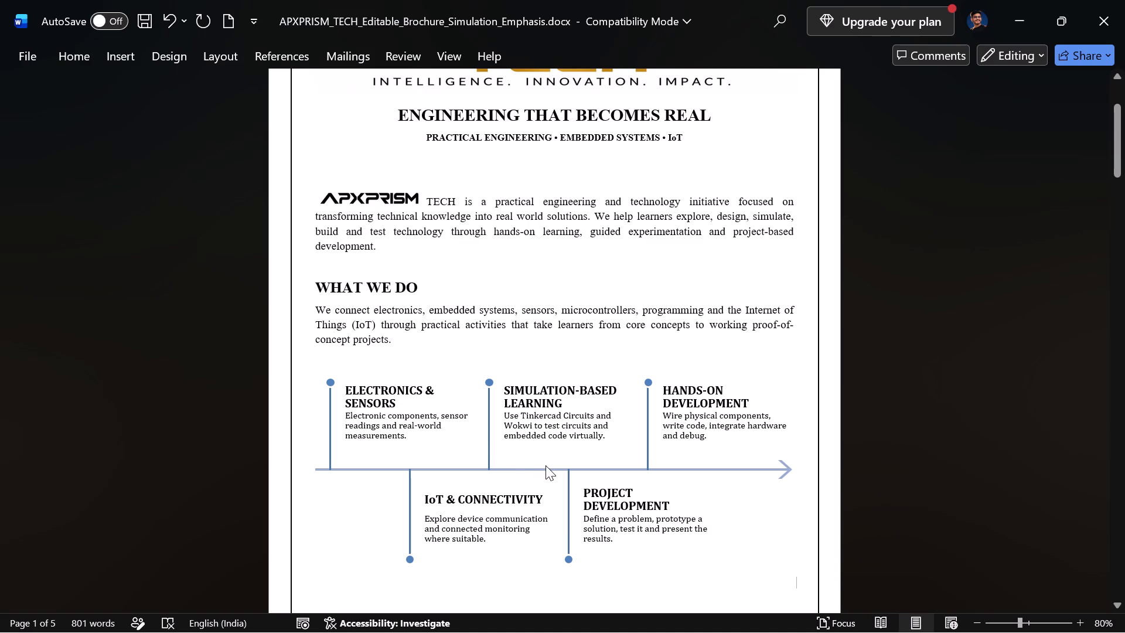
Add the heading "OUR PRACTICAL LEARNING FLOW", copied from the ChatGPT document, at the top of page 2 in 20 pt text.
key(alt+Tab)
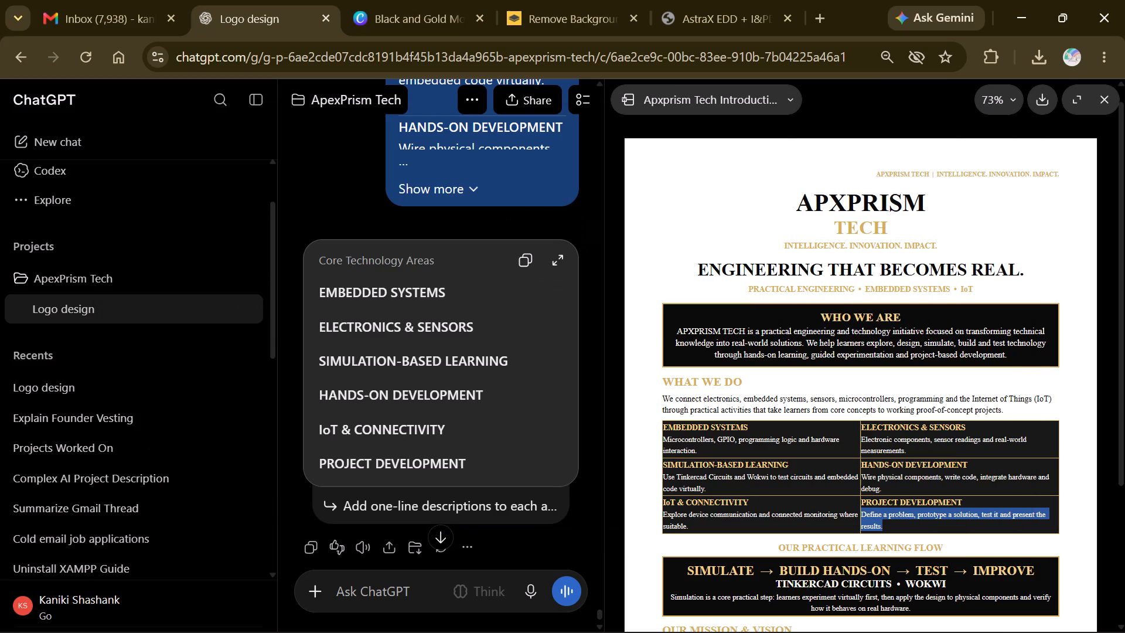
scroll(718, 437, down, 1)
scroll(793, 519, down, 1)
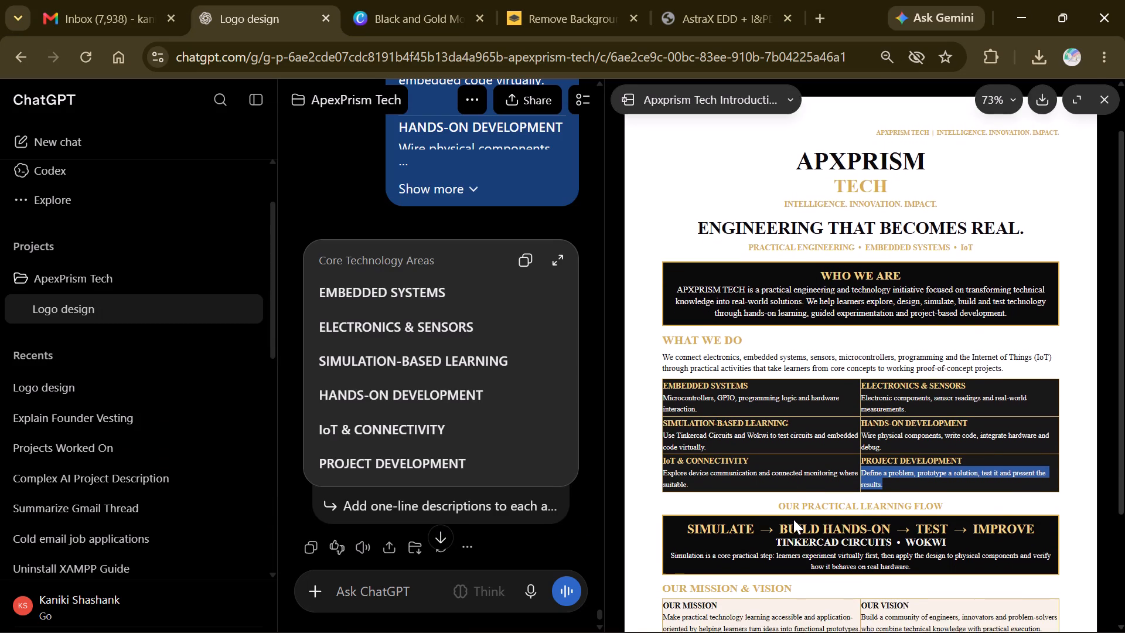
scroll(793, 519, down, 2)
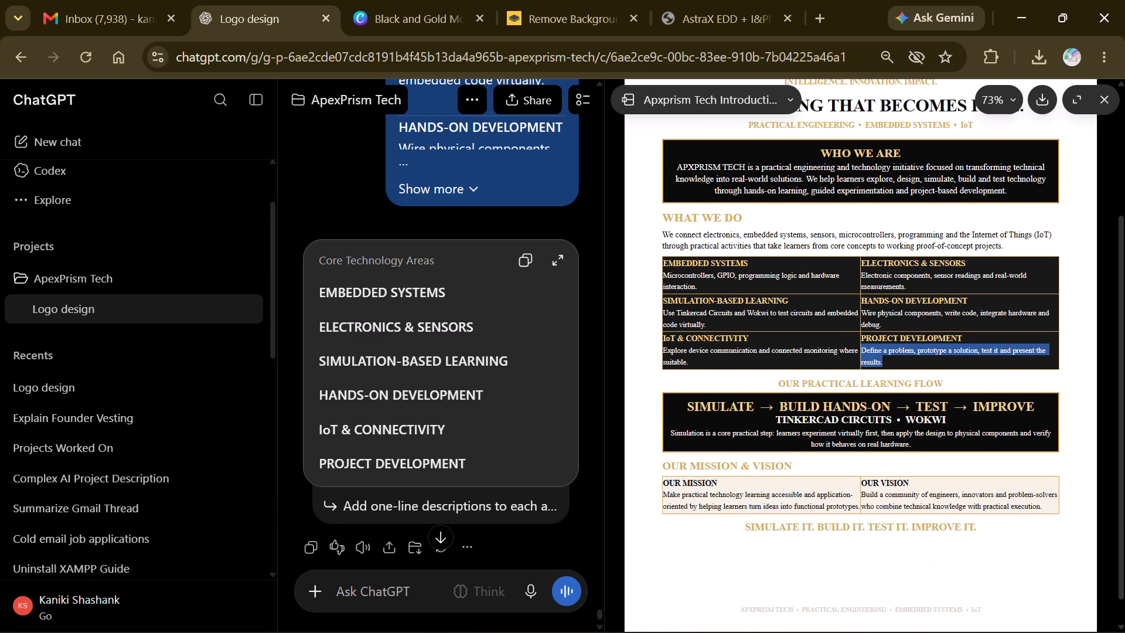
drag(778, 385, 942, 387)
key(ctrl+c)
key(alt+Tab)
scroll(584, 457, down, 1)
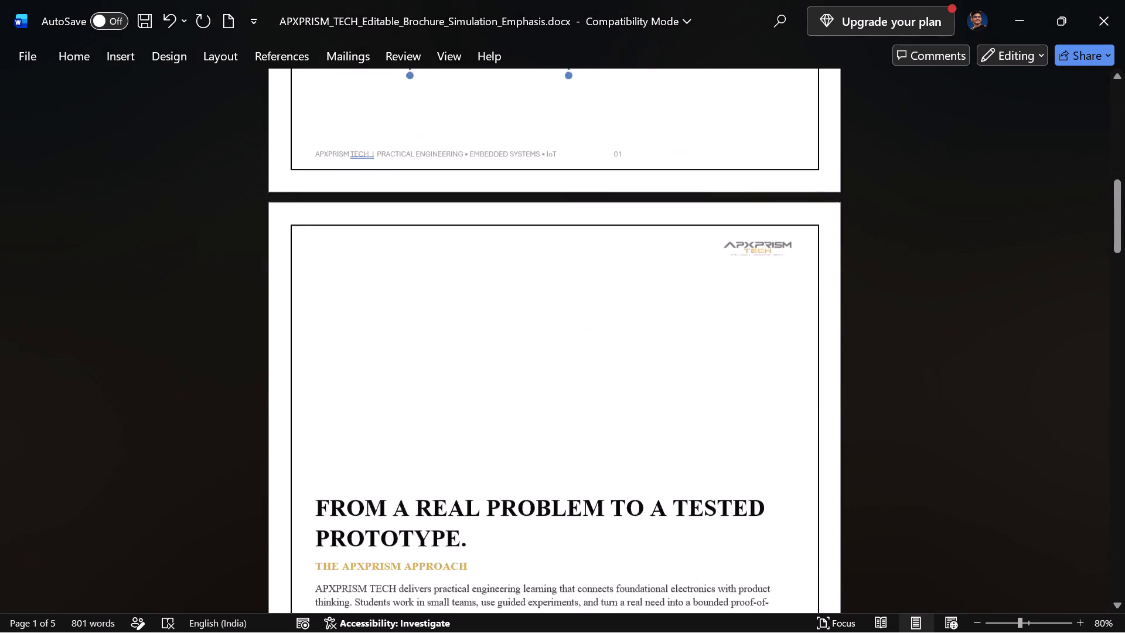
scroll(584, 457, down, 1)
click(534, 173)
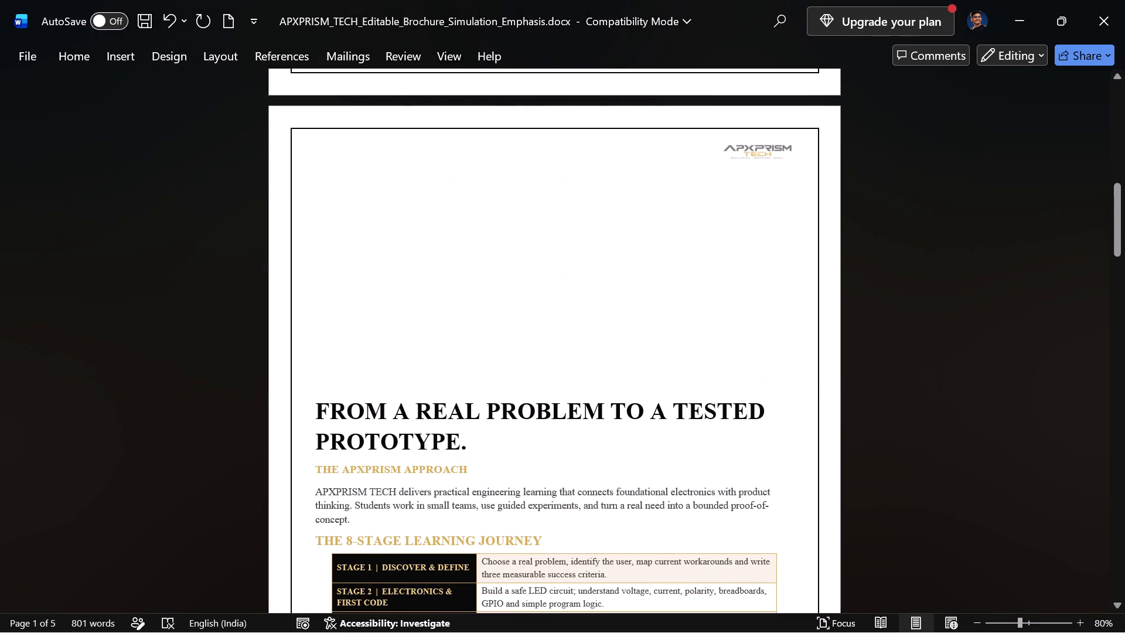
click(73, 51)
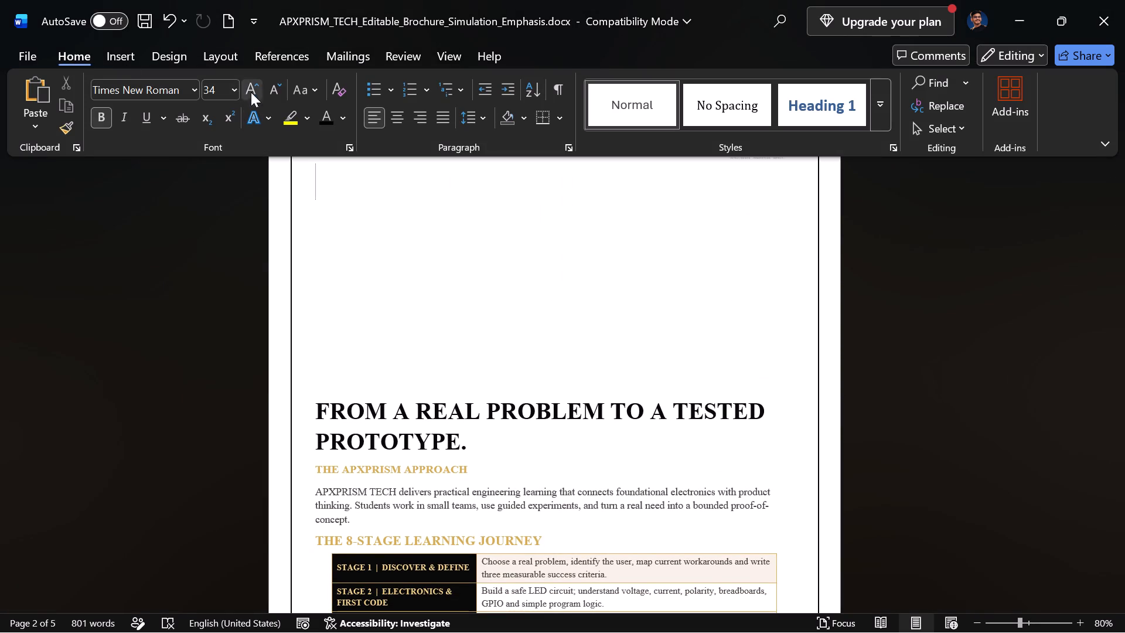
triple_click(265, 89)
click(265, 89)
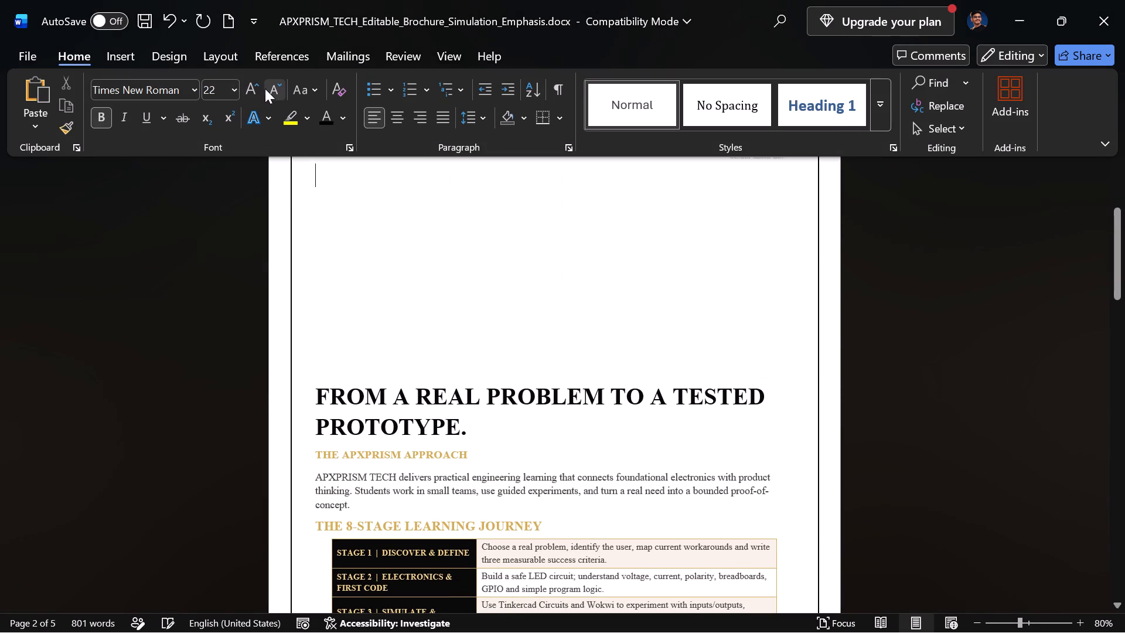
click(265, 89)
key(ctrl+v)
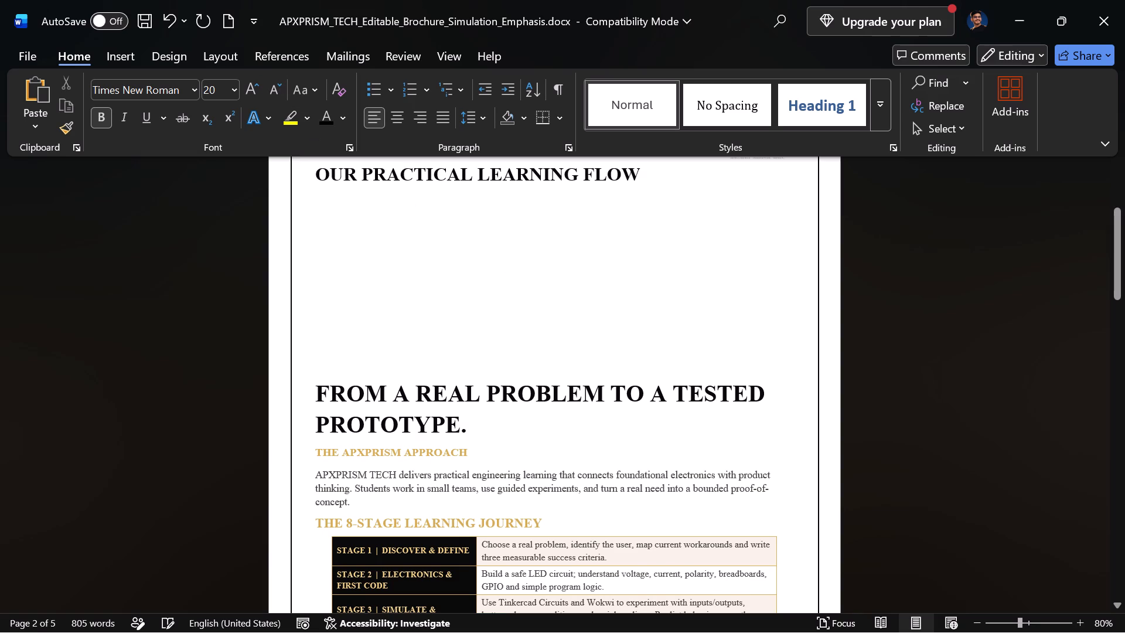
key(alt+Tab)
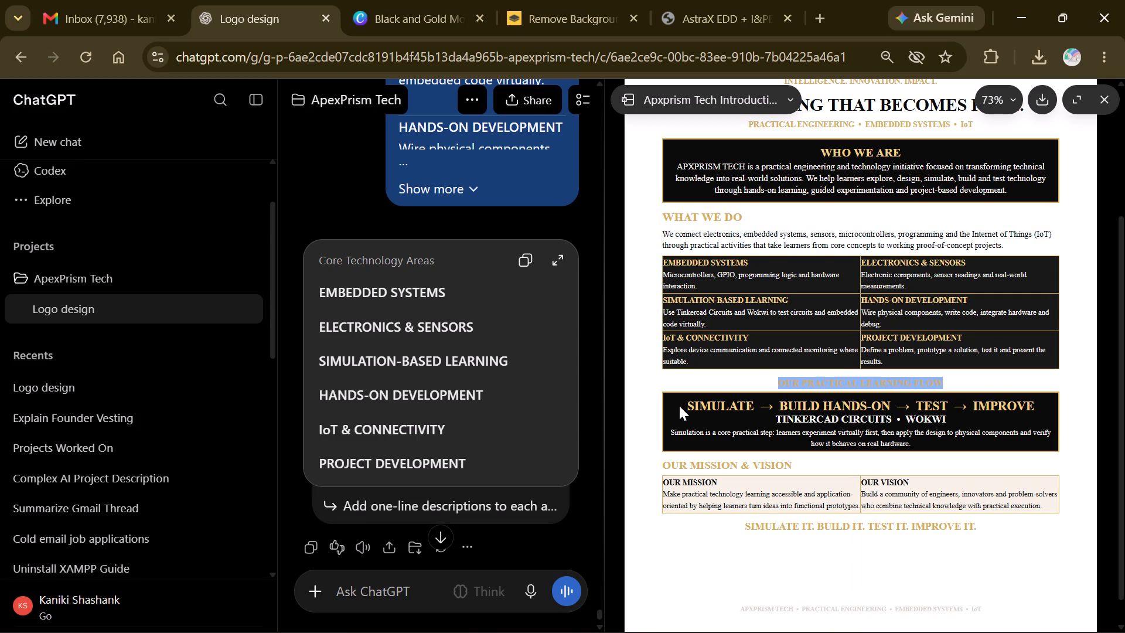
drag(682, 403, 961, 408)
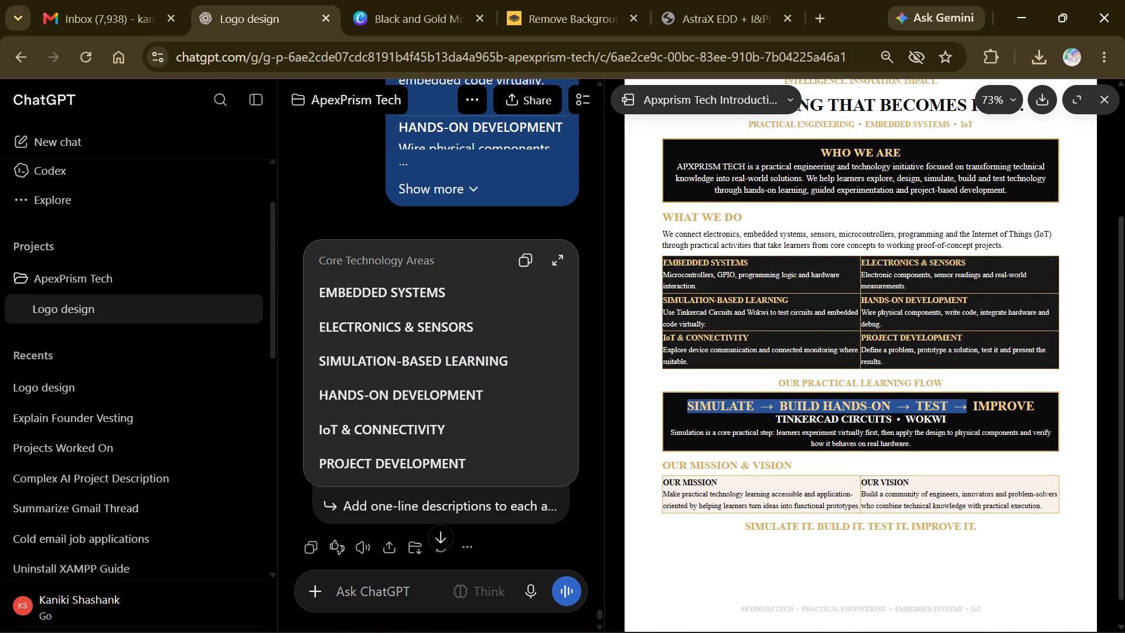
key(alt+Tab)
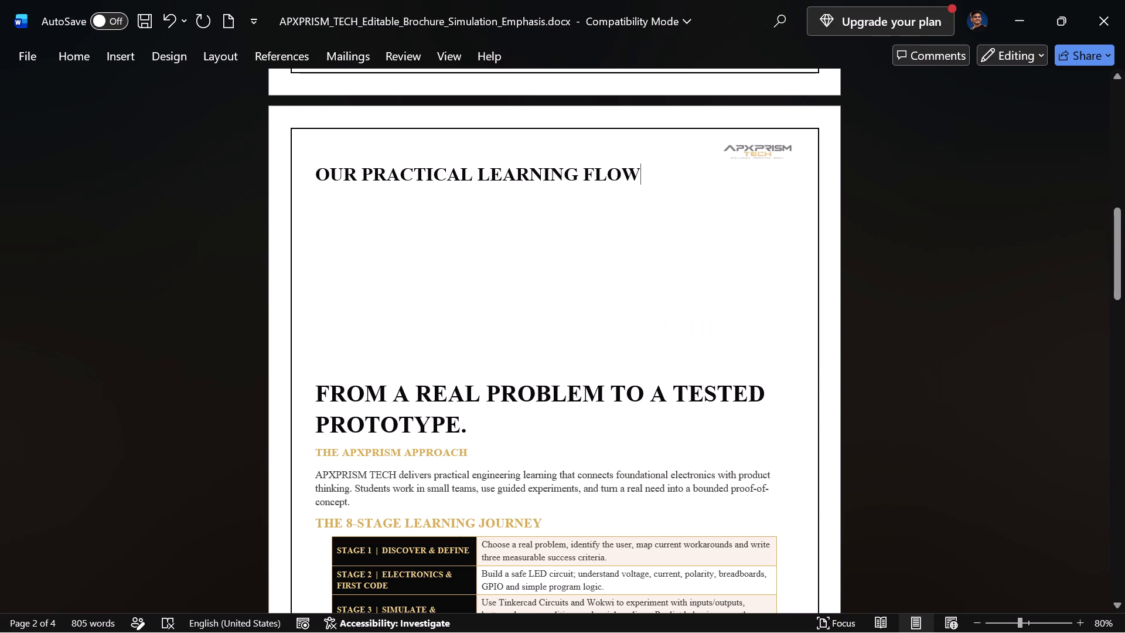
Shift the OUR PRACTICAL LEARNING FLOW heading toward the page centre with 16 leading spaces.
click(316, 174)
key(space)
key(space)
key(space)
key(space)
key(space)
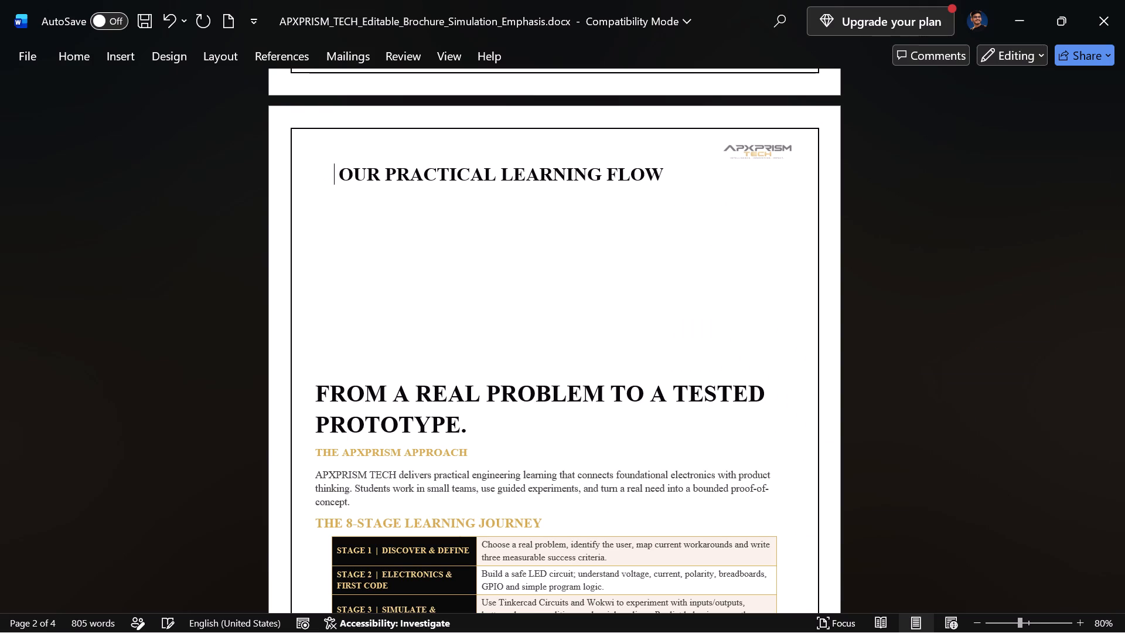
key(space)
key(space)
key(space)
key(space)
key(space)
key(space)
key(space)
key(space)
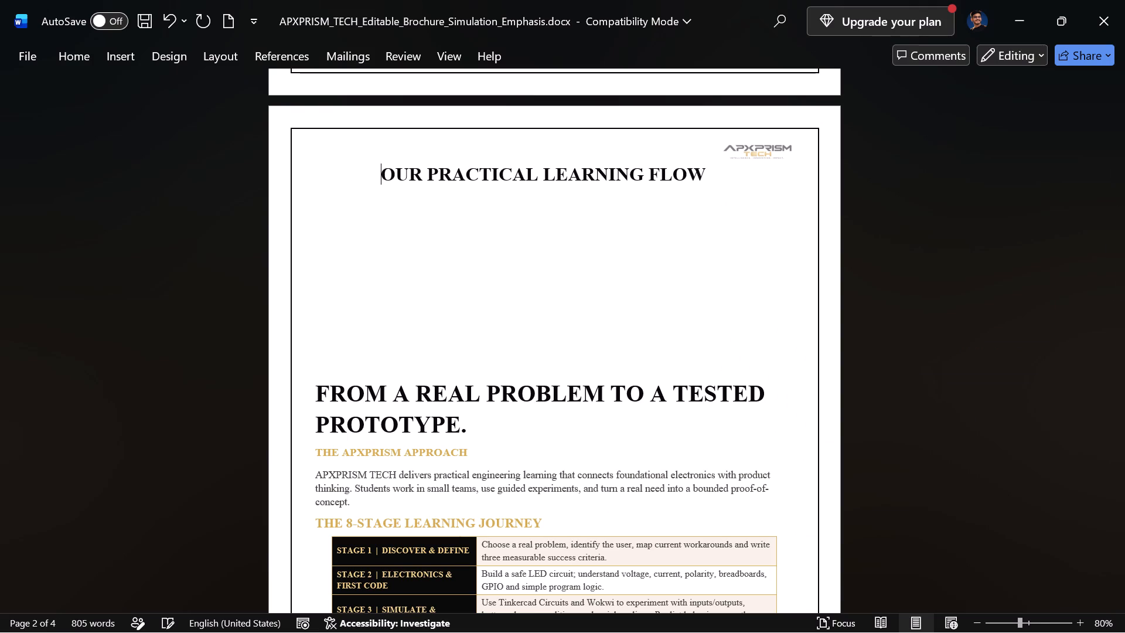
key(space)
key(space)
key(space)
Add a question mark to the end of the WHAT WE DO heading on page 1.
scroll(316, 174, up, 1)
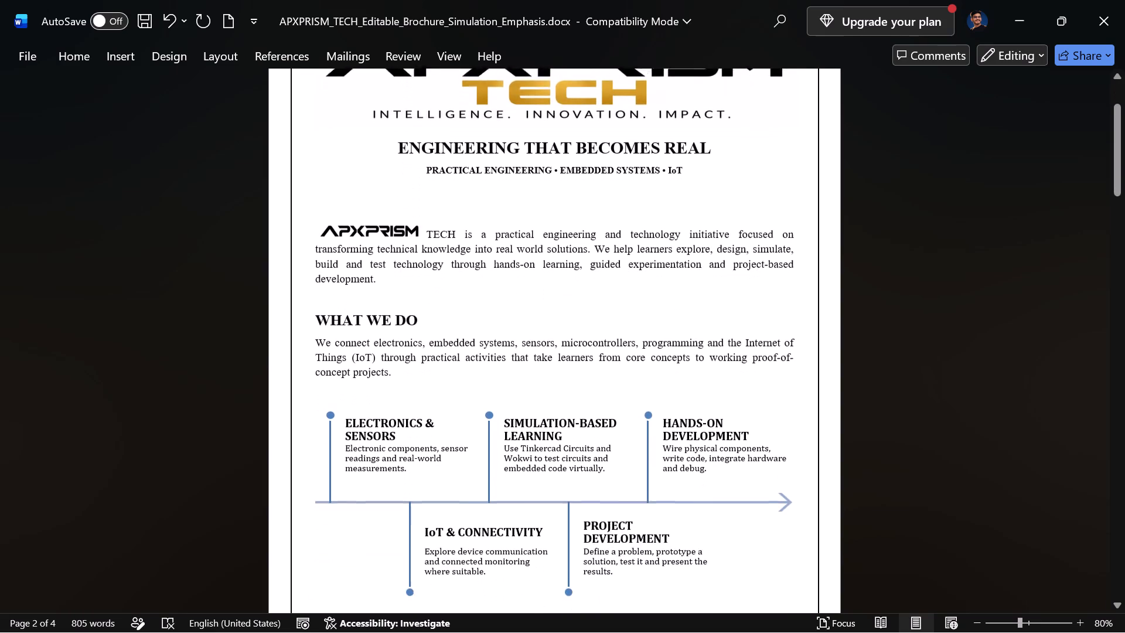
scroll(316, 174, up, 1)
click(418, 302)
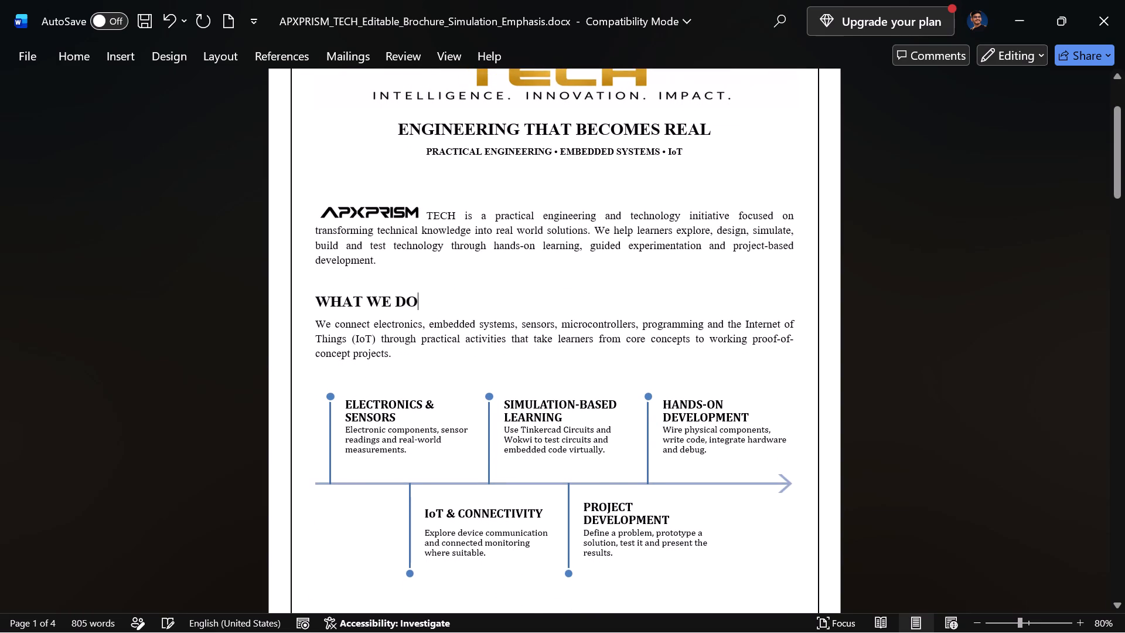
key(shift+question)
Check the page 1 headings' font sizes and reduce the OUR PRACTICAL LEARNING FLOW heading to 16 pt.
drag(426, 301, 330, 299)
click(539, 120)
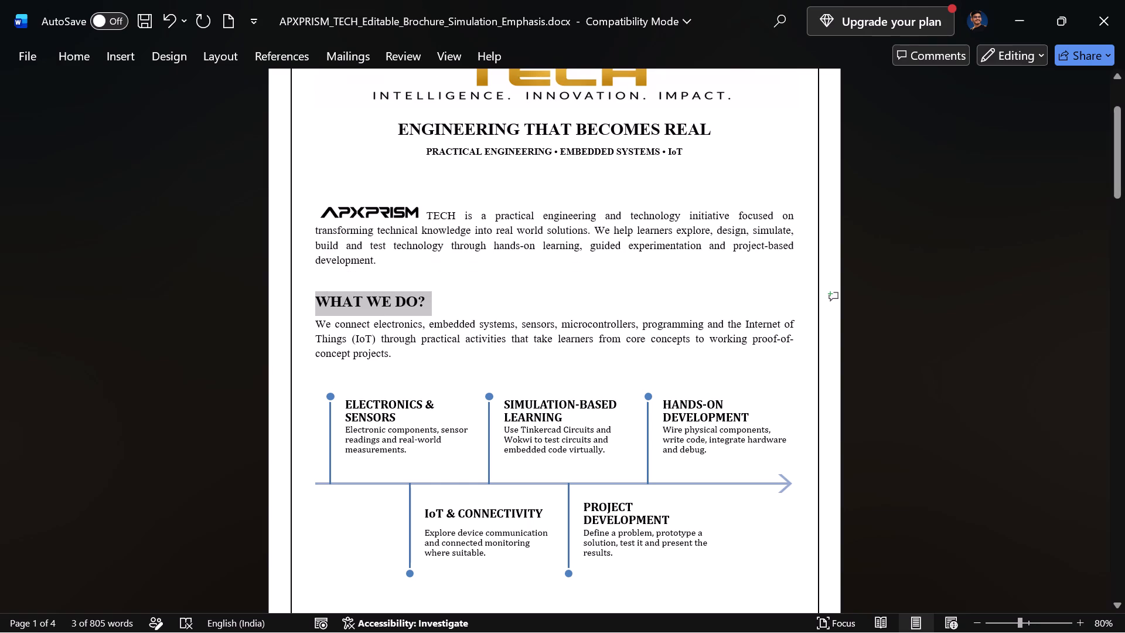
drag(715, 131, 419, 141)
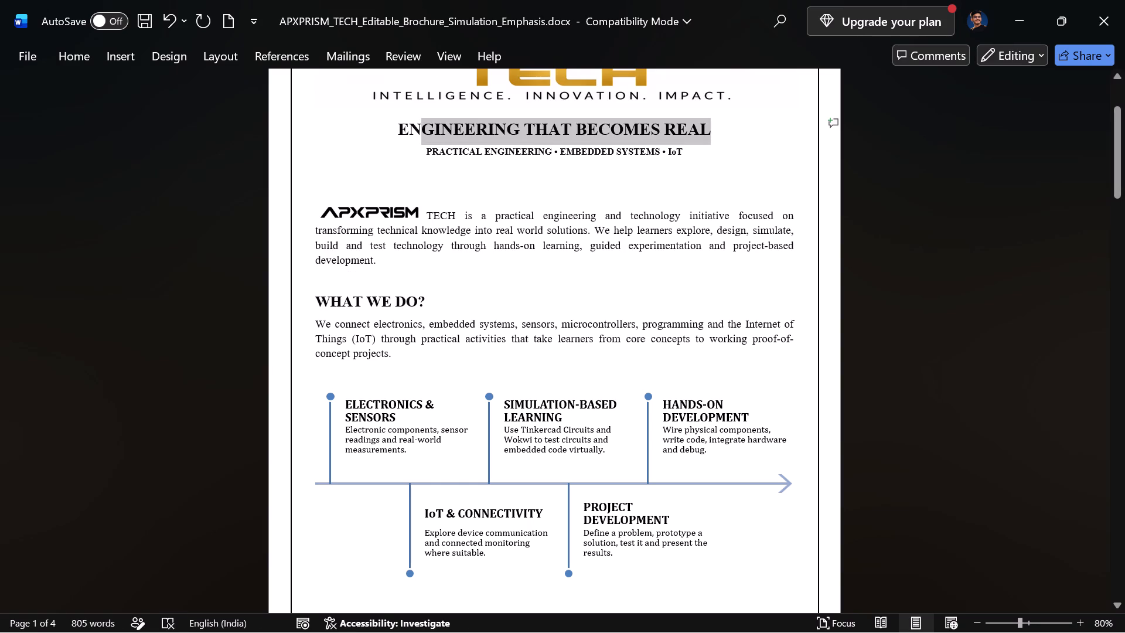
drag(419, 141, 397, 138)
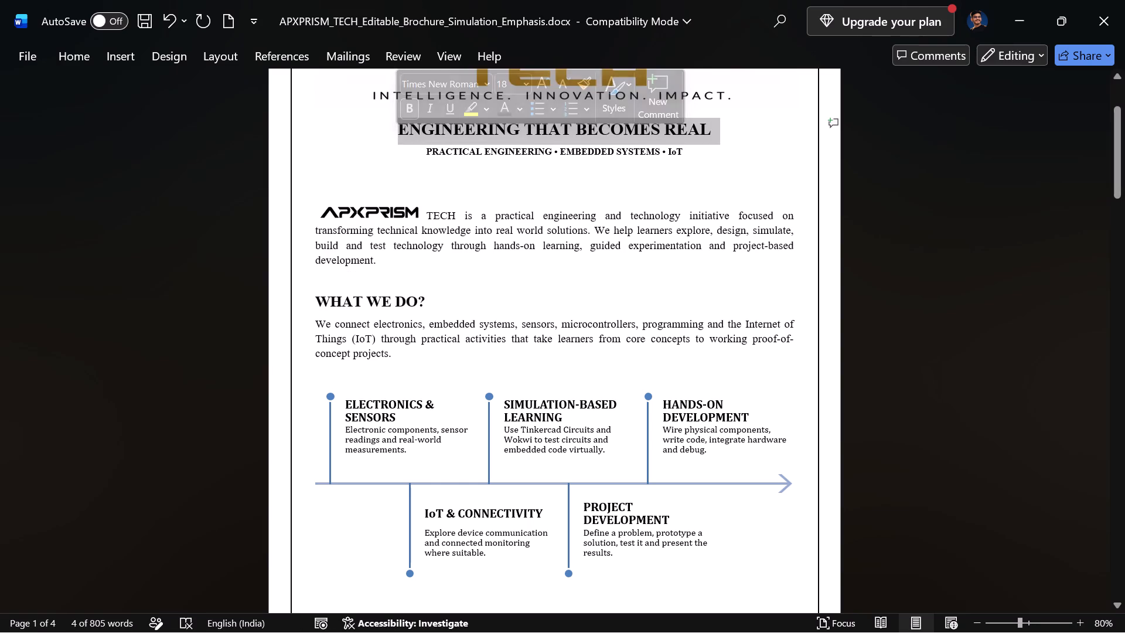
scroll(466, 393, down, 1)
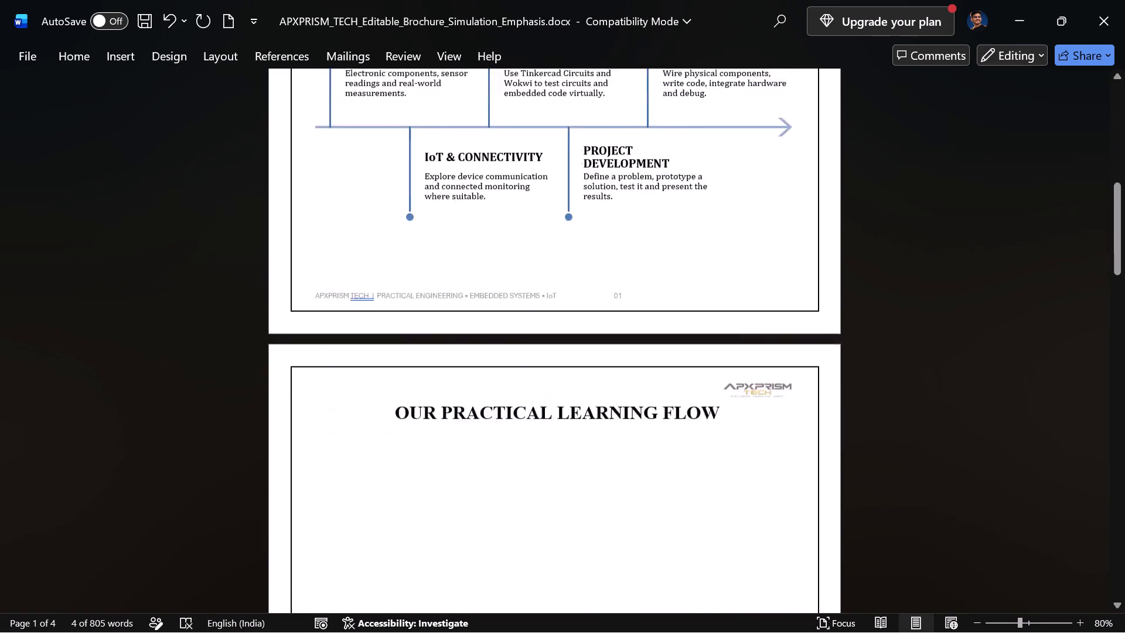
scroll(466, 393, down, 1)
drag(715, 217, 400, 230)
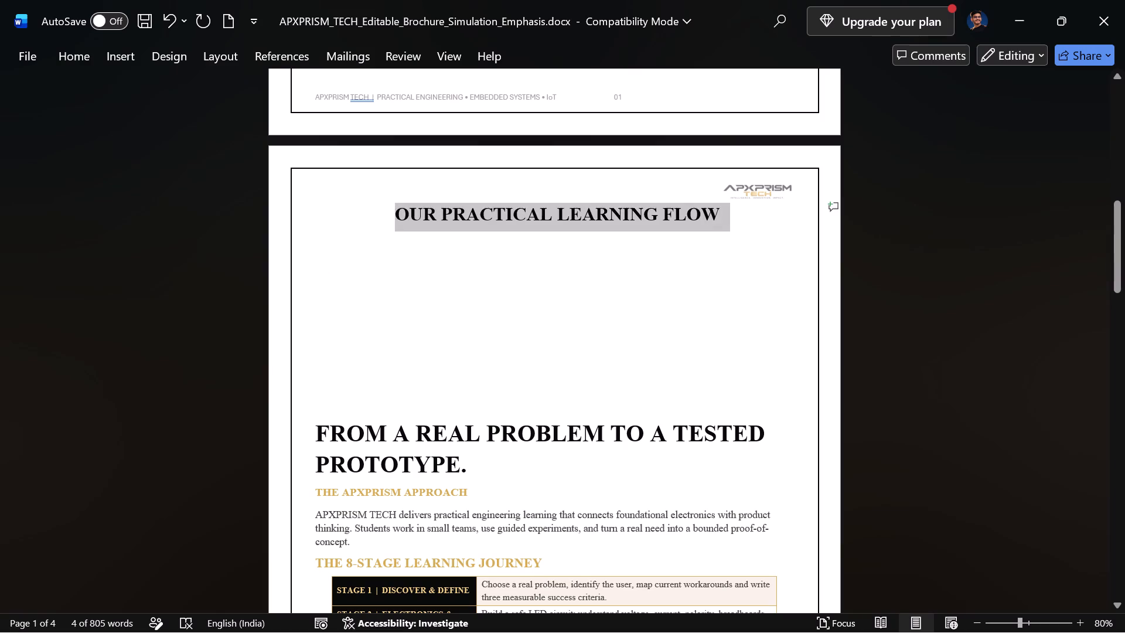
drag(400, 230, 394, 227)
click(560, 170)
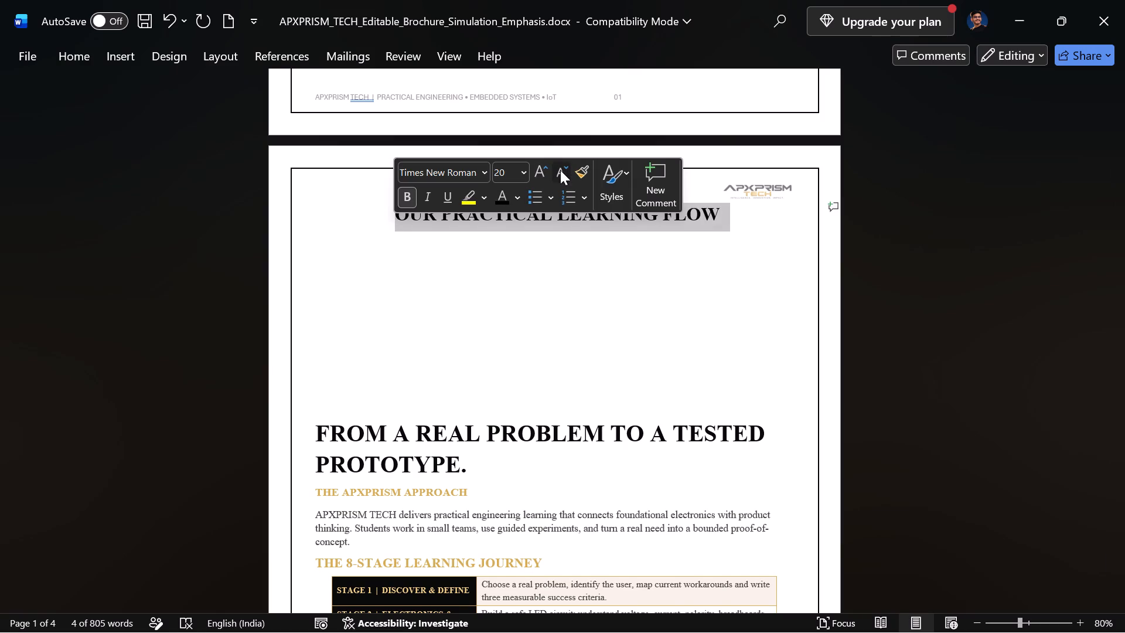
click(560, 170)
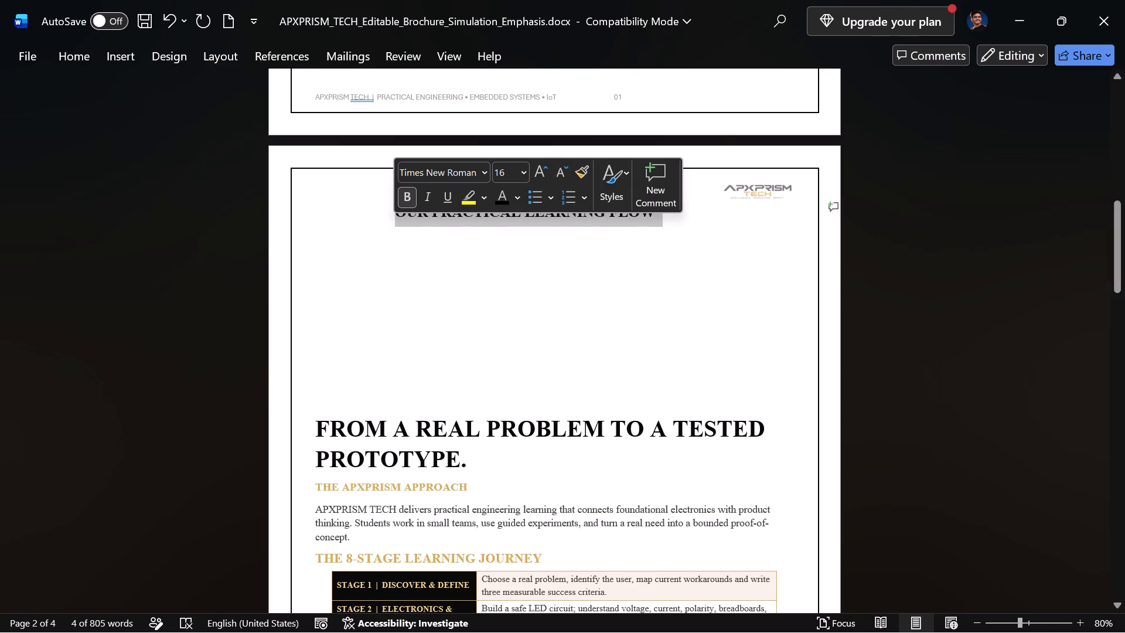
Recentre the OUR PRACTICAL LEARNING FLOW heading by adding four more leading spaces.
click(371, 227)
click(393, 218)
key(space)
key(space)
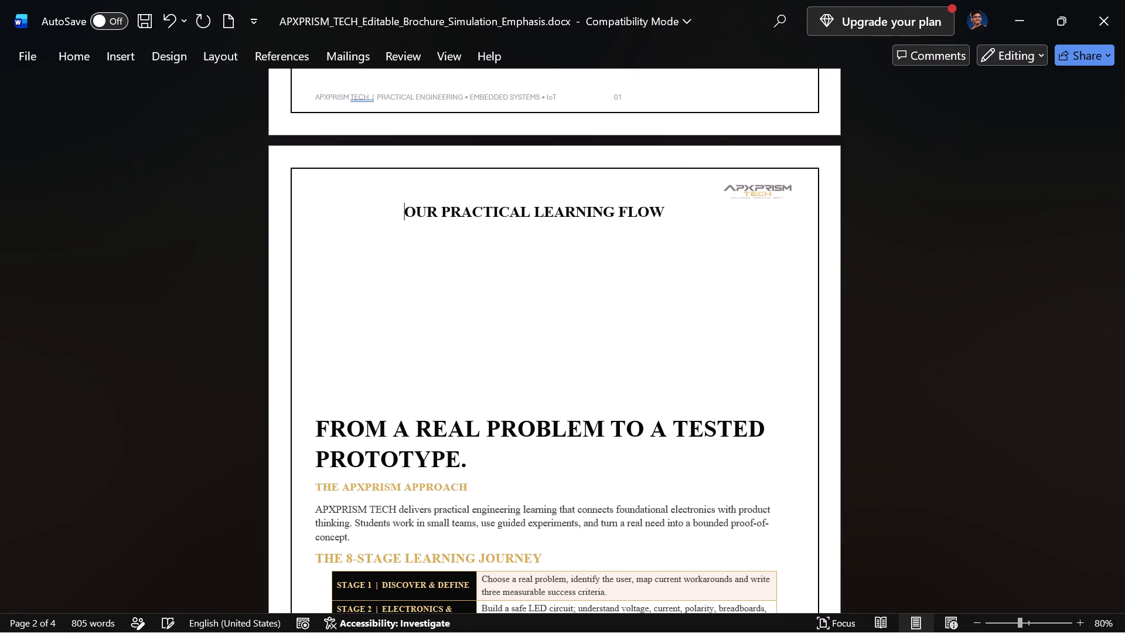
key(space)
key(space)
Insert a Staggered Process SmartArt graphic directly before the OUR PRACTICAL LEARNING FLOW heading text on page 2.
key(alt+Tab)
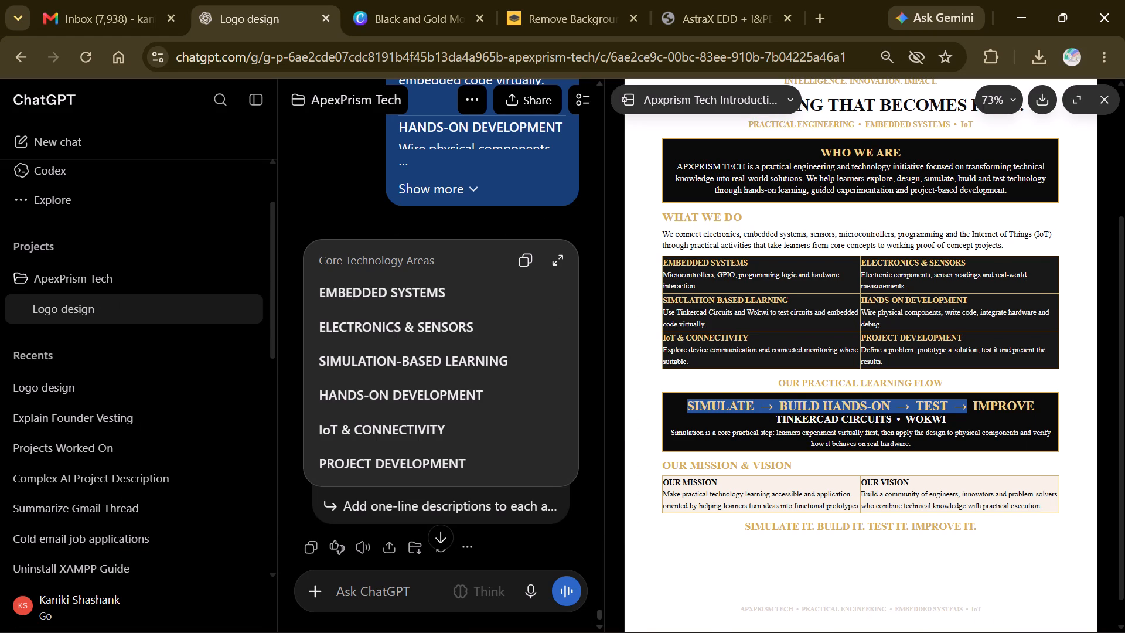
key(alt+Tab)
click(169, 59)
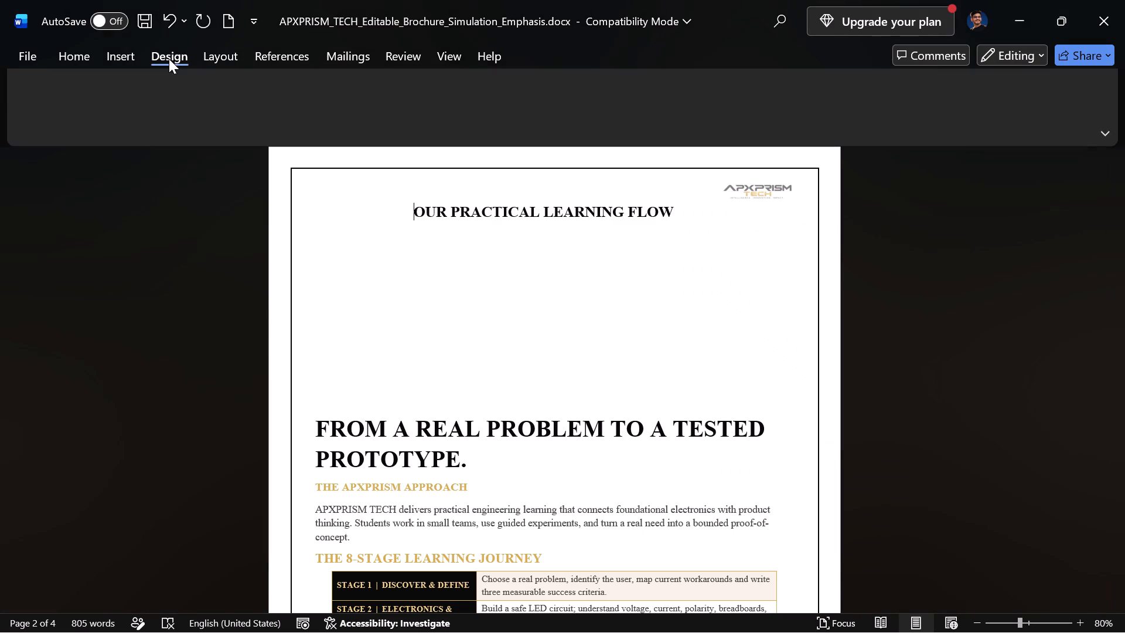
click(215, 57)
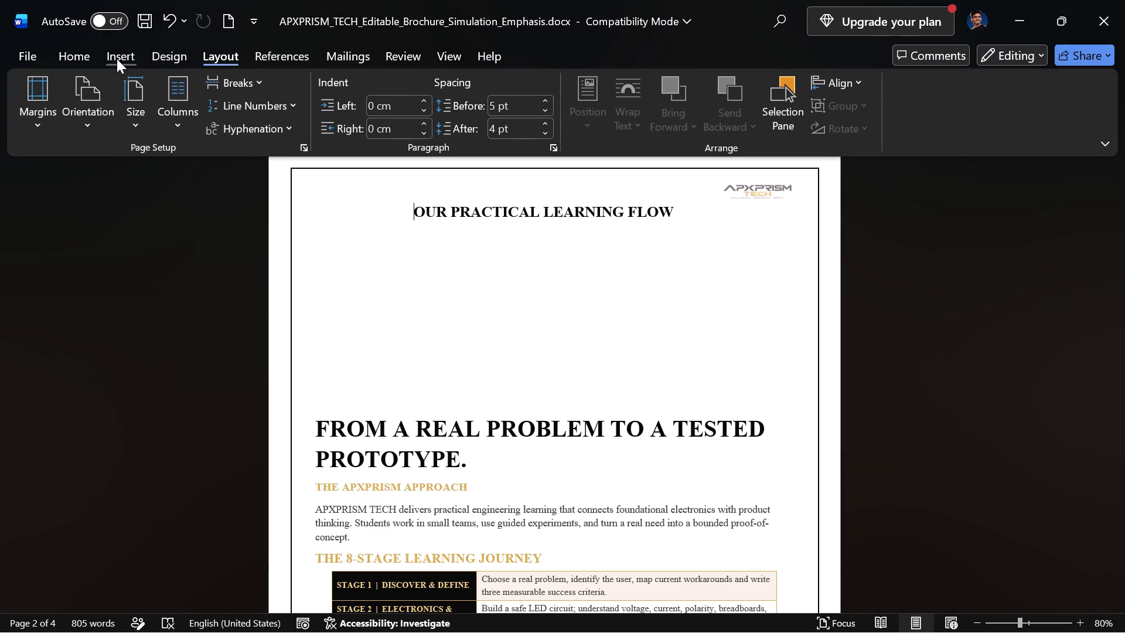
click(117, 59)
click(329, 86)
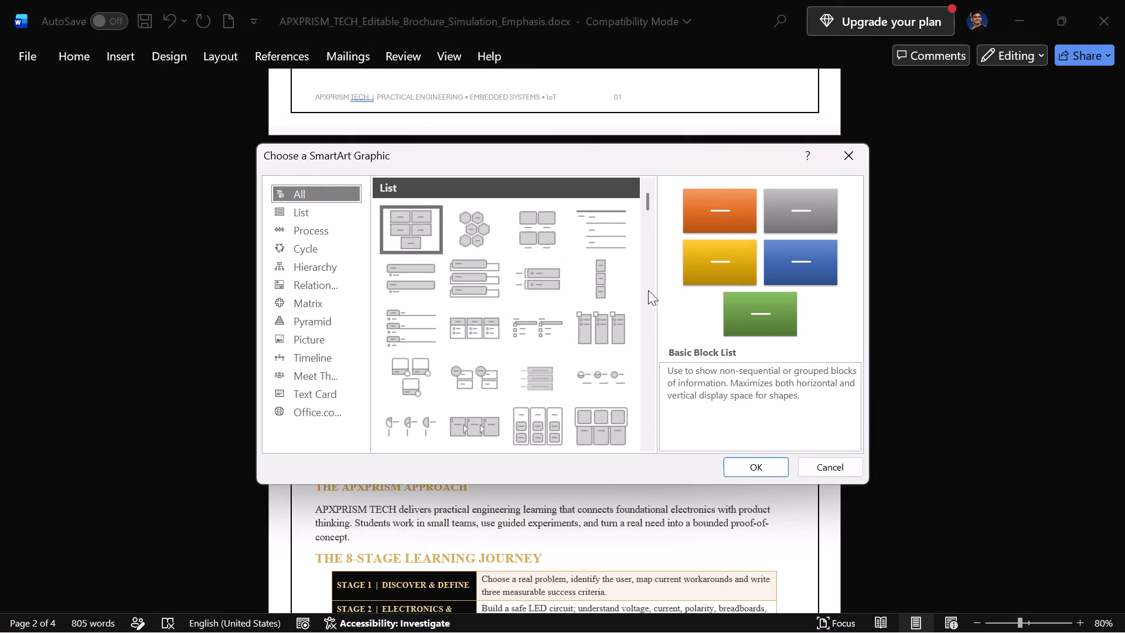
drag(649, 198, 649, 202)
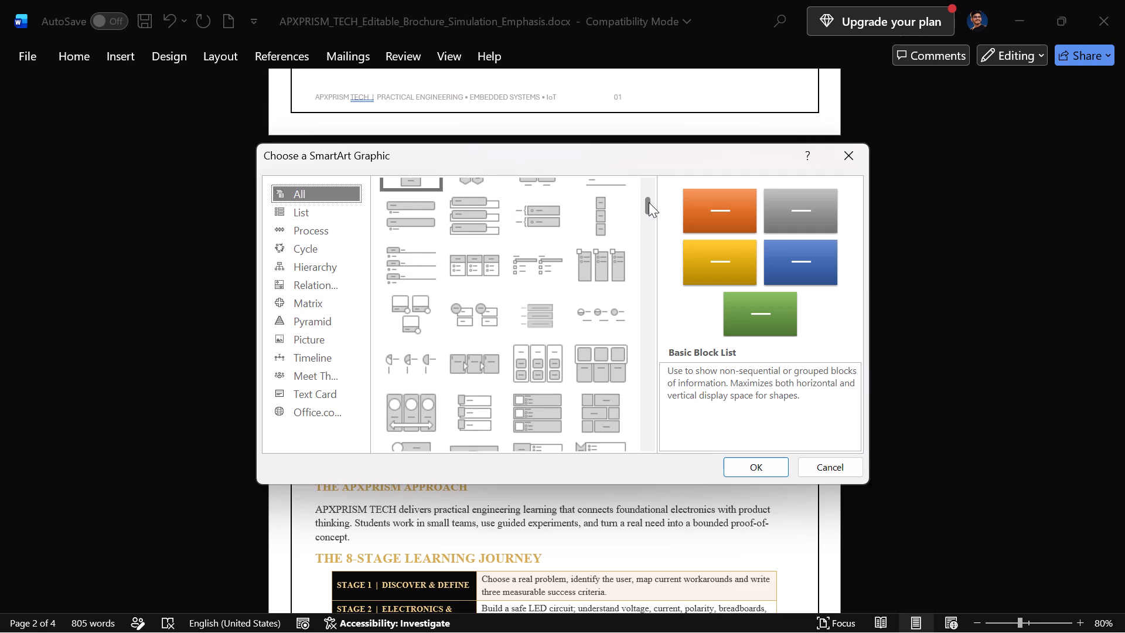
drag(649, 202, 647, 216)
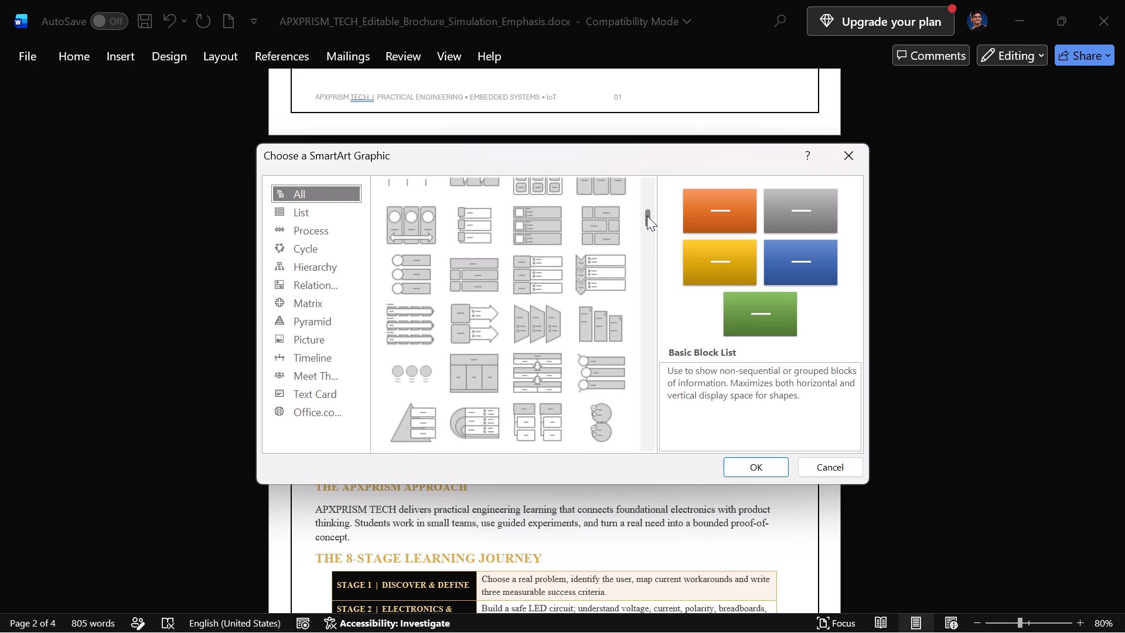
drag(647, 216, 644, 230)
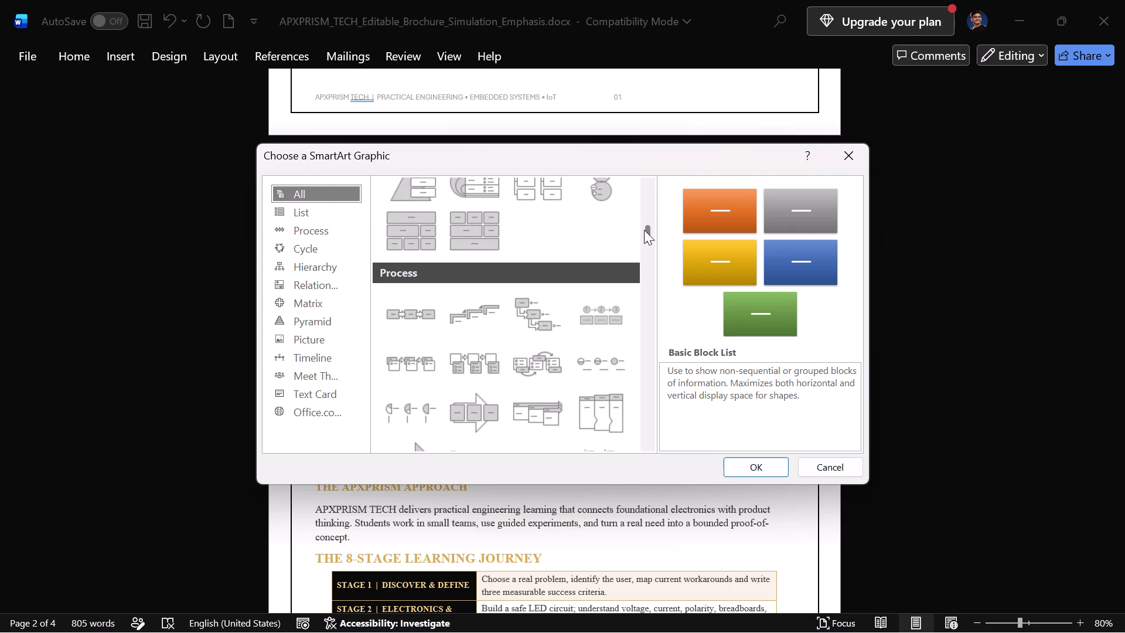
drag(644, 230, 644, 233)
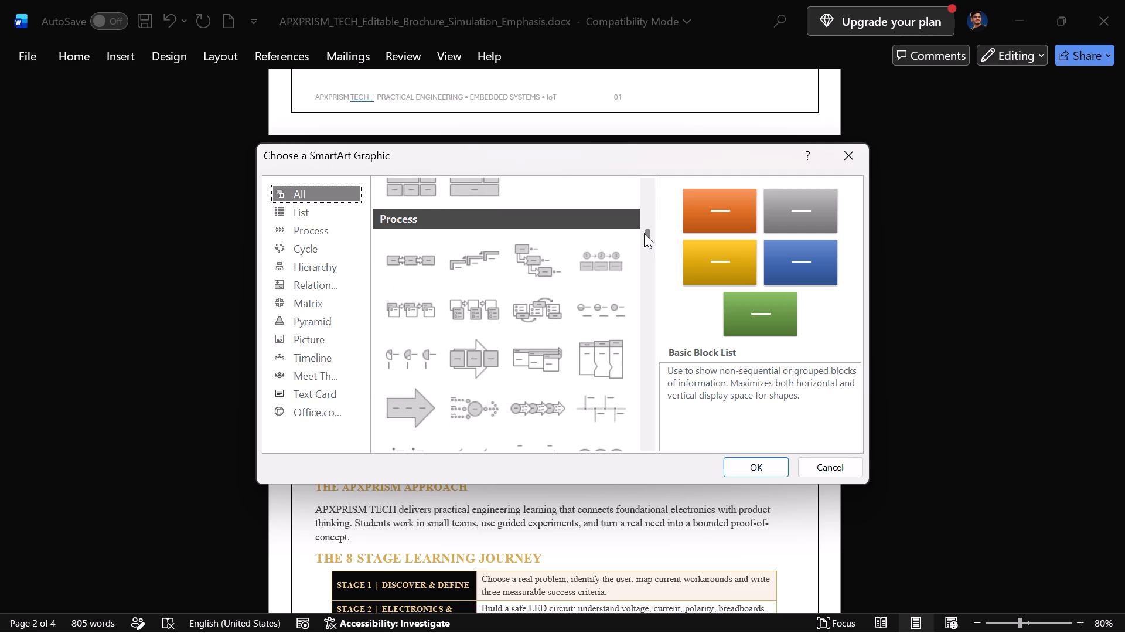
drag(644, 233, 644, 240)
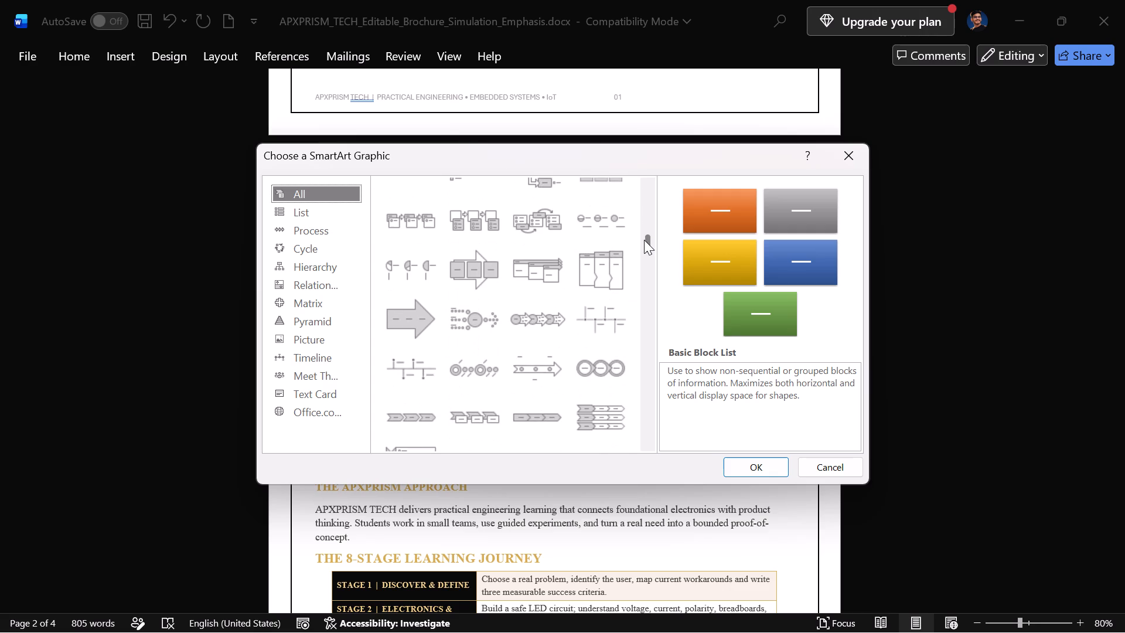
drag(644, 240, 644, 244)
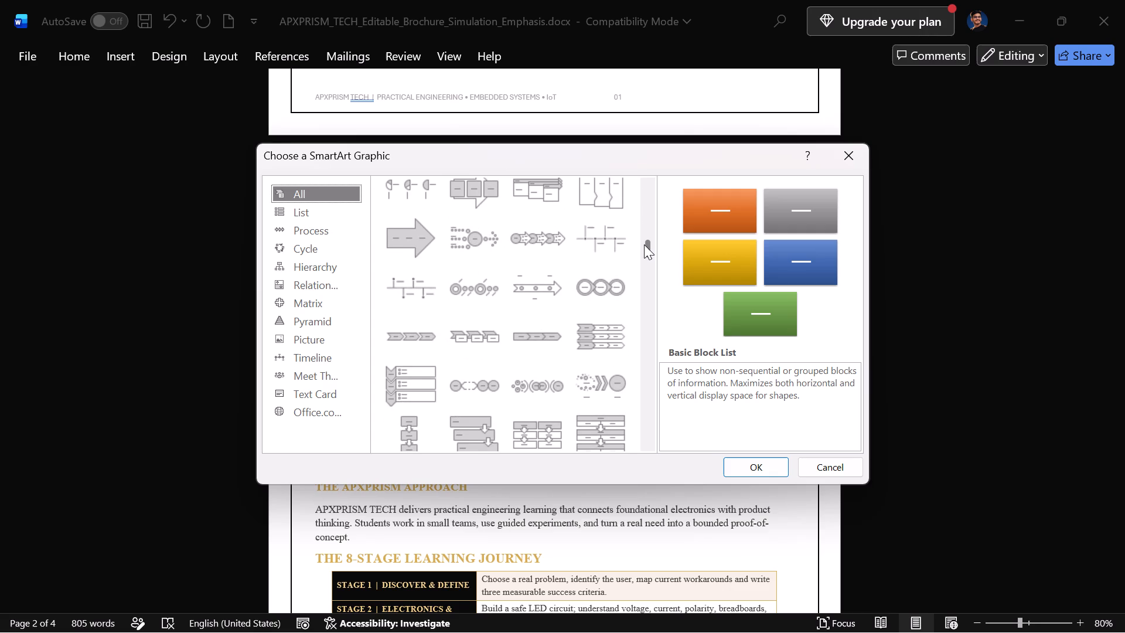
drag(644, 244, 644, 247)
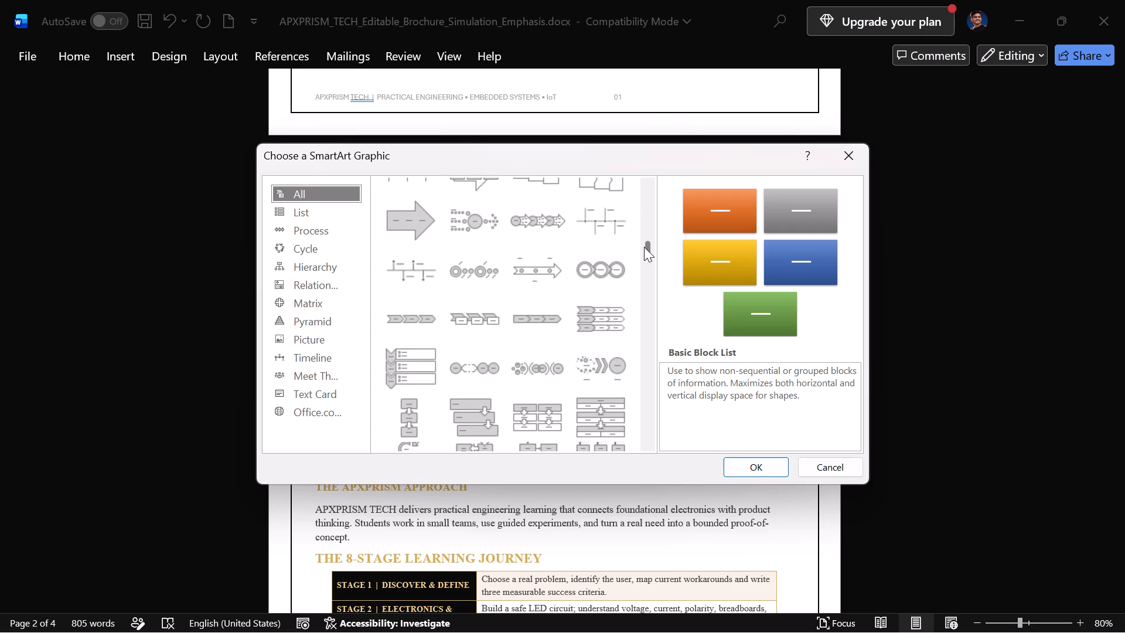
drag(644, 247, 642, 254)
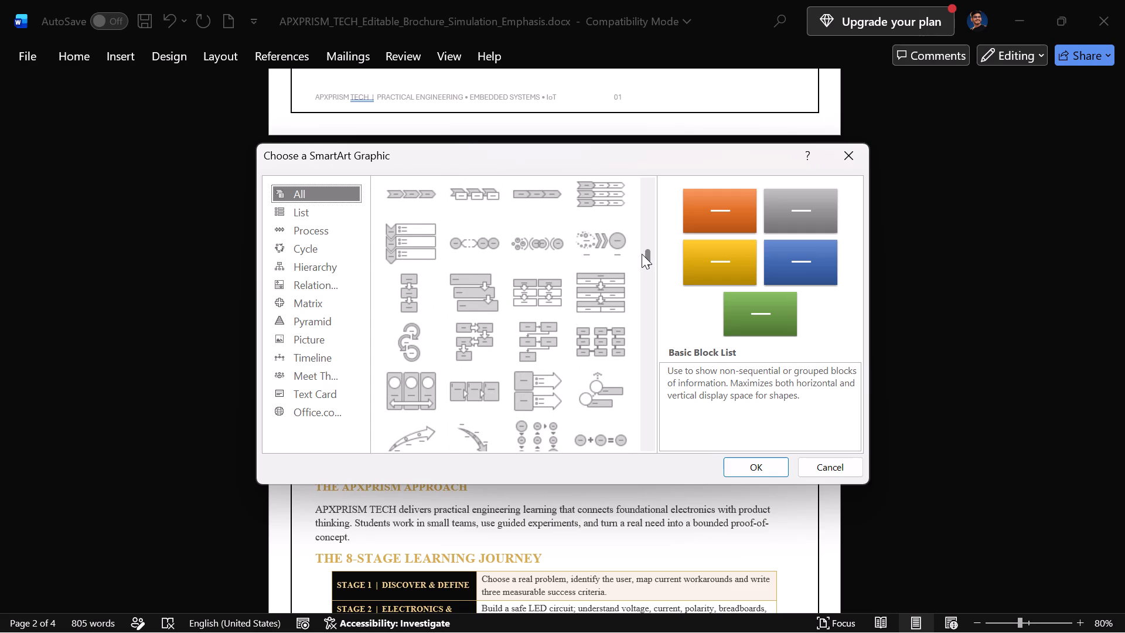
click(489, 290)
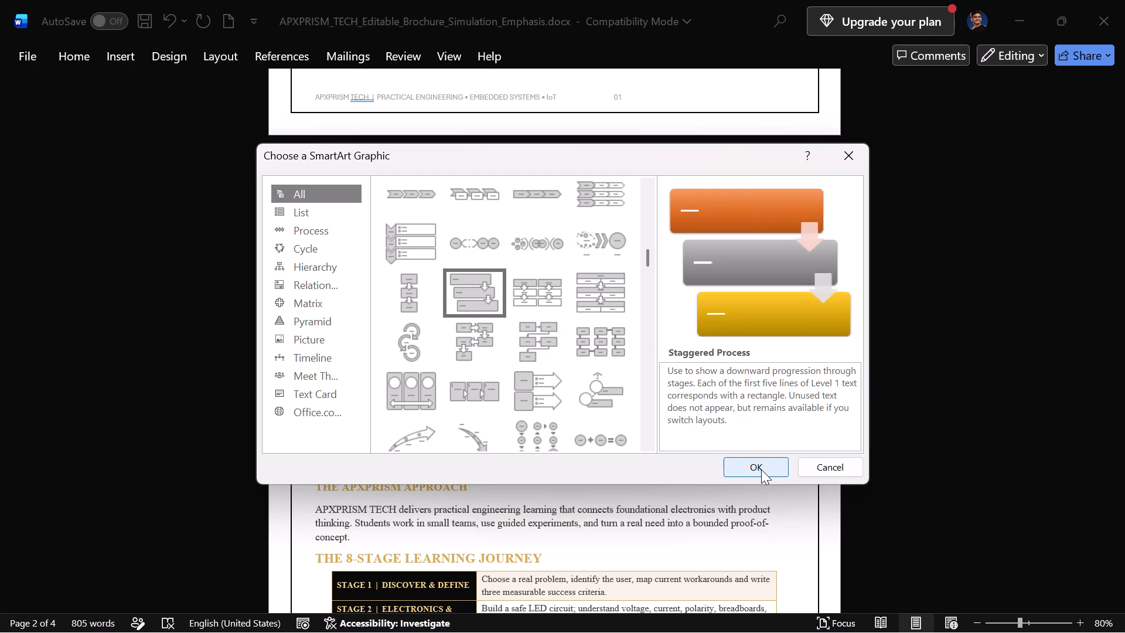
click(761, 469)
Copy SIMULATE from the learning flow line in the ChatGPT document preview into the first SmartArt box in Word.
key(alt+Tab)
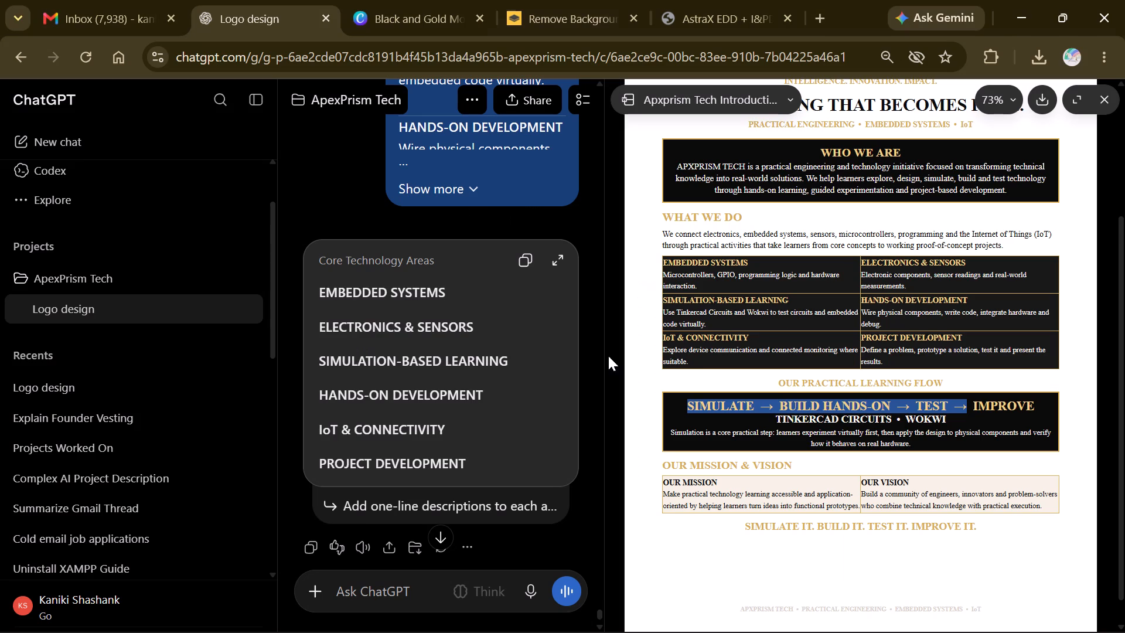
click(693, 411)
drag(688, 409, 752, 414)
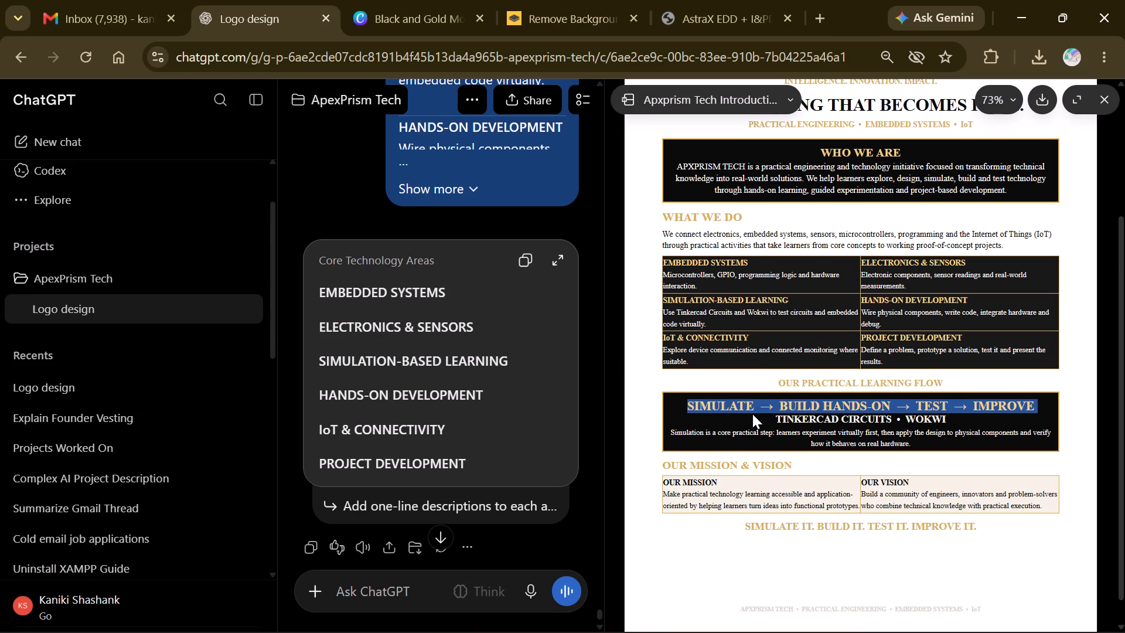
drag(752, 414, 751, 407)
key(ctrl+c)
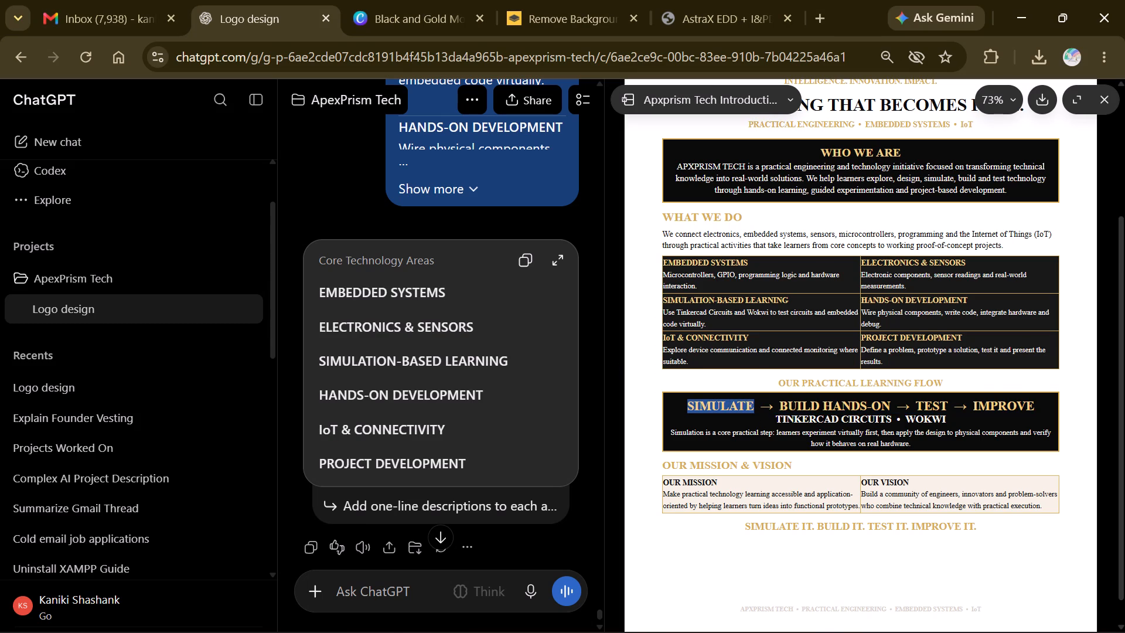
key(alt+Tab)
click(470, 271)
click(405, 265)
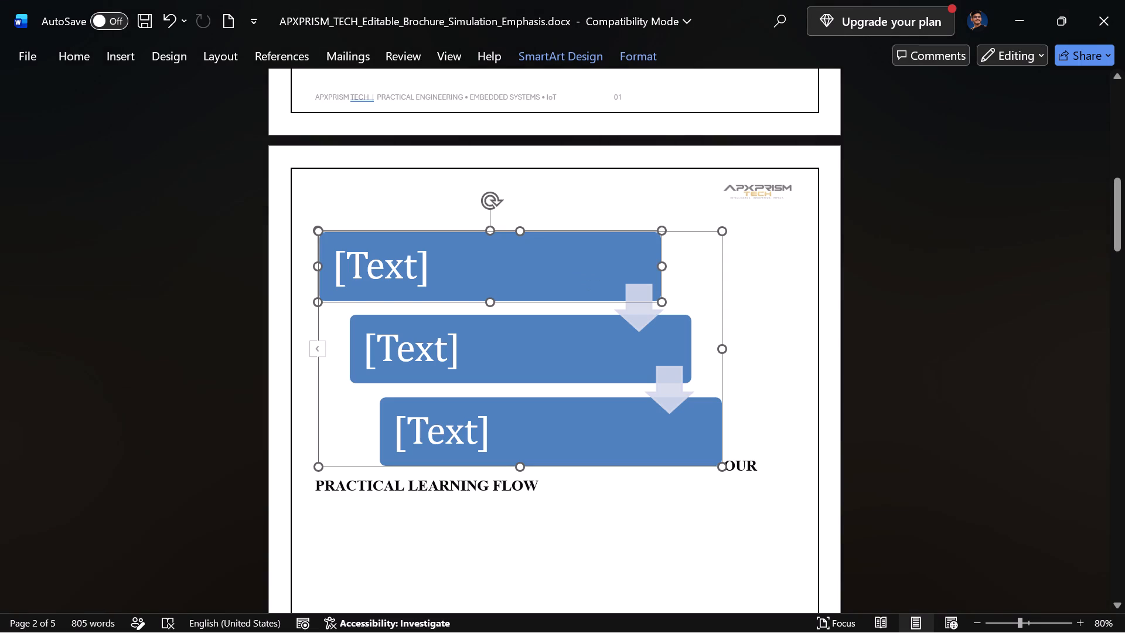
key(ctrl+v)
Copy BUILD HANDS-ON from the ChatGPT document preview into the second SmartArt box in Word.
key(alt+Tab)
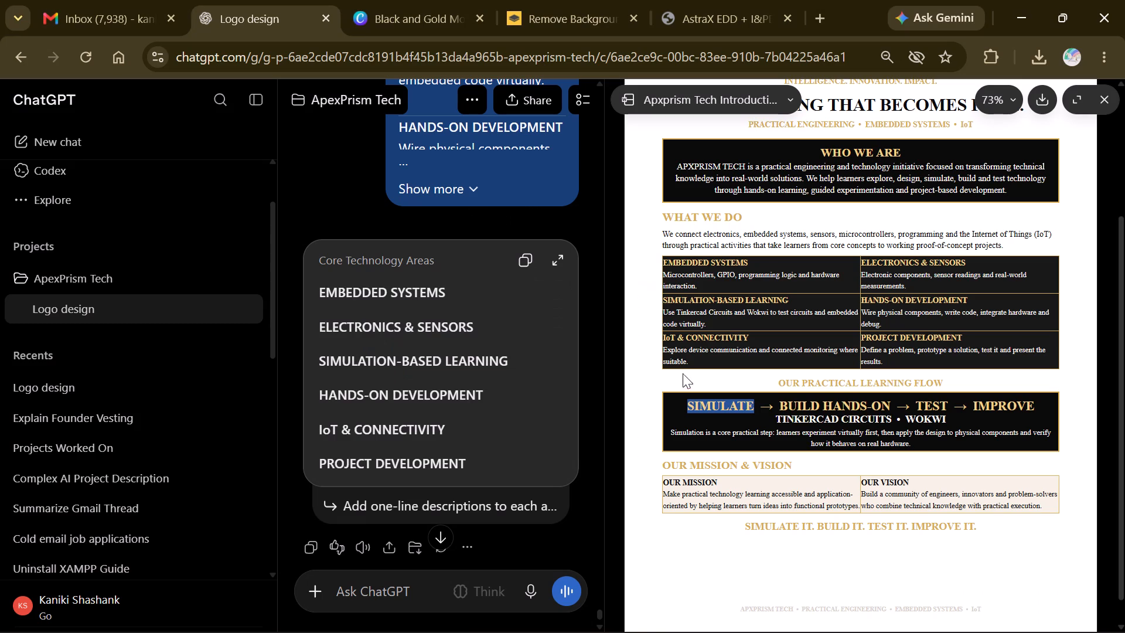
drag(781, 402, 885, 413)
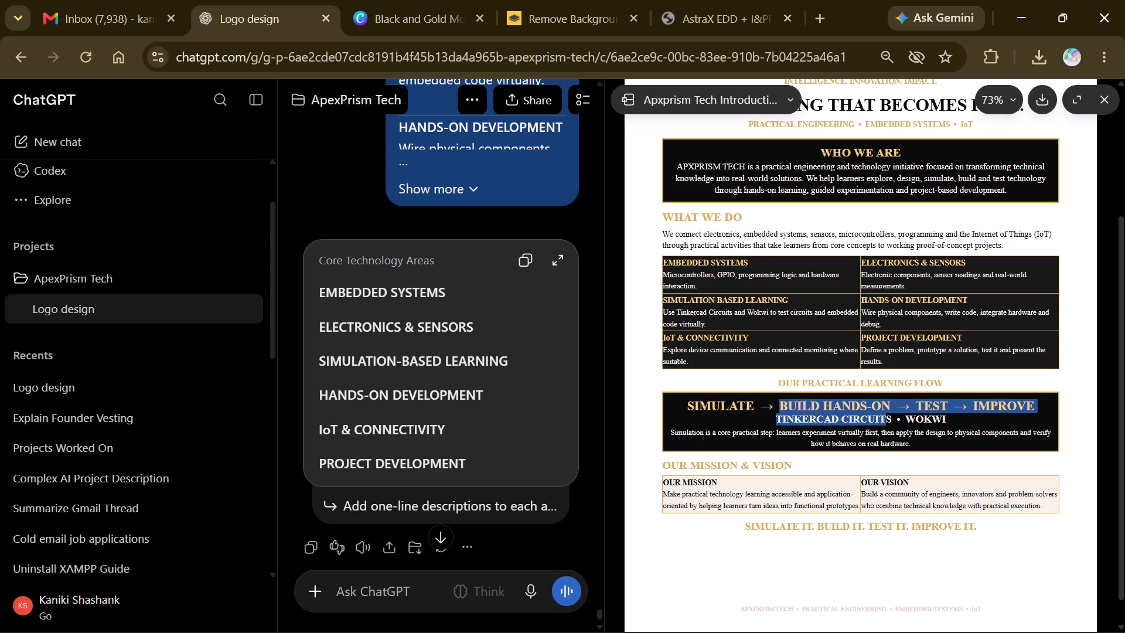
drag(885, 413, 889, 411)
key(ctrl+c)
key(alt+Tab)
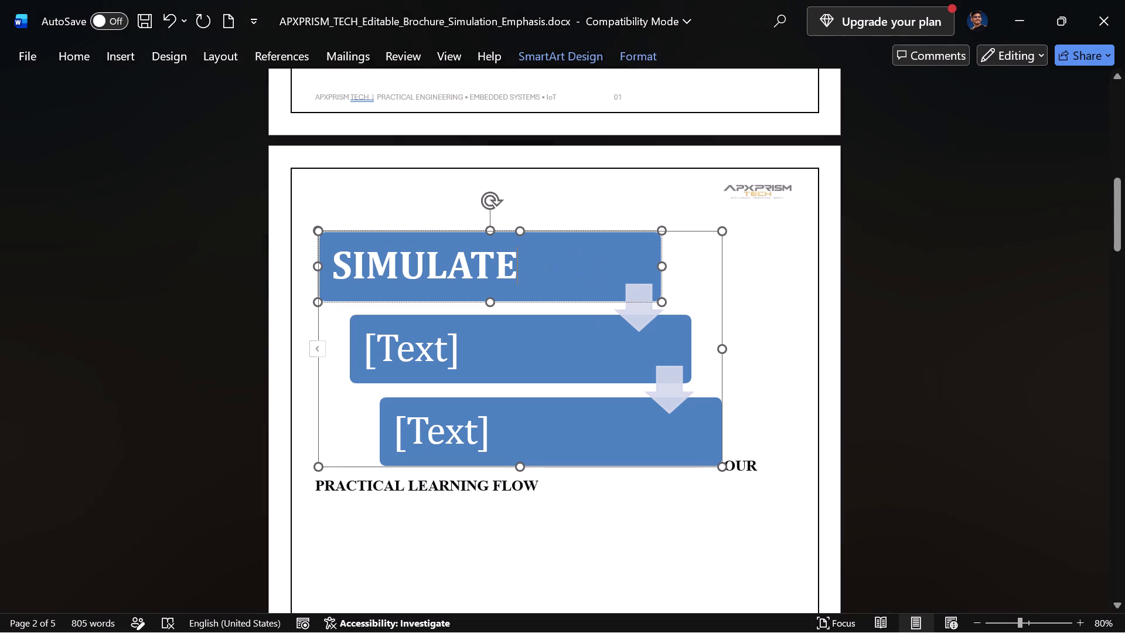
click(451, 347)
key(ctrl+a)
key(ctrl+v)
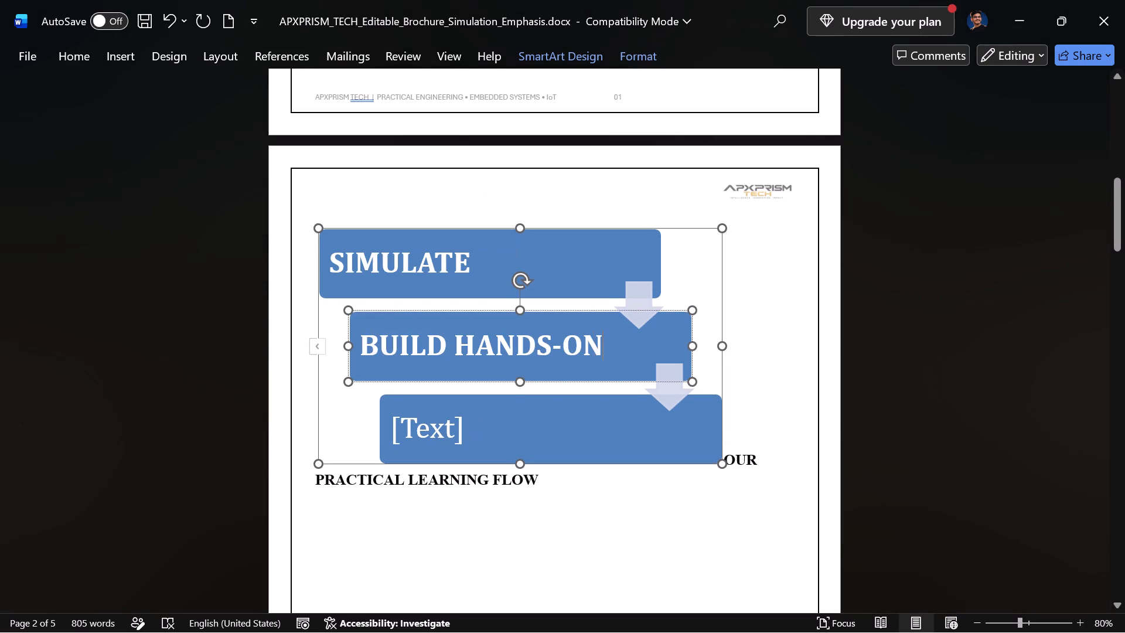
Copy TEST from the ChatGPT document preview into the third SmartArt box in Word.
key(alt+Tab)
drag(918, 407, 946, 407)
key(ctrl+c)
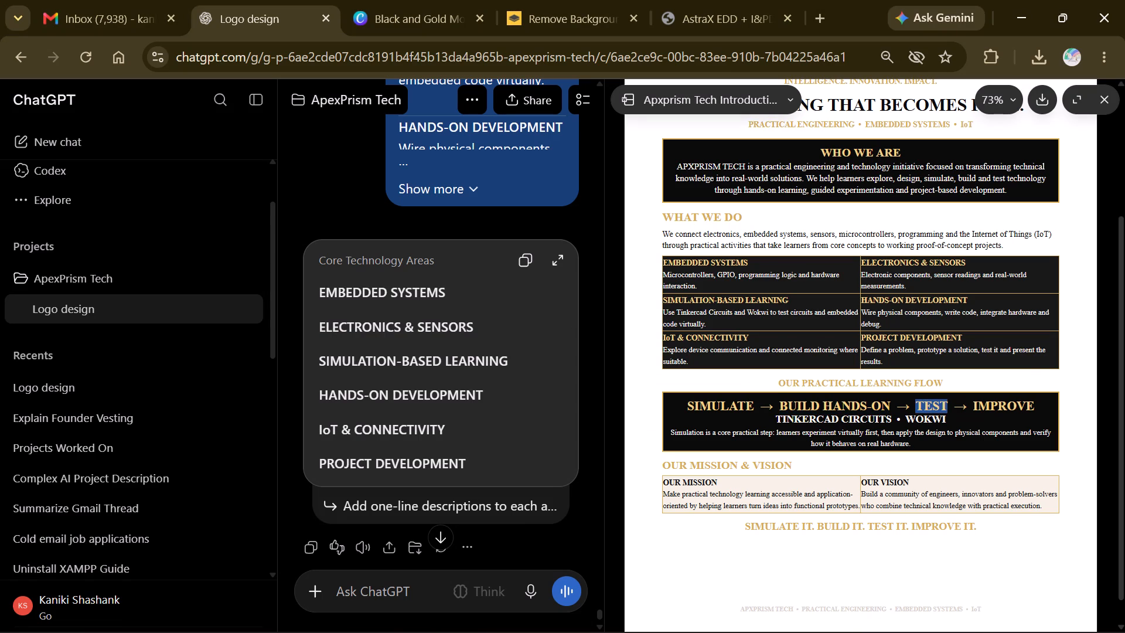
key(alt+Tab)
click(445, 434)
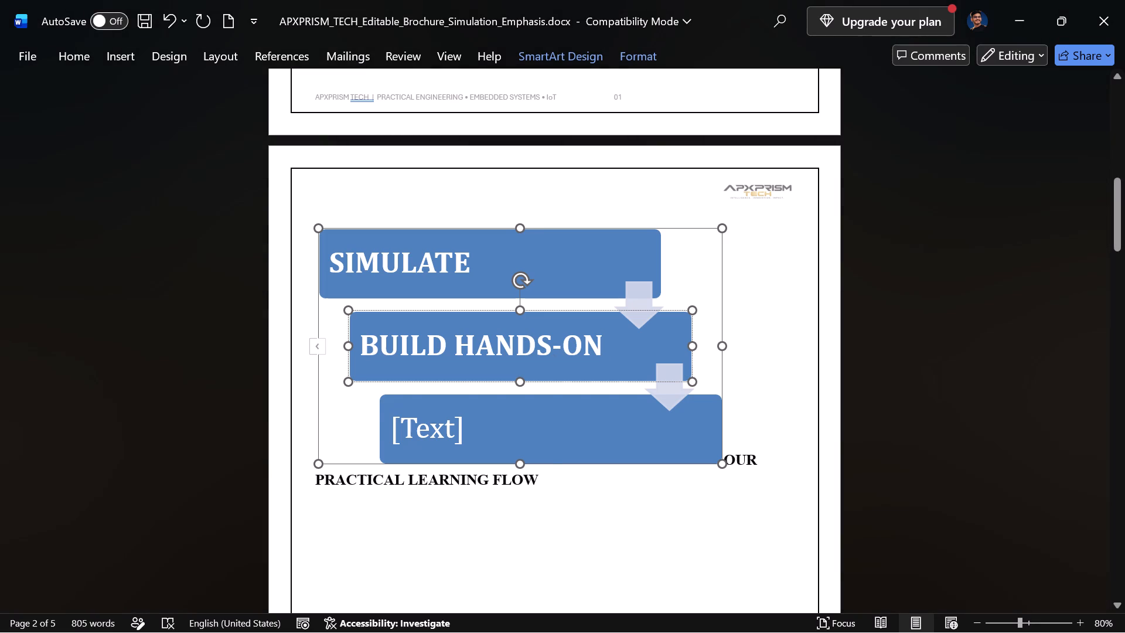
key(ctrl+v)
Copy the word IMPROVE from the learning flow line in the ChatGPT document preview and return to Word.
key(alt+Tab)
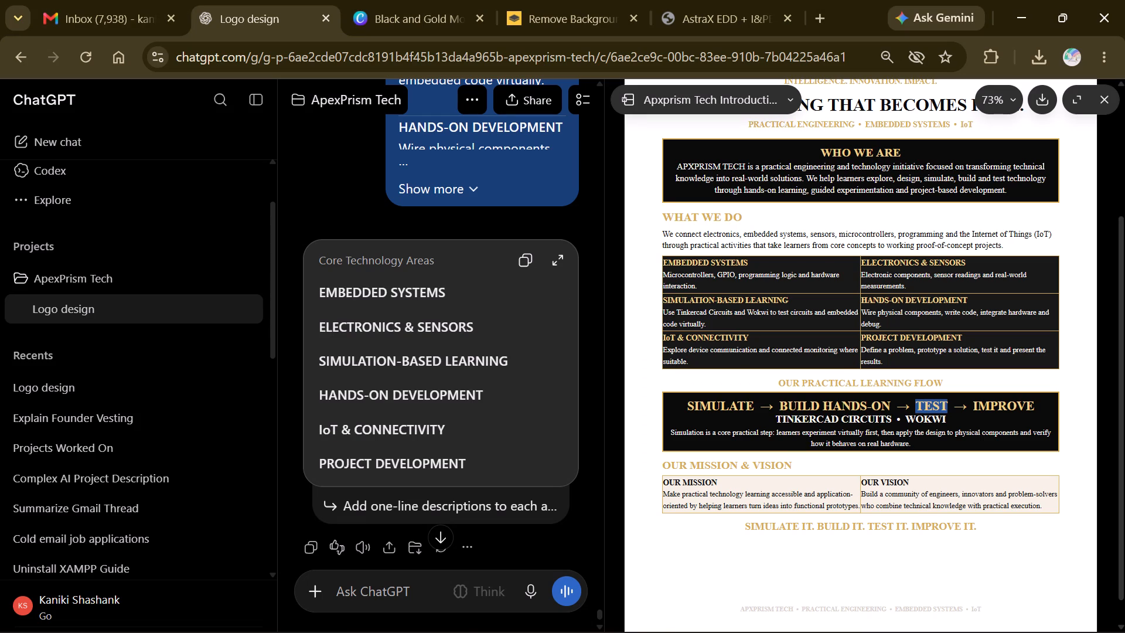
drag(977, 407, 1027, 410)
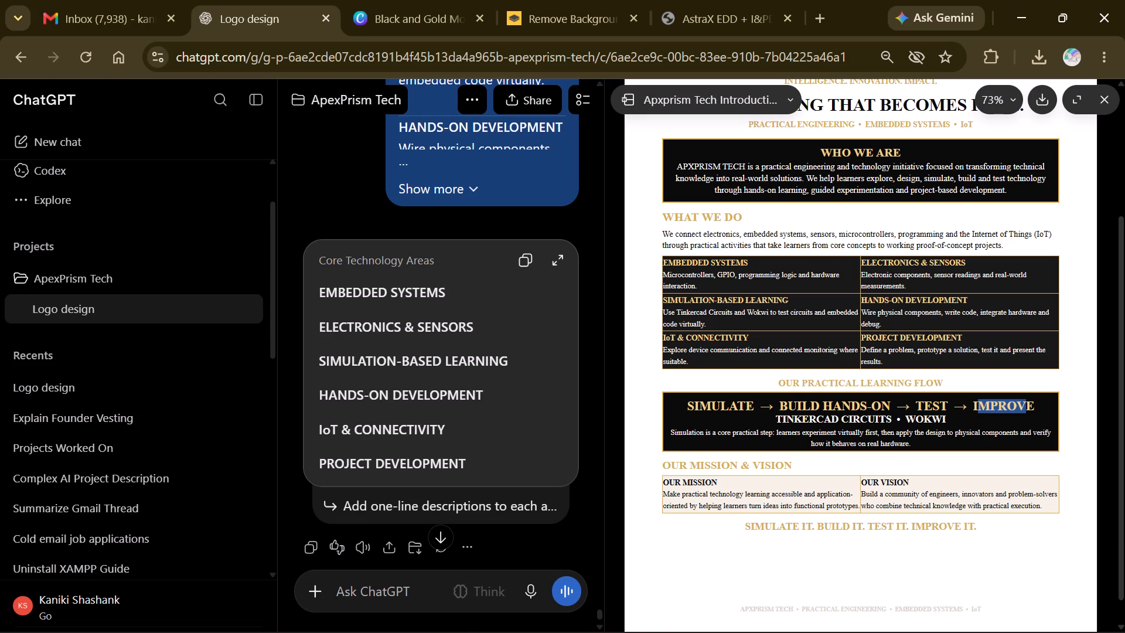
drag(971, 406, 985, 406)
drag(985, 406, 1054, 403)
key(ctrl+c)
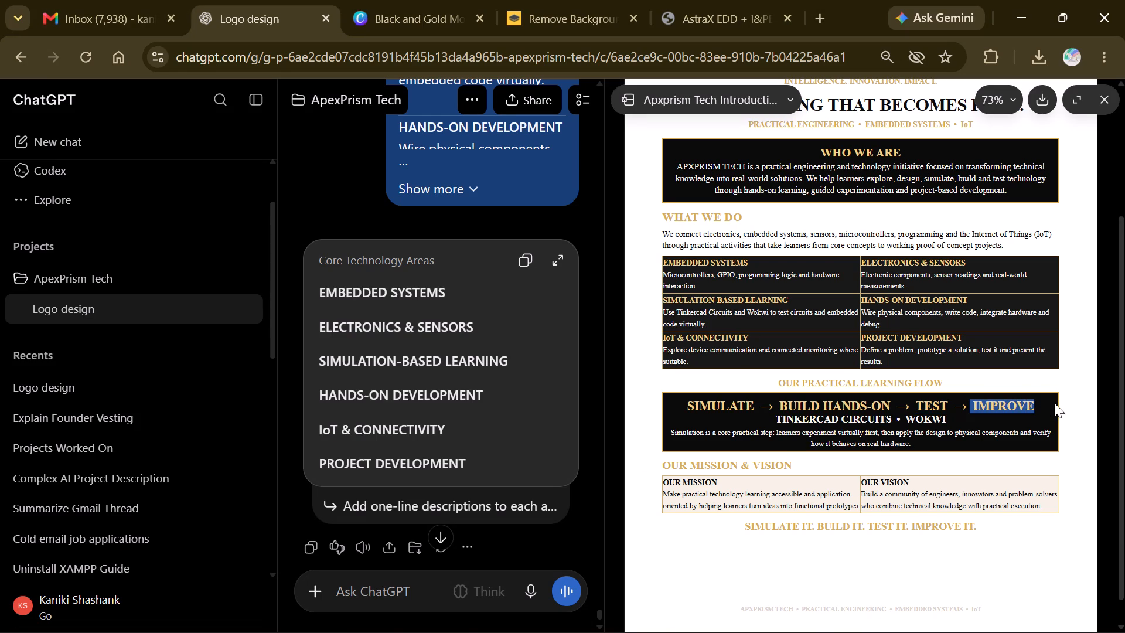
key(alt+Tab)
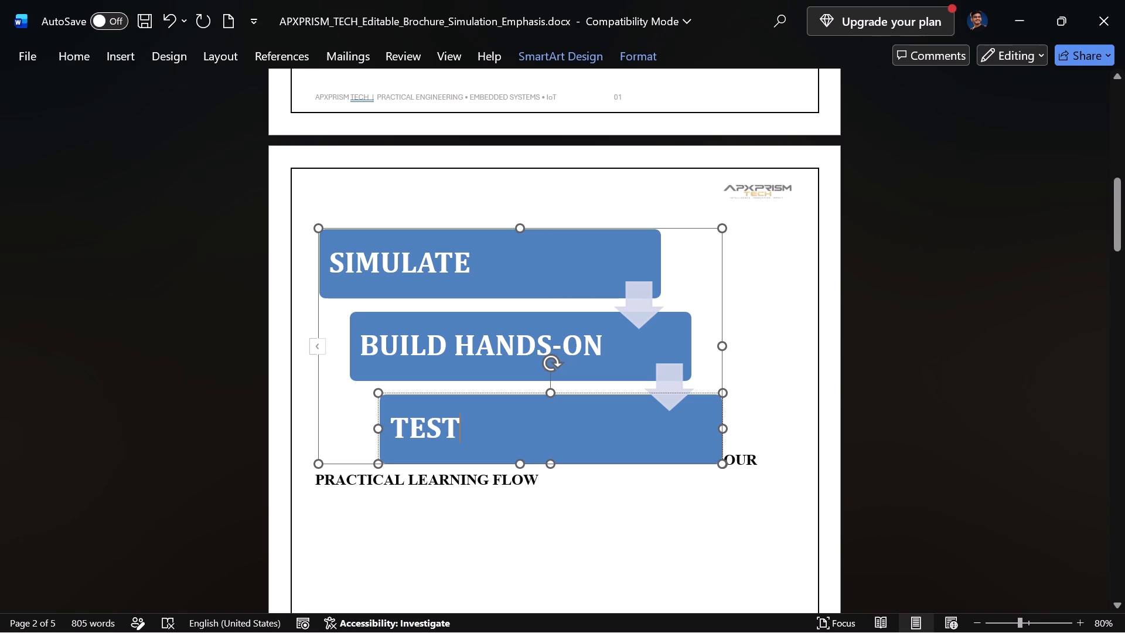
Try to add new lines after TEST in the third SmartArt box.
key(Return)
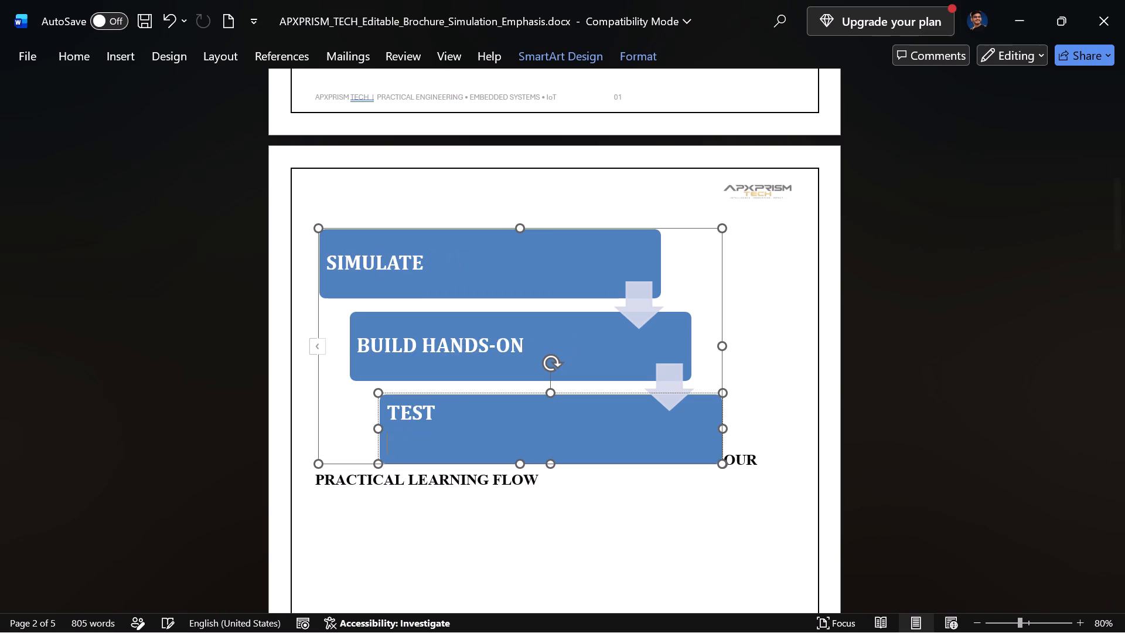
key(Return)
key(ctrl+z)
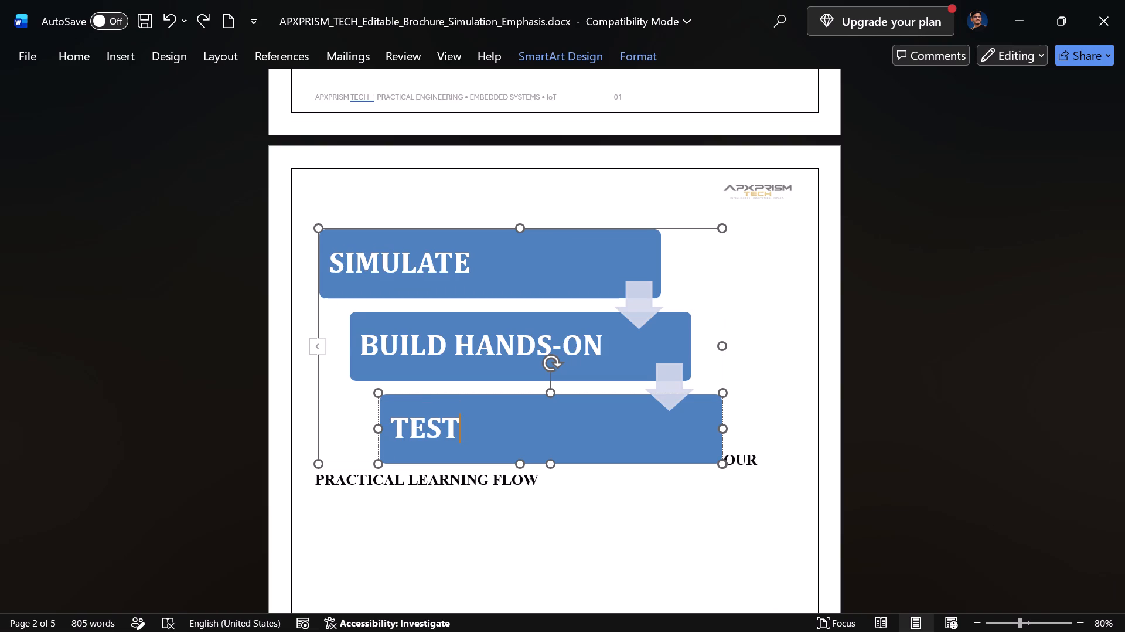
Show the text outline of the SmartArt on page 2, ready for editing at the TEST entry.
click(322, 345)
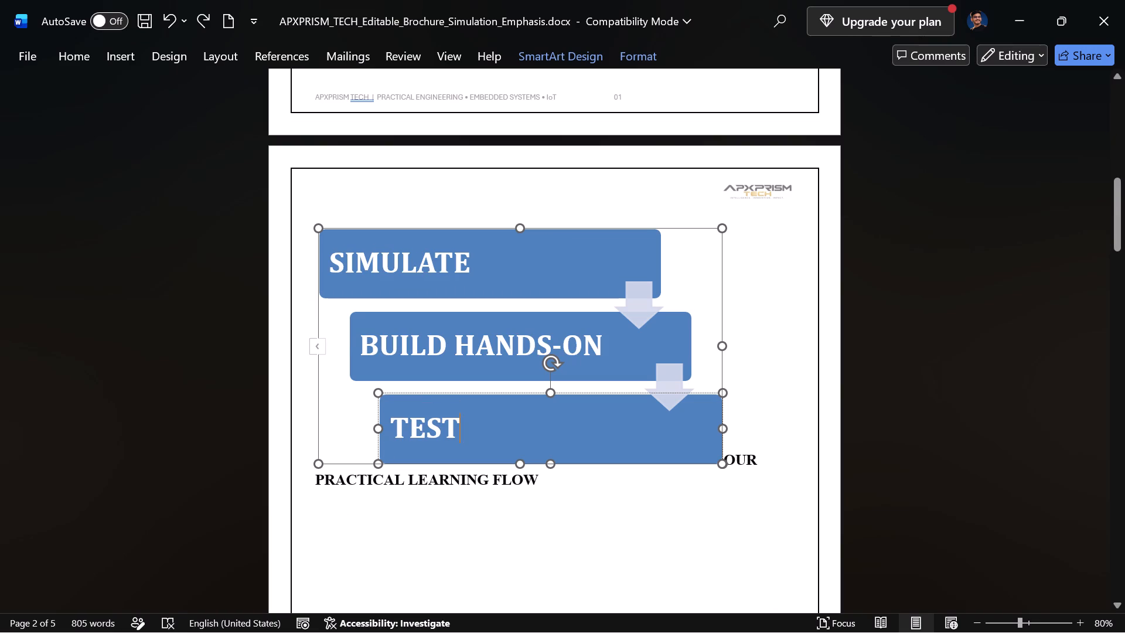
click(167, 453)
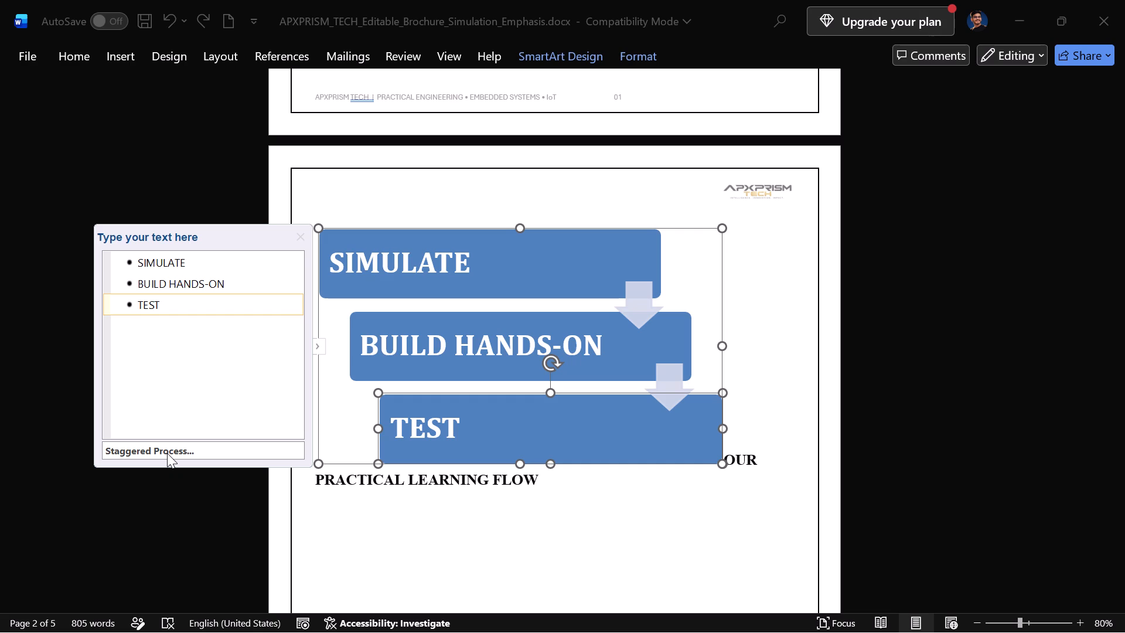
click(220, 322)
click(188, 341)
double_click(188, 341)
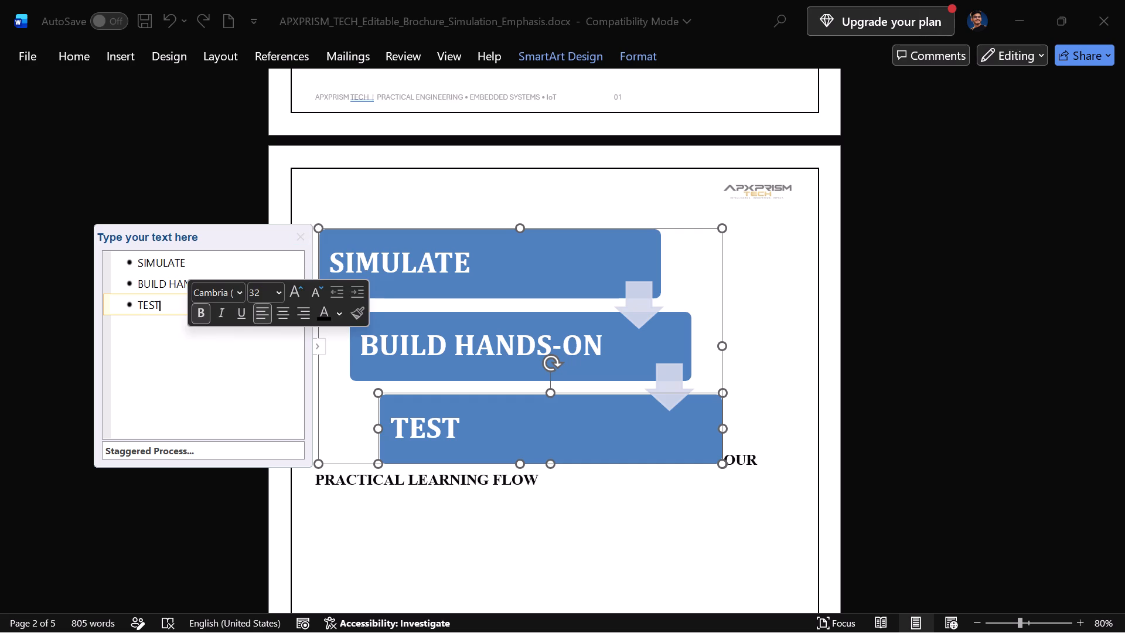
click(254, 346)
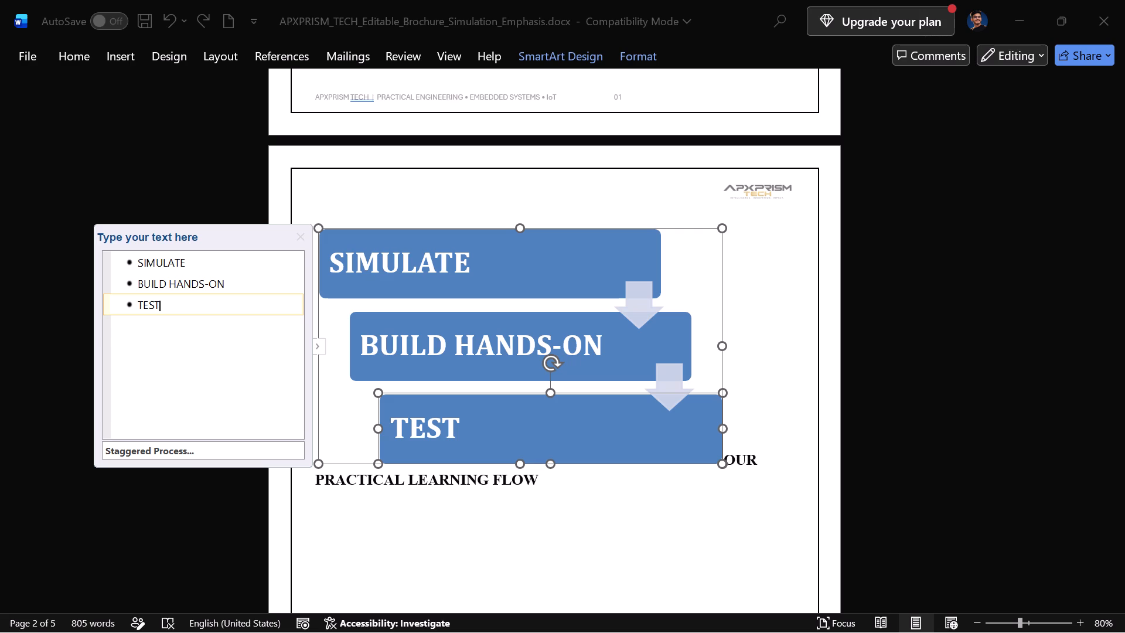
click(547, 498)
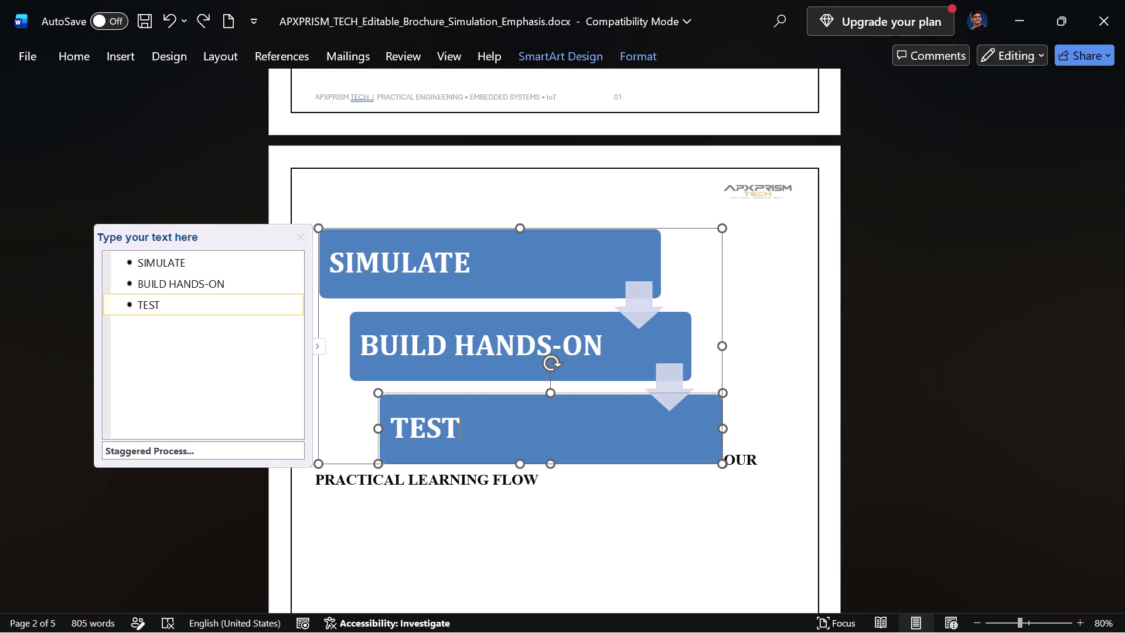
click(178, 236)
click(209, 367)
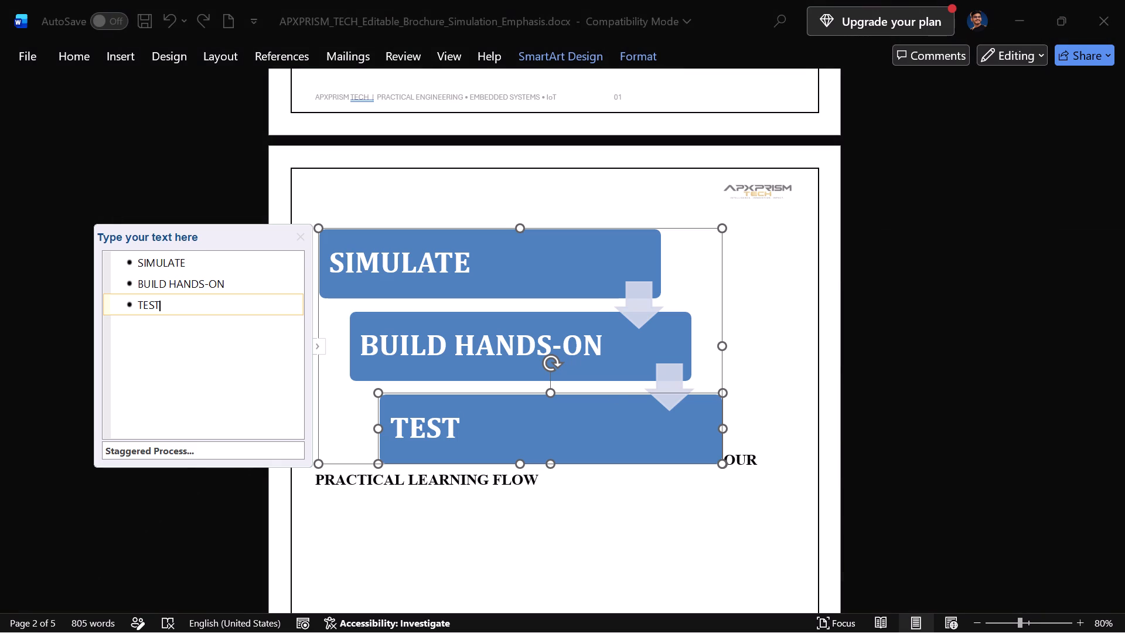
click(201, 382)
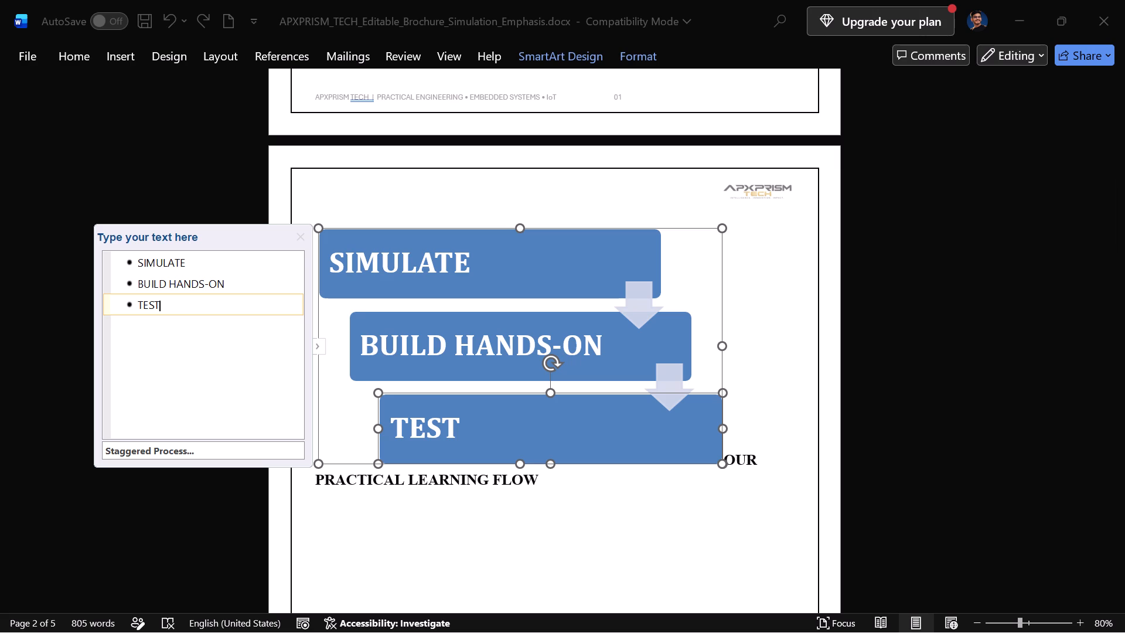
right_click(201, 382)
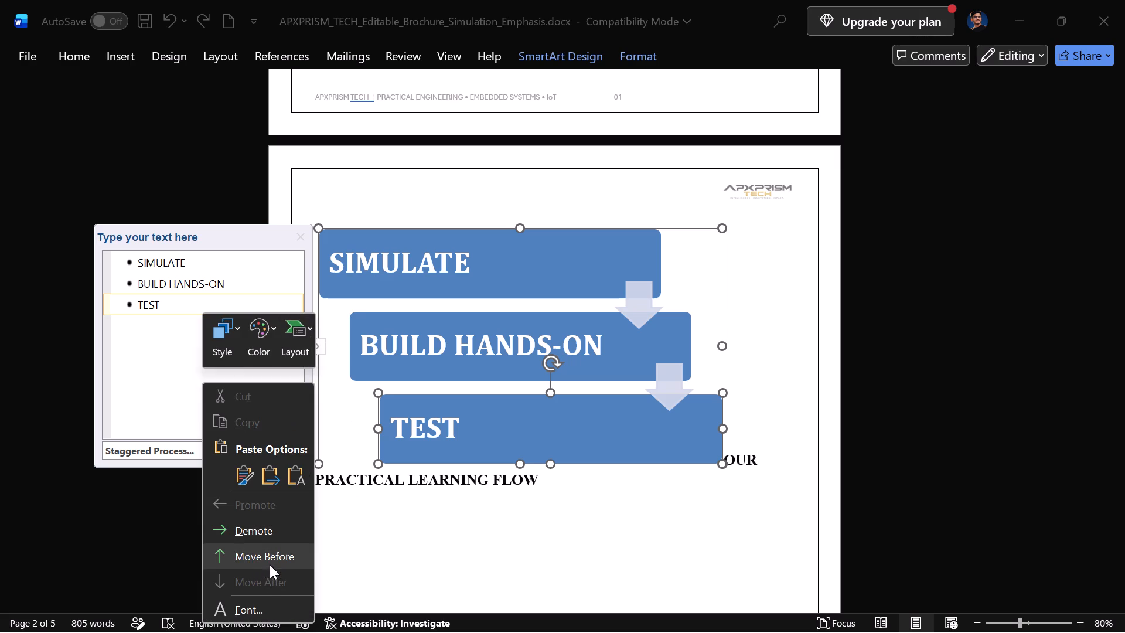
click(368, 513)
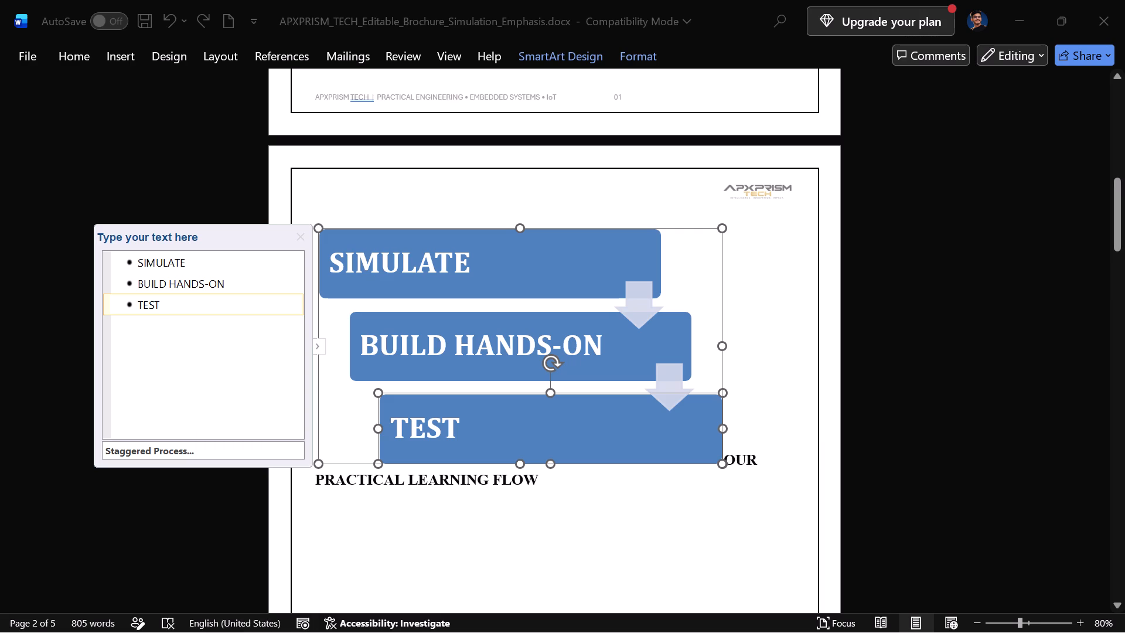
Add two empty entries after TEST in the SmartArt's text outline to extend the staggered process.
click(159, 451)
click(206, 320)
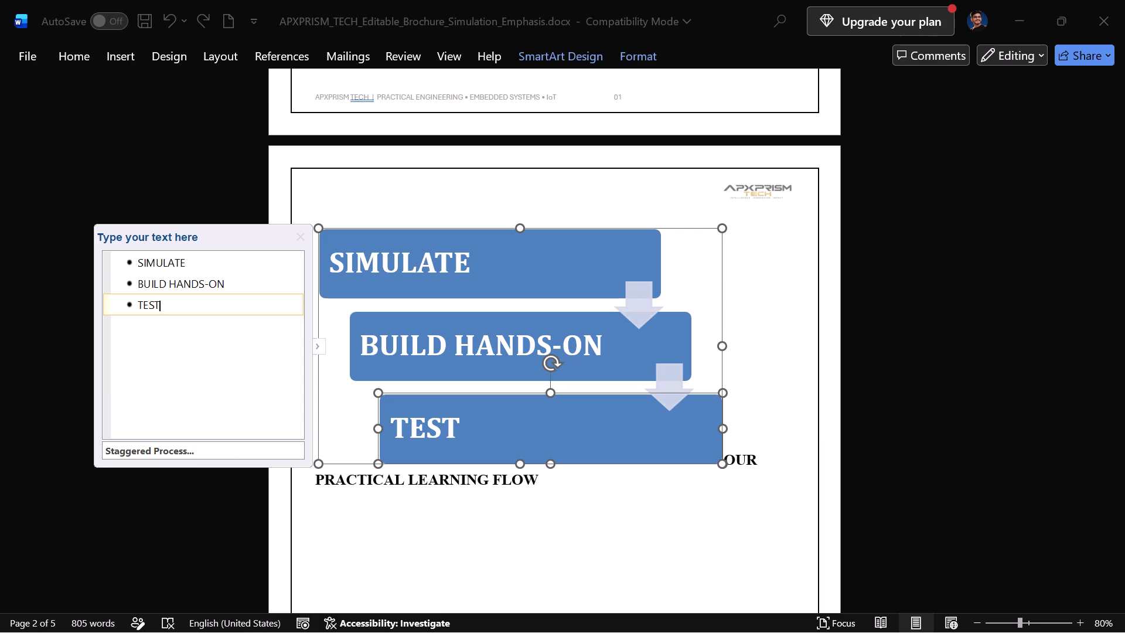
key(Return)
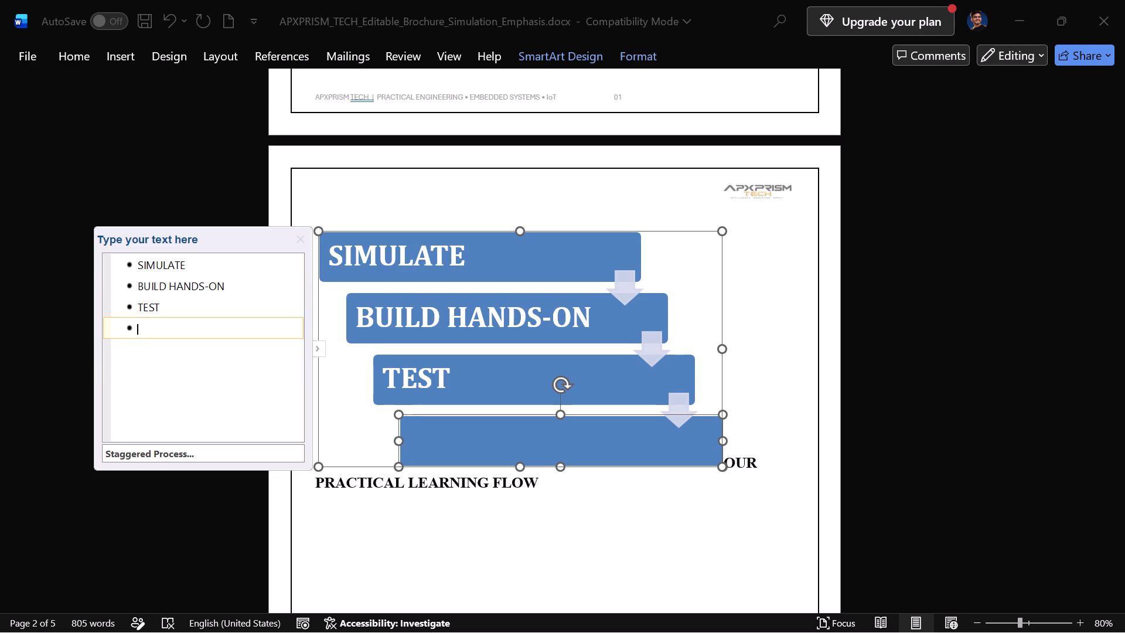
click(189, 309)
key(Return)
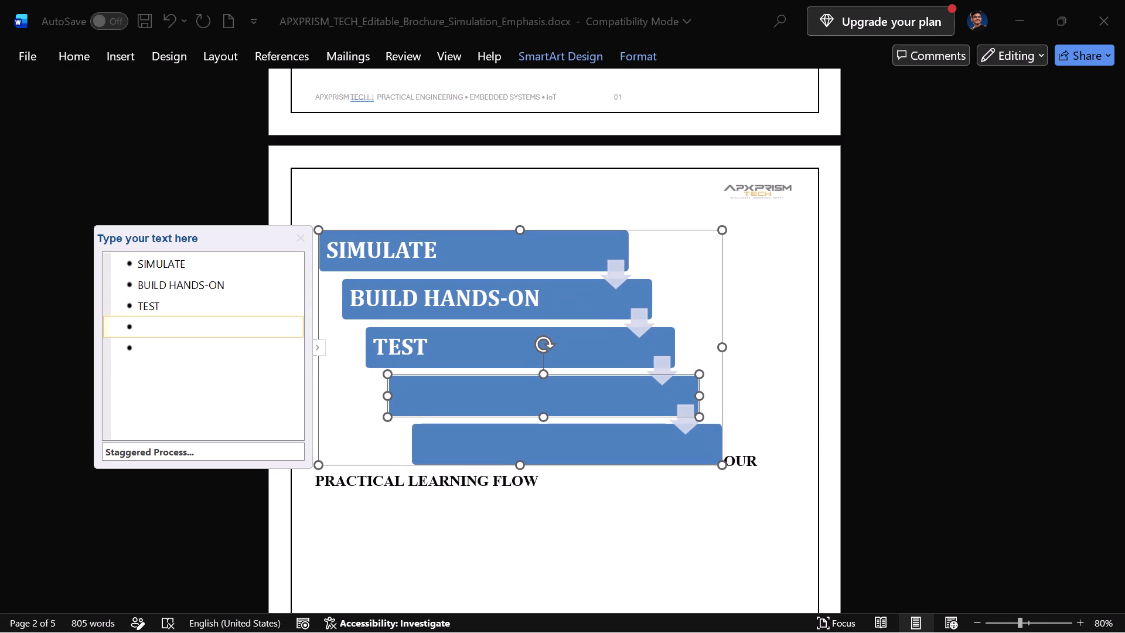
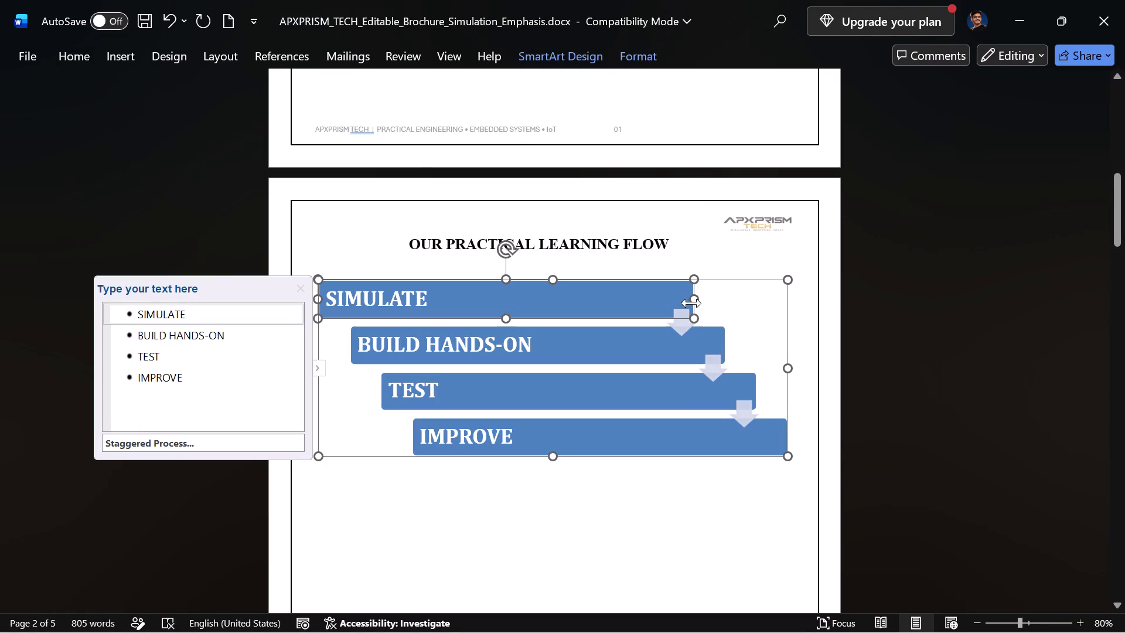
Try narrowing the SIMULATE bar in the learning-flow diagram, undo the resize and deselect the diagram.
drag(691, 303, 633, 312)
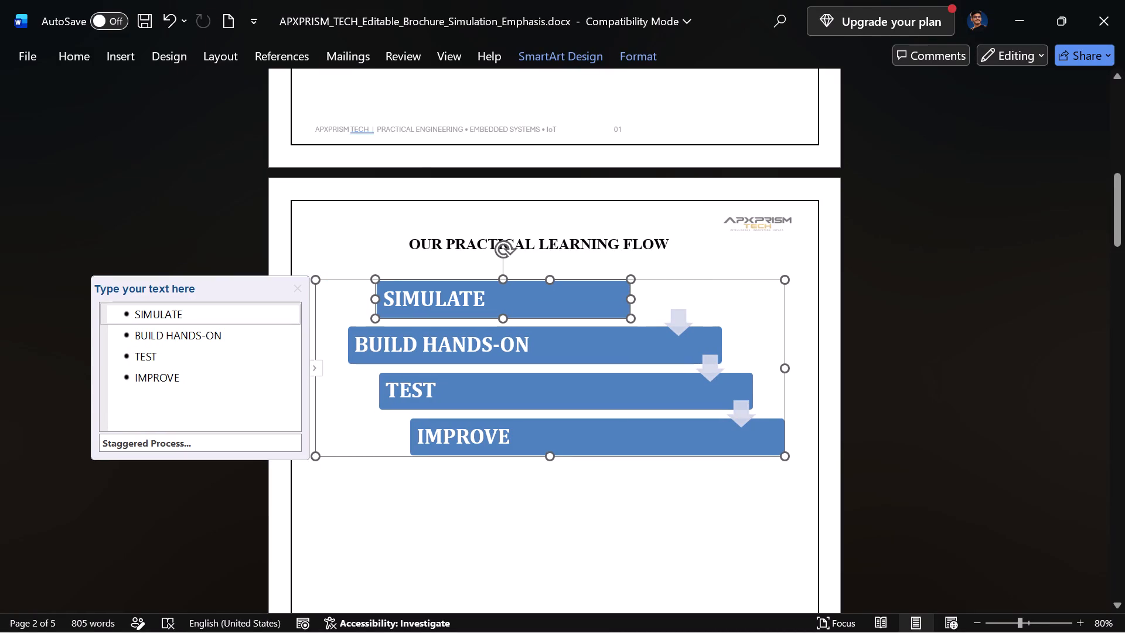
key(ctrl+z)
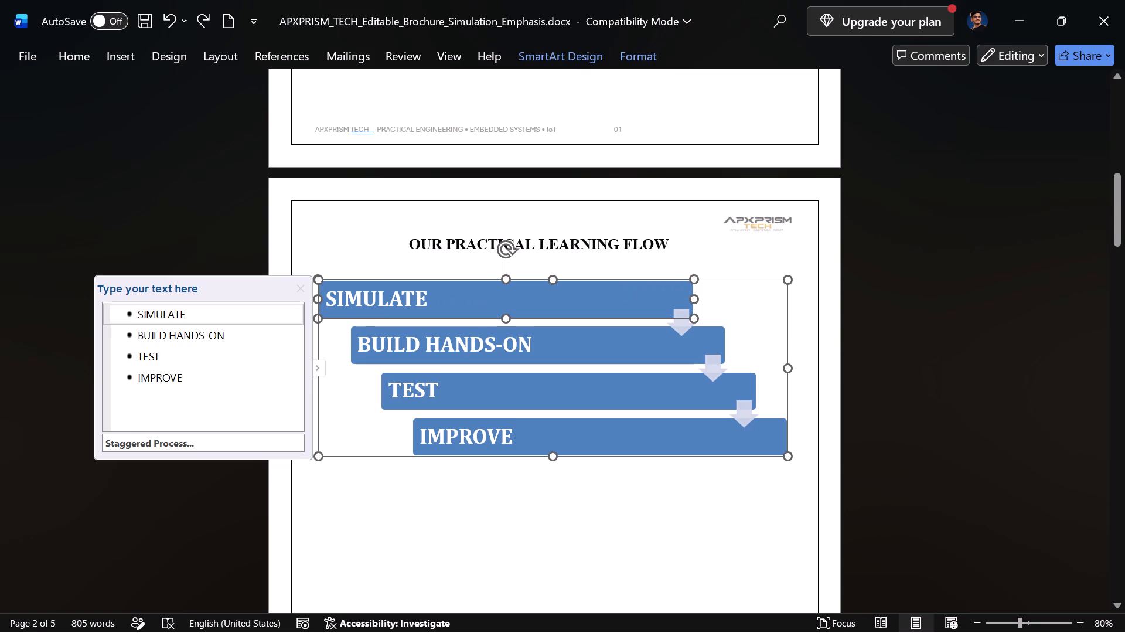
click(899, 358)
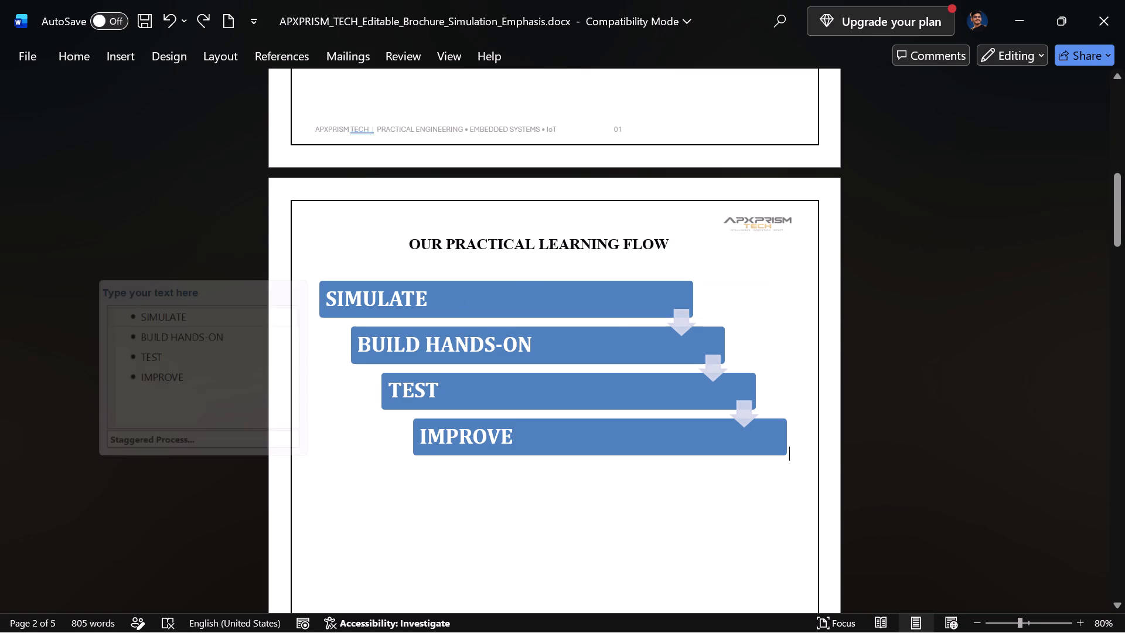
Nudge the SIMULATE bar of the learning-flow diagram slightly to the right.
click(549, 304)
key(Right)
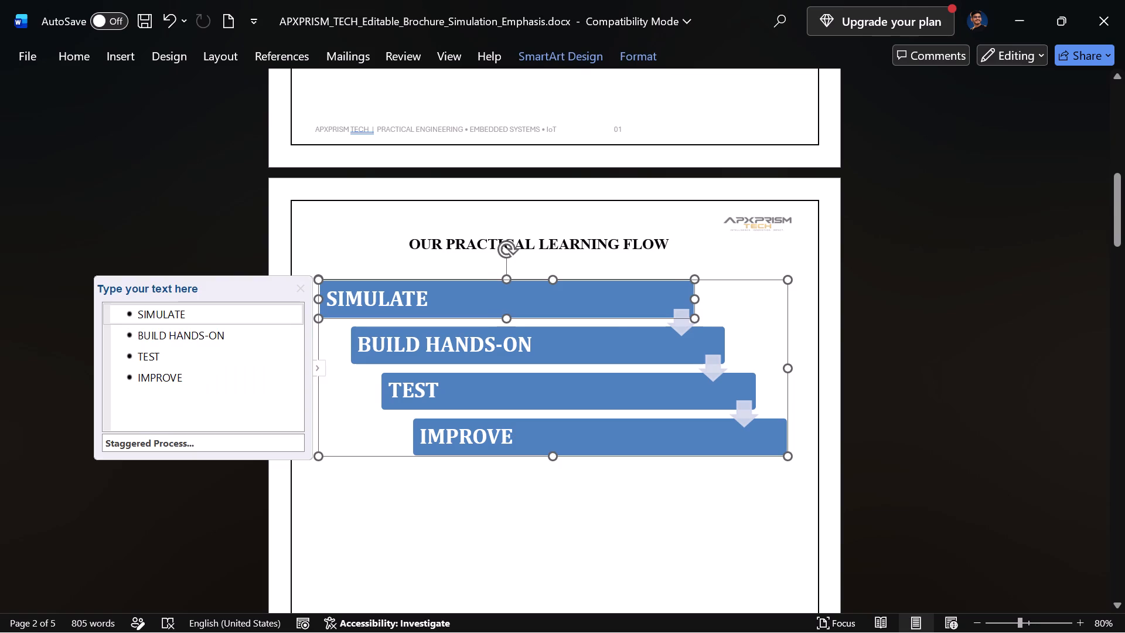
key(End)
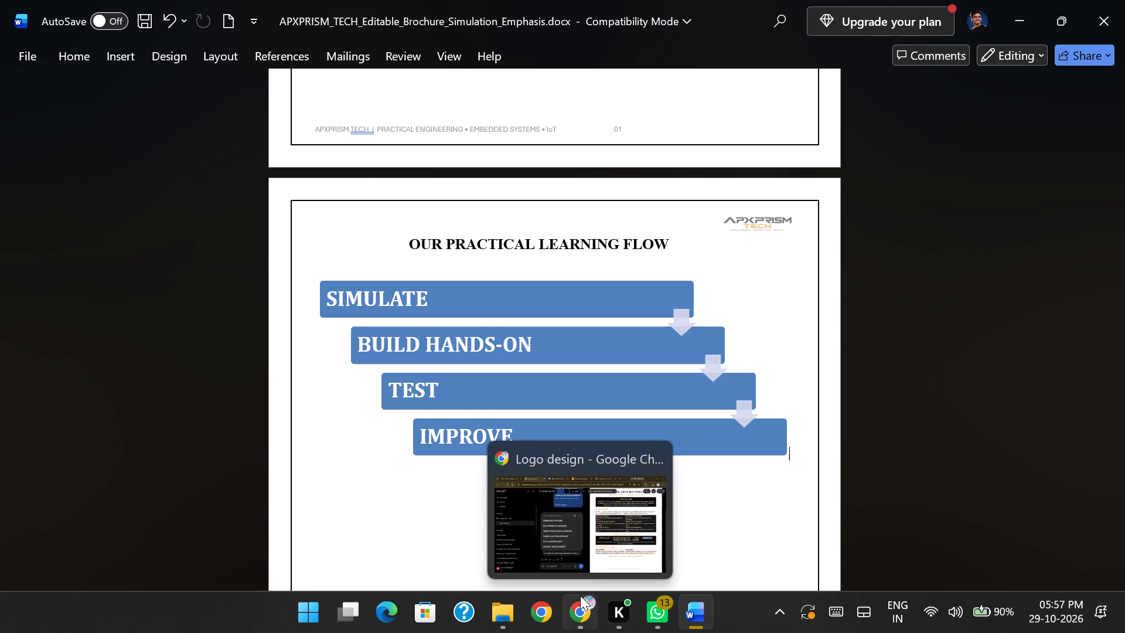
Switch to Chrome and draft the search query "ELECTRIC COMPONENT THAT SHOULD NAMES" in a new tab.
click(580, 595)
click(817, 6)
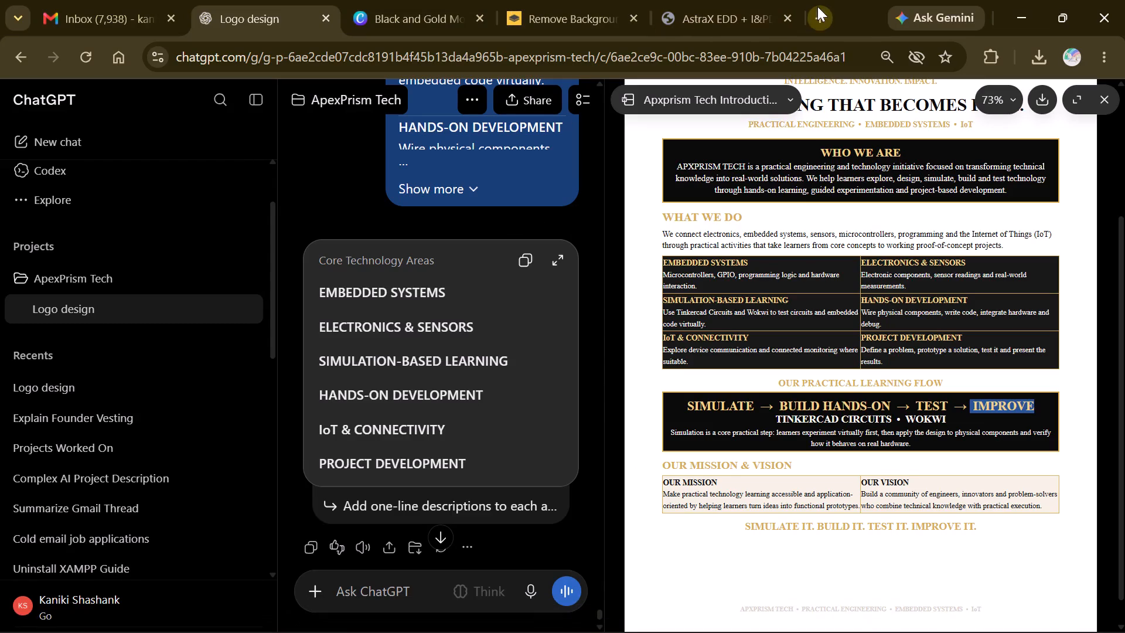
text(ELECTRIC COMPONE)
text(NT)
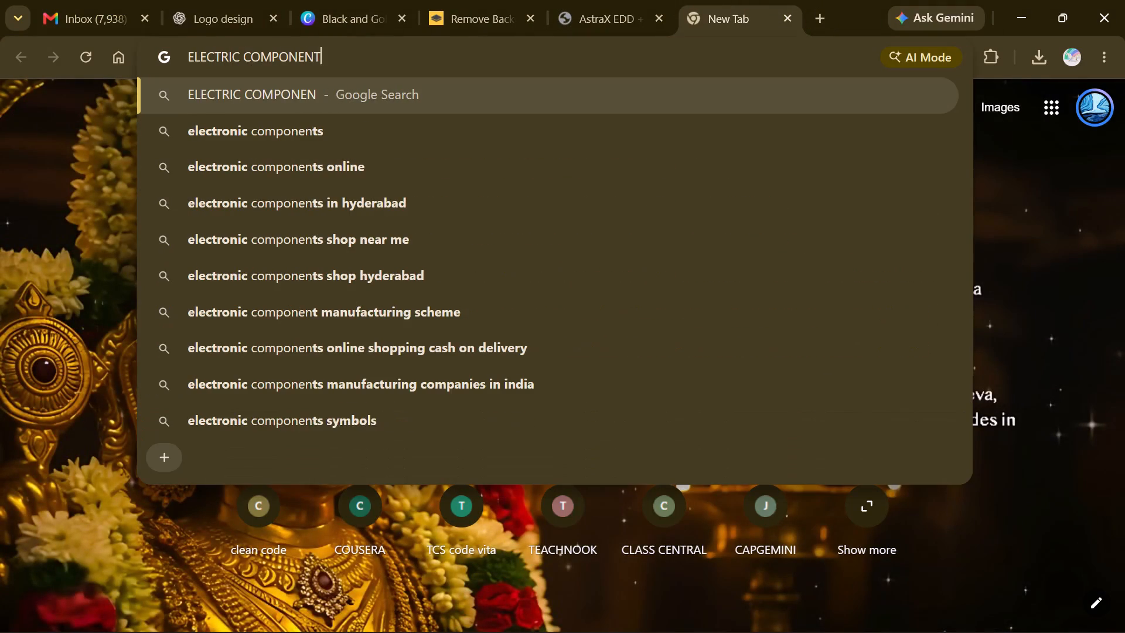
key(space)
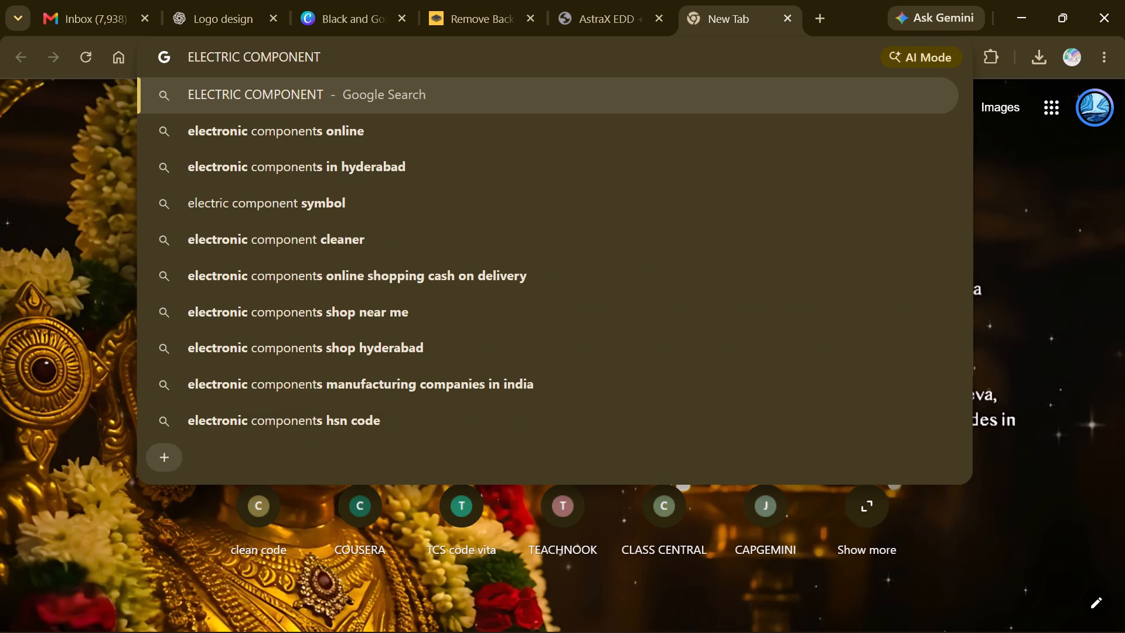
text(THAT SHOULD NAMES)
key(space)
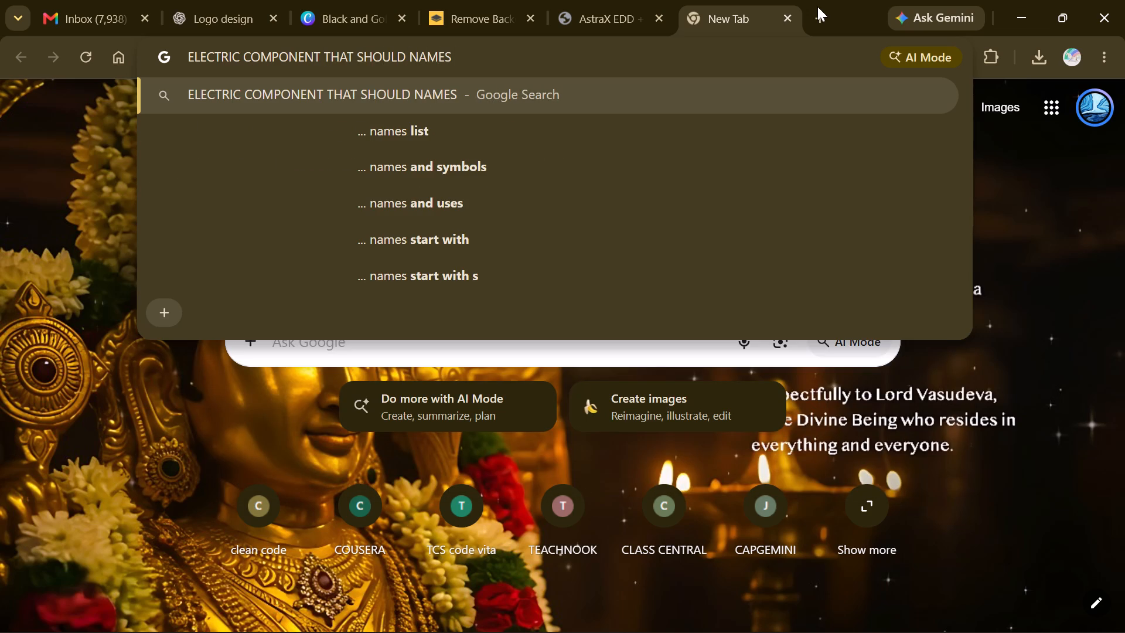
Insert the word "IOT" at the beginning of the search query, before "ELECTRIC".
key(Left)
key(Left)
key(Left)
key(Left)
key(Left)
key(Left)
key(Left)
key(Left)
key(Left)
key(Left)
key(Left)
key(Left)
key(Left)
key(Left)
key(Left)
key(Left)
key(Left)
key(Left)
key(Left)
key(Left)
text(IIOT)
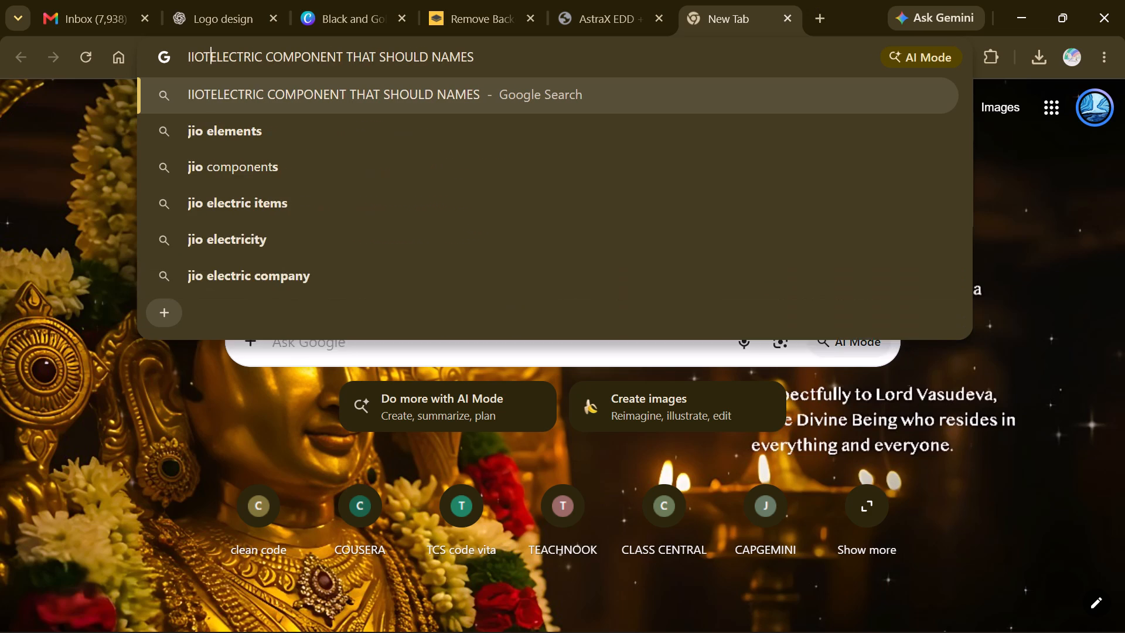
key(space)
key(BackSpace)
key(BackSpace)
key(BackSpace)
key(BackSpace)
text(OT)
key(space)
Remove the word "ELECTRIC" from the search query.
key(Right)
key(Right)
key(Right)
key(Right)
key(Right)
key(Right)
key(Right)
key(Right)
key(Right)
key(Right)
key(Right)
key(Right)
key(Right)
key(Right)
key(Right)
key(Right)
key(Right)
key(Right)
key(Right)
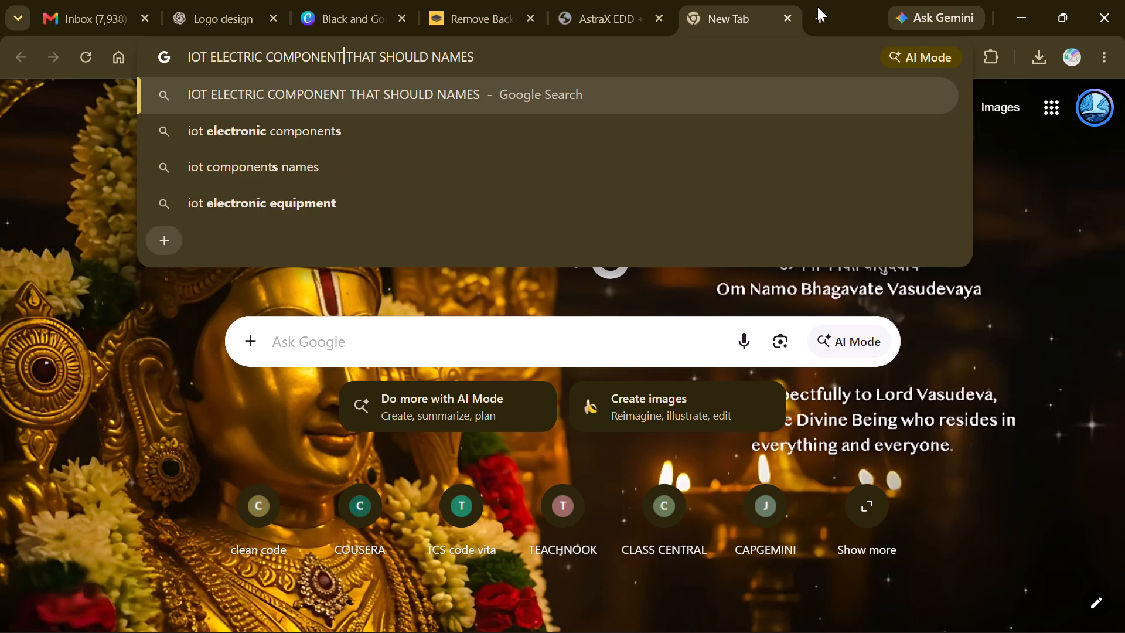
key(Right)
key(Left)
key(Left)
key(Left)
key(Left)
key(Left)
key(Left)
key(Left)
key(Left)
key(Left)
key(Left)
key(Left)
key(Left)
key(BackSpace)
key(BackSpace)
key(BackSpace)
key(BackSpace)
key(BackSpace)
key(BackSpace)
key(BackSpace)
key(BackSpace)
Insert the word "HAVE" between "SHOULD" and "NAMES" in the search query.
key(Right)
key(Right)
key(Right)
key(Right)
key(Right)
key(Right)
key(Right)
key(Right)
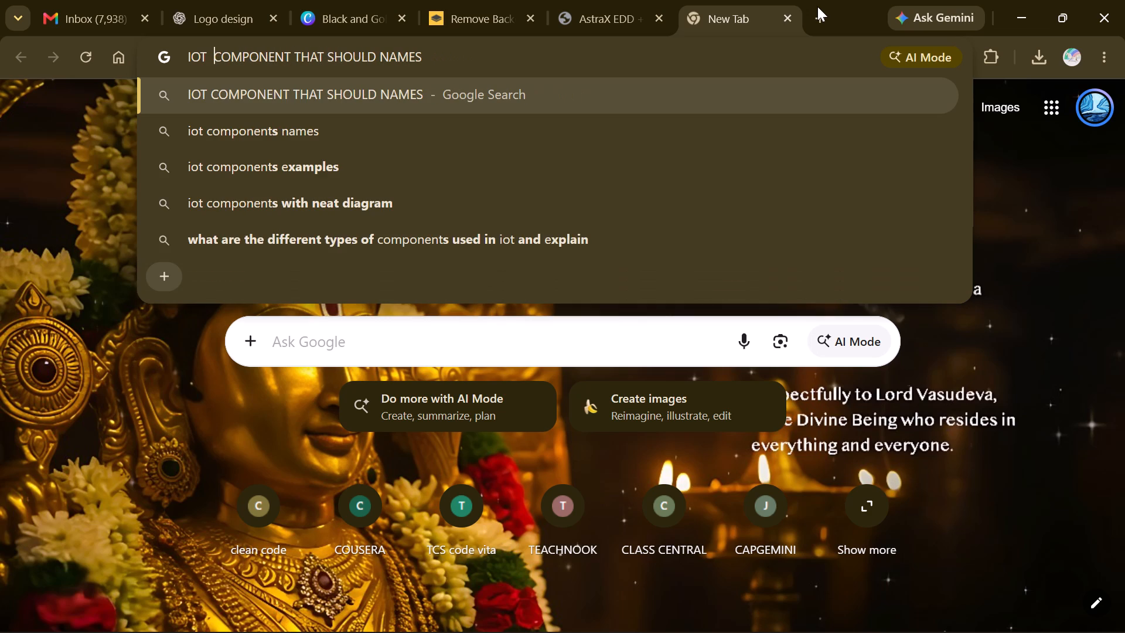
key(Right)
key(Right)
key(Right)
key(Right)
key(Right)
key(Right)
key(Right)
key(Right)
key(Right)
key(Right)
key(Right)
key(Right)
key(Right)
key(Right)
key(Right)
key(Right)
key(Right)
key(Right)
key(Right)
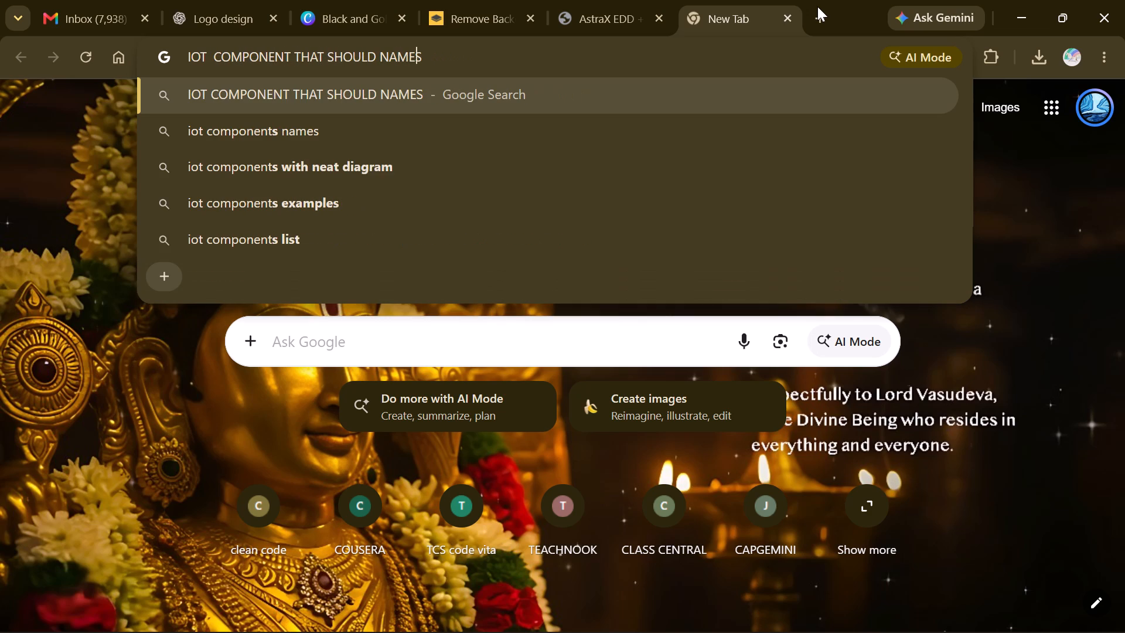
key(Left)
key(Left)
key(Left)
key(Left)
key(Left)
key(space)
text(HAVE)
key(space)
Insert "EMPTY BOX" before "NAMES" in the search query.
key(Right)
key(Right)
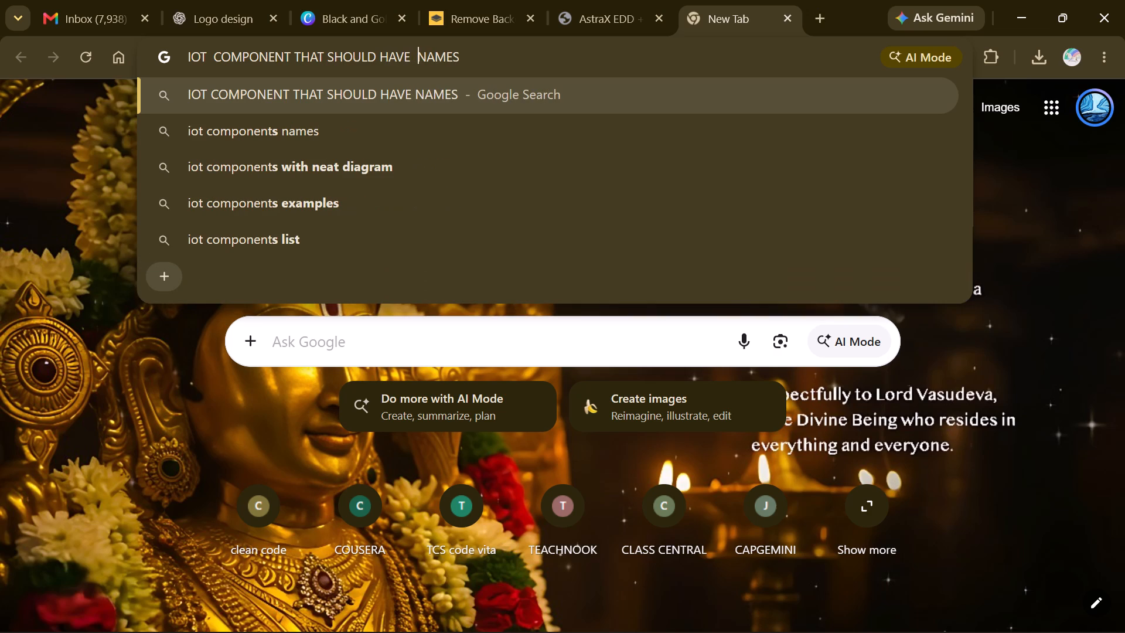
key(Right)
key(Right)
key(Left)
key(Left)
key(Left)
key(Left)
key(space)
text(EMPTY)
key(space)
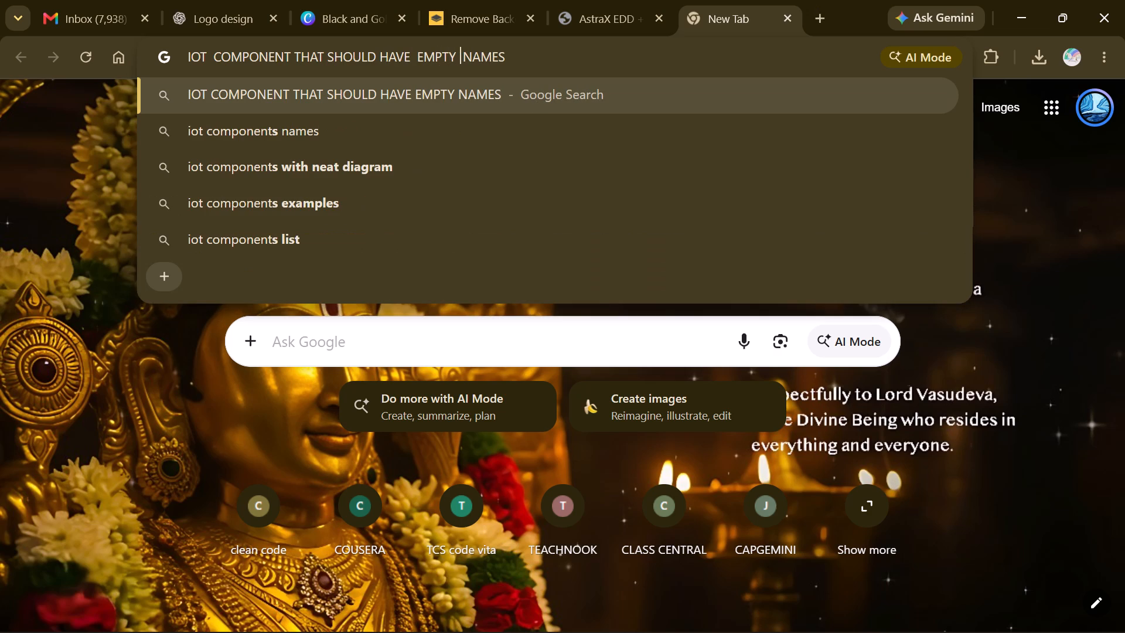
key(o)
key(BackSpace)
text(BOX)
key(space)
Append "SO THAT I CAN USE FOR PRESENTATION" to the query and run the Google search.
key(Right)
key(Right)
key(Right)
key(Right)
key(Right)
key(Right)
key(Right)
key(Right)
key(Right)
key(Right)
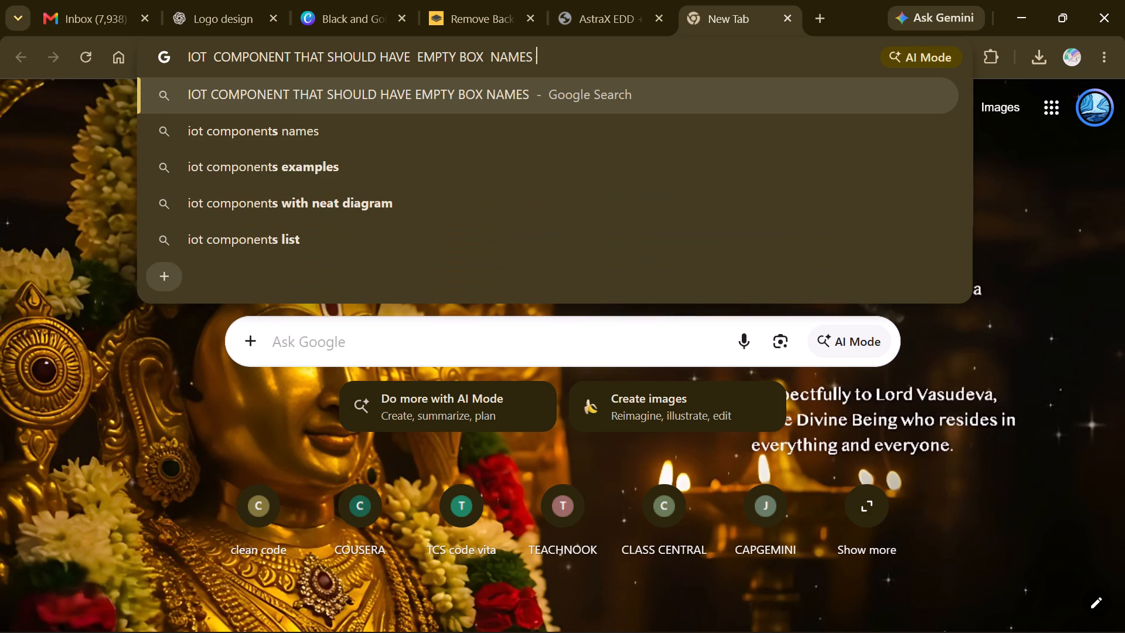
text(SO THAT I CAN USE)
key(space)
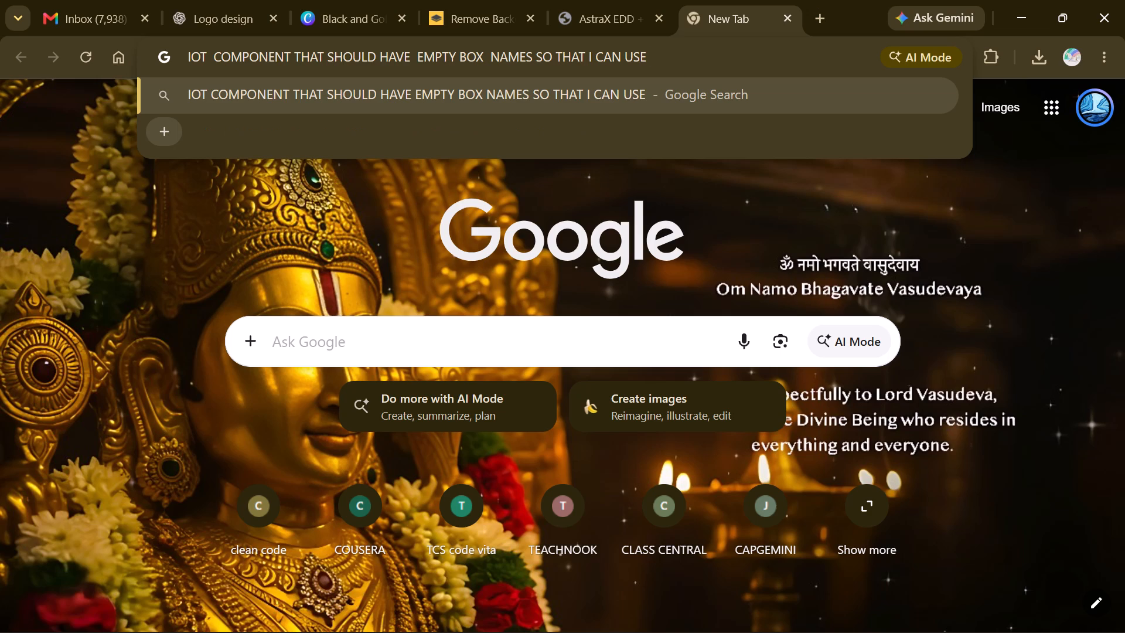
text(FOR PRESENTE)
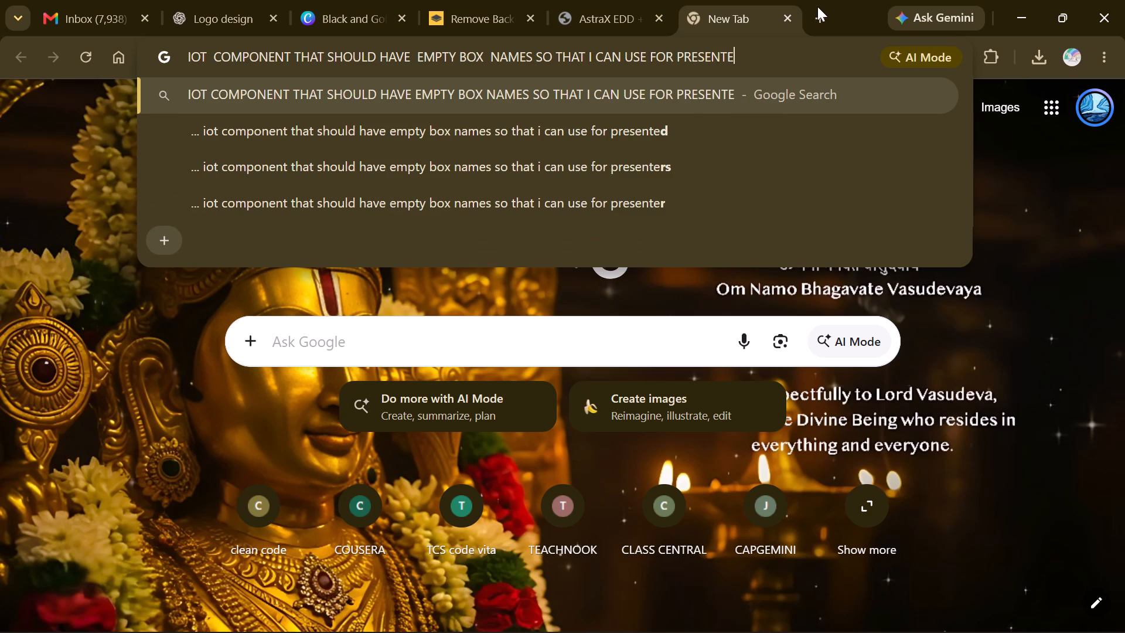
key(BackSpace)
text(ATION)
key(Return)
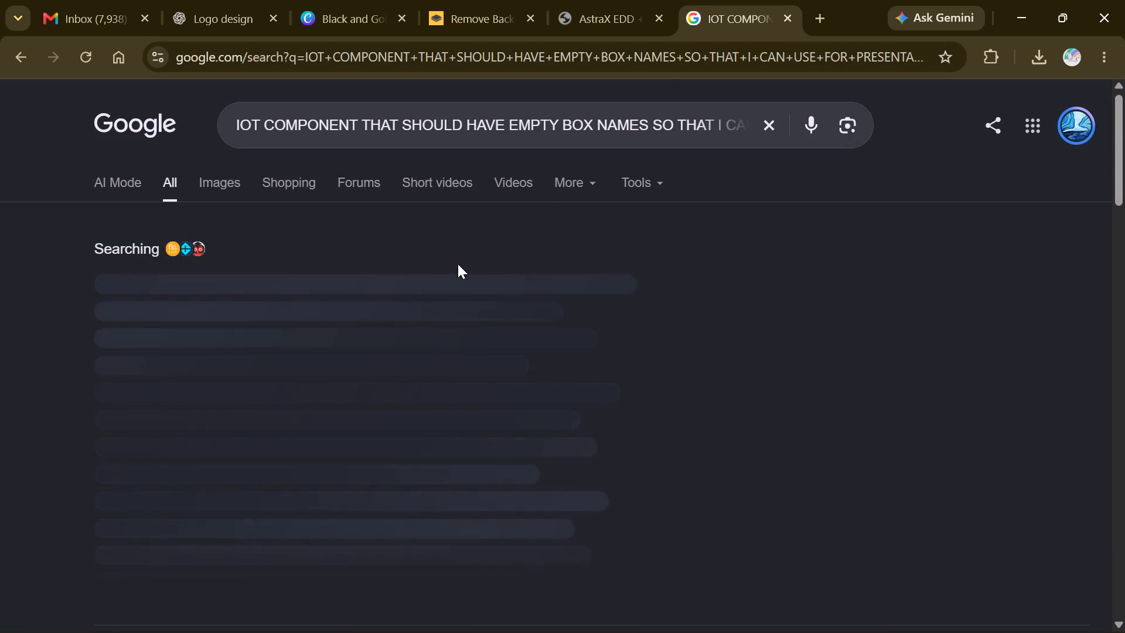
Expand the AI overview of the search results and examine its suggested IoT architecture templates.
scroll(324, 332, down, 1)
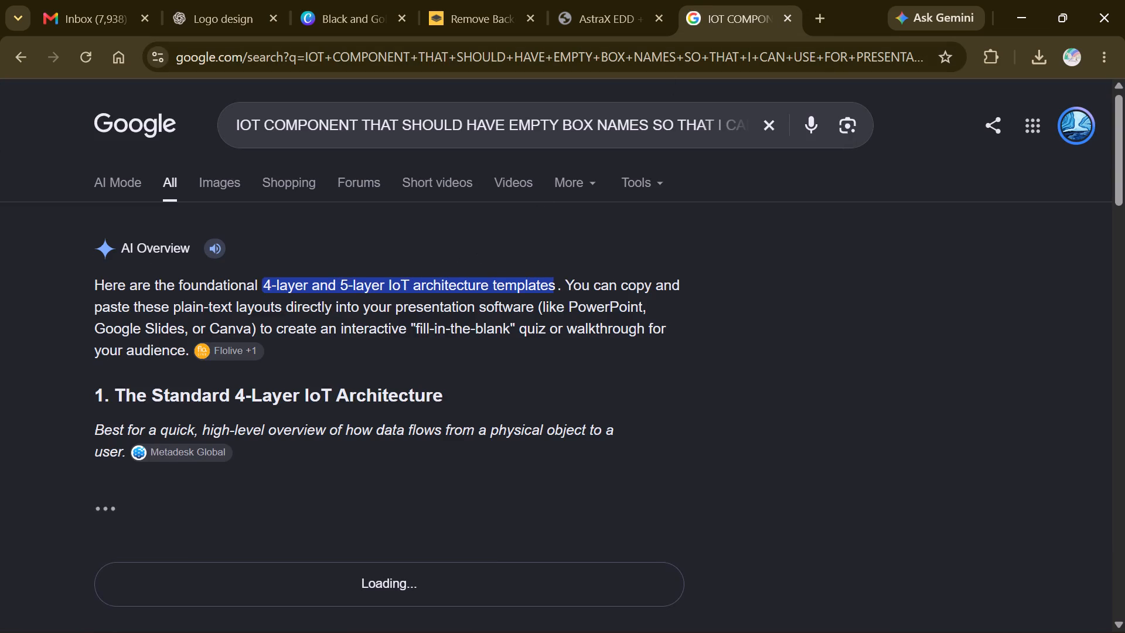
scroll(324, 332, down, 1)
scroll(291, 394, down, 1)
click(240, 481)
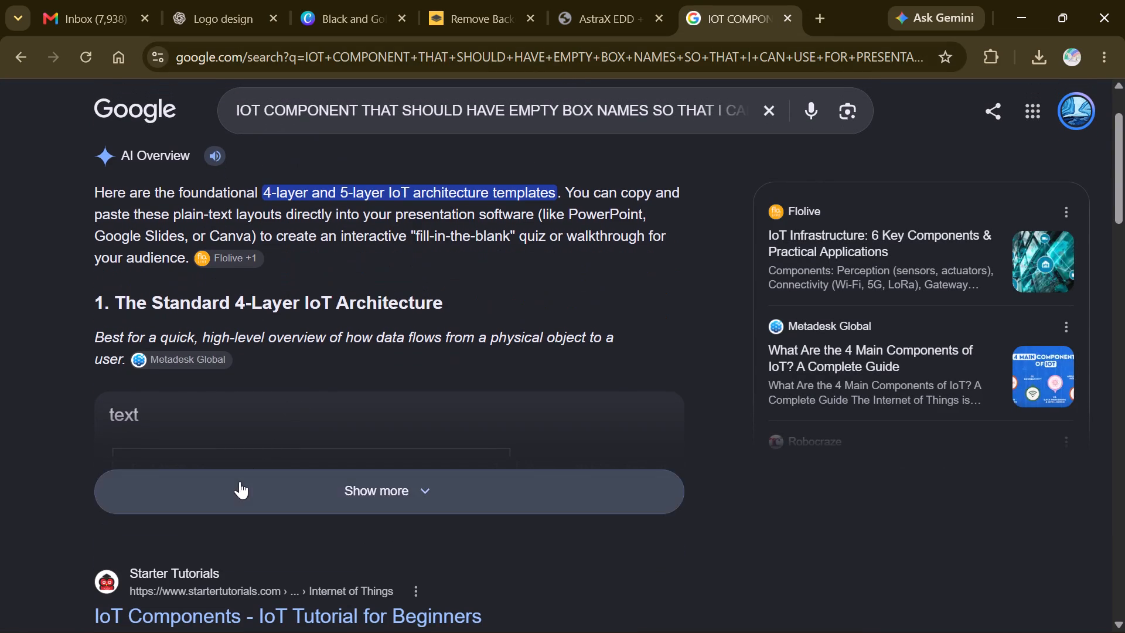
scroll(335, 498, down, 4)
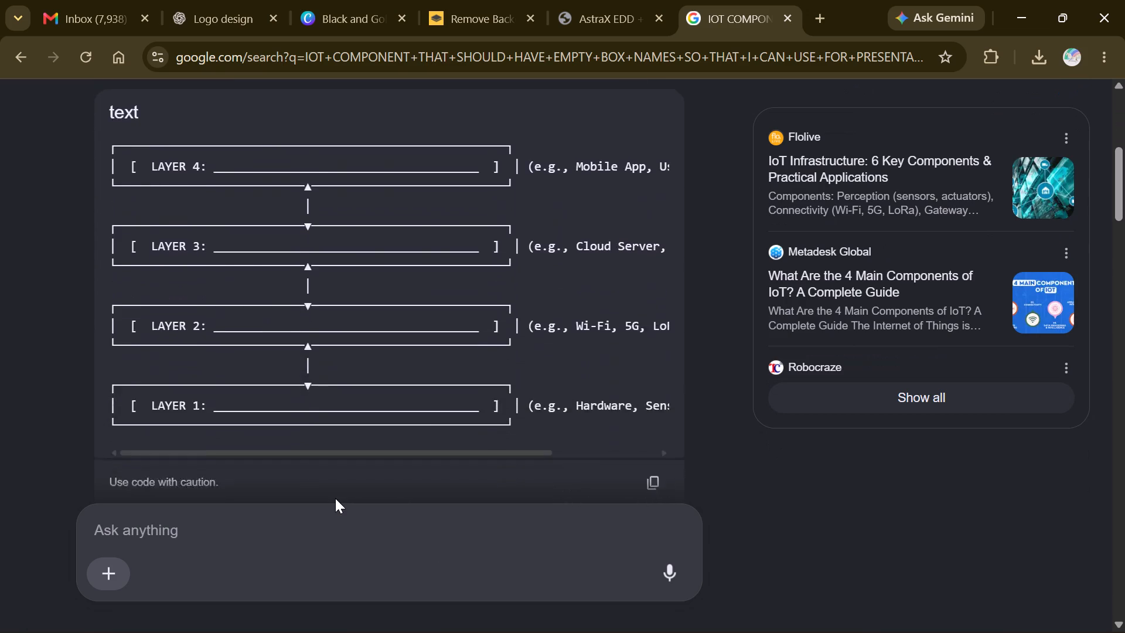
scroll(335, 498, down, 1)
scroll(335, 498, up, 4)
scroll(195, 182, up, 5)
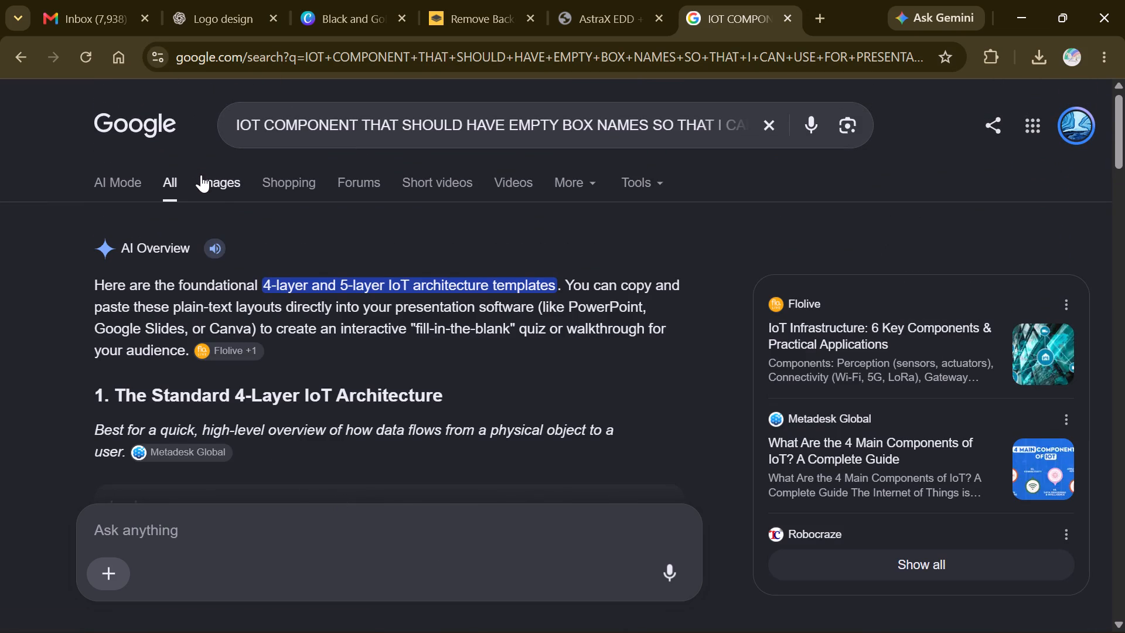
Show the image results for the IoT component query and examine the diagrams for one suitable for the brochure.
click(201, 175)
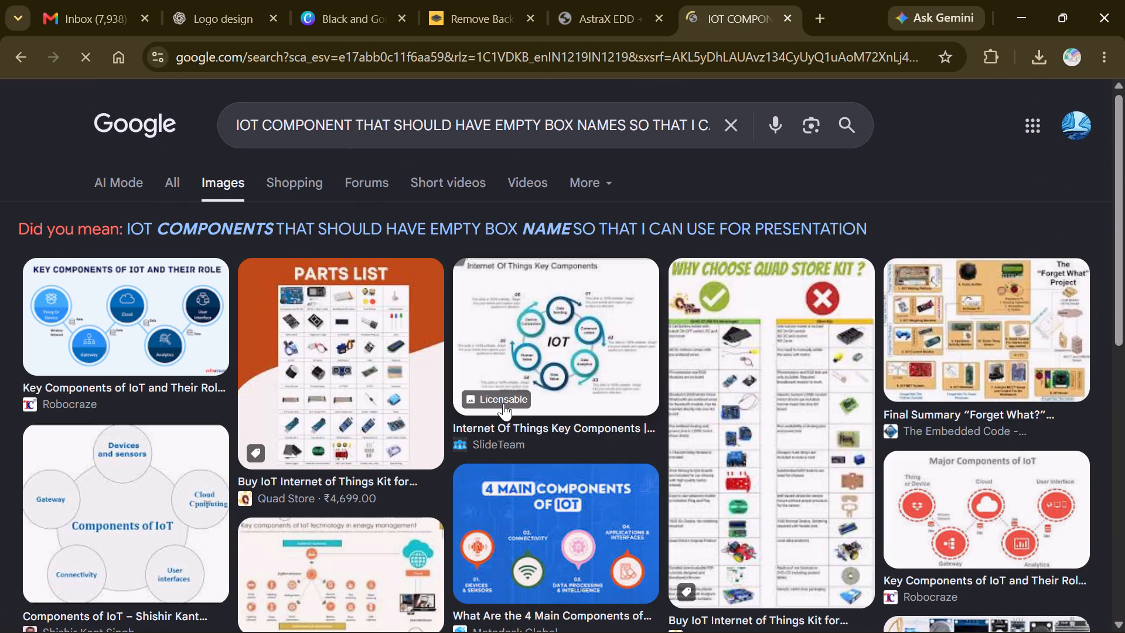
scroll(503, 403, down, 3)
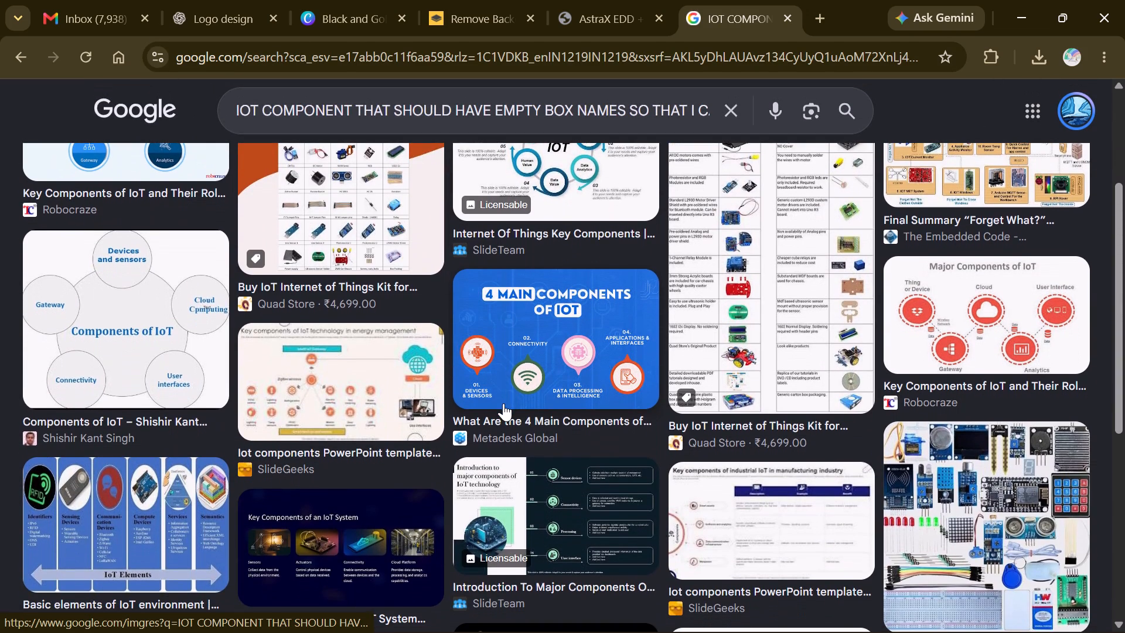
scroll(503, 403, down, 4)
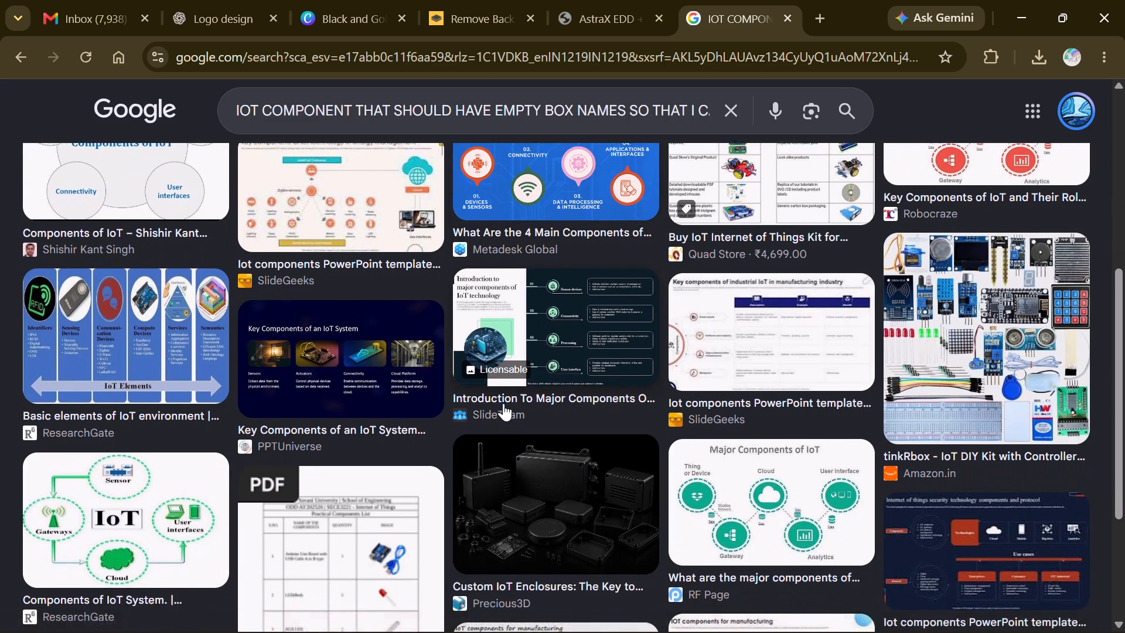
scroll(503, 403, down, 3)
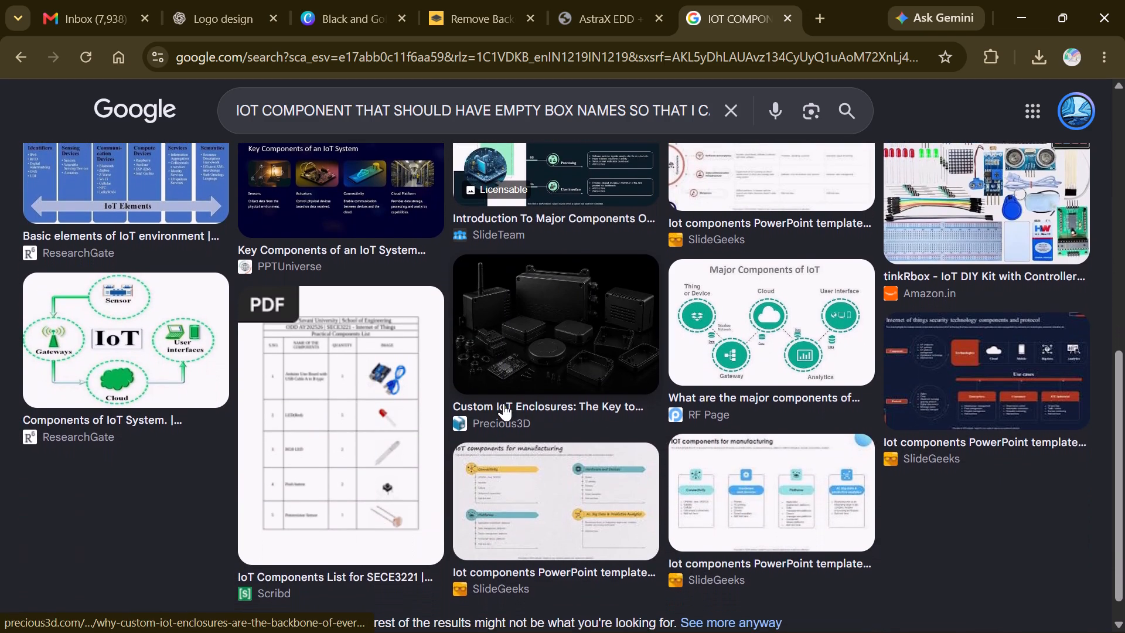
scroll(503, 403, down, 3)
scroll(503, 403, up, 1)
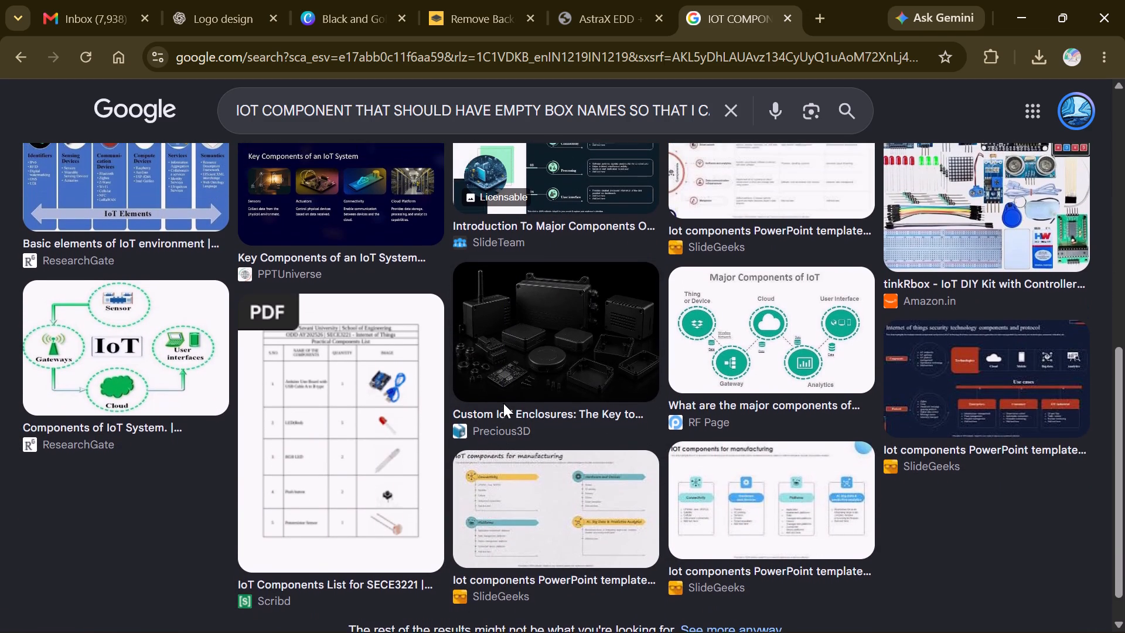
scroll(503, 403, up, 1)
key(alt+Tab)
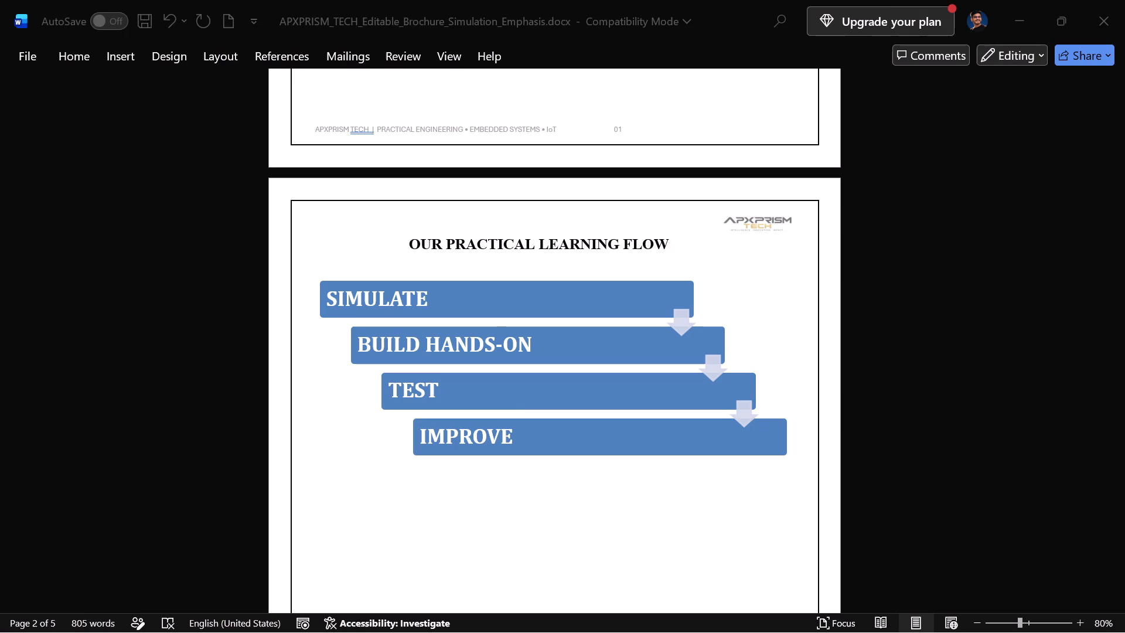
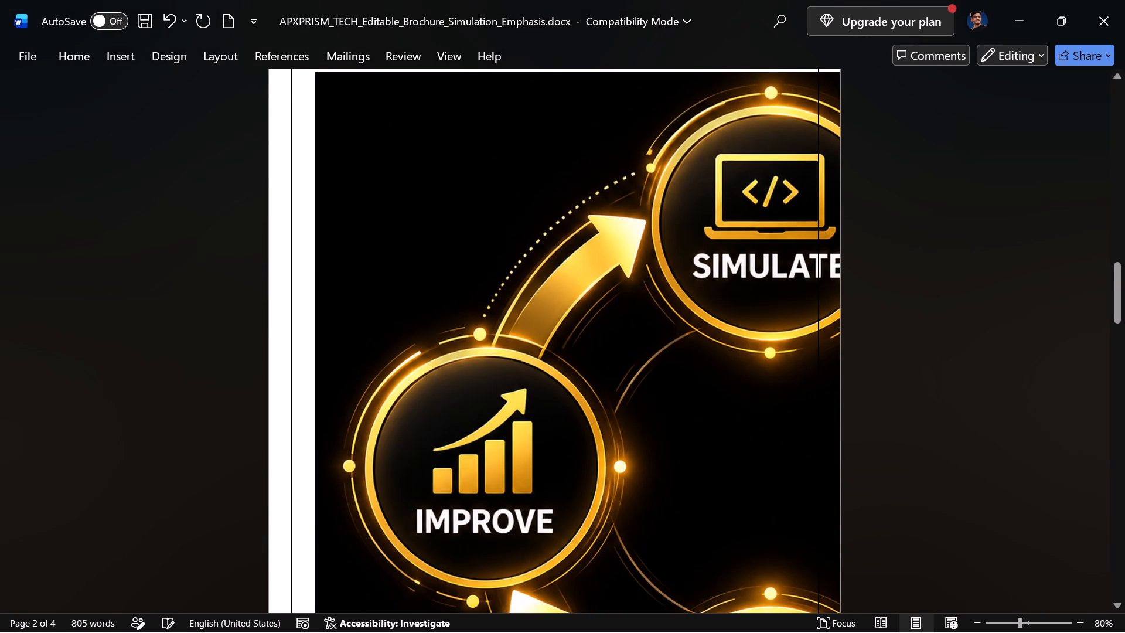
Shrink the pasted circular flow picture proportionally to about 8.6 cm wide and 8 cm high.
click(629, 348)
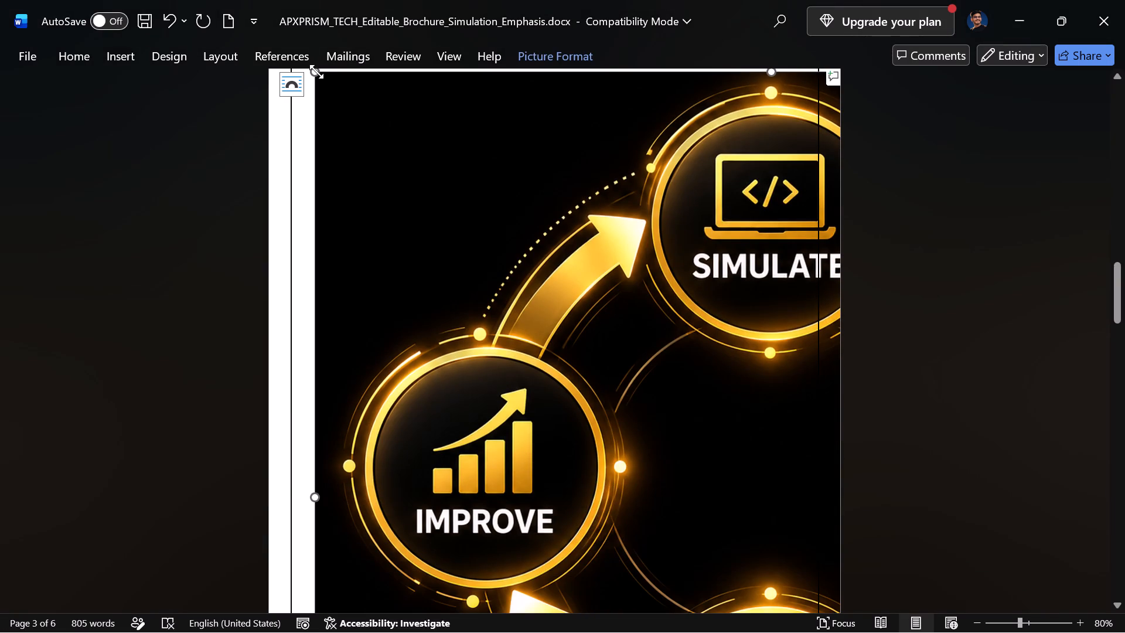
drag(316, 72, 772, 377)
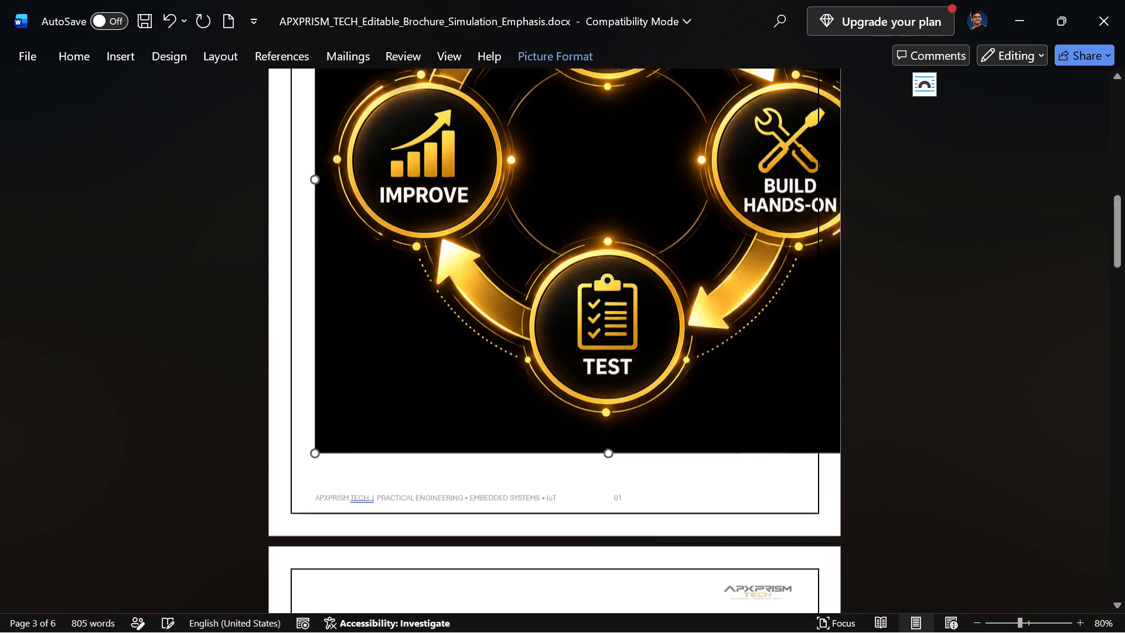
drag(318, 71, 520, 227)
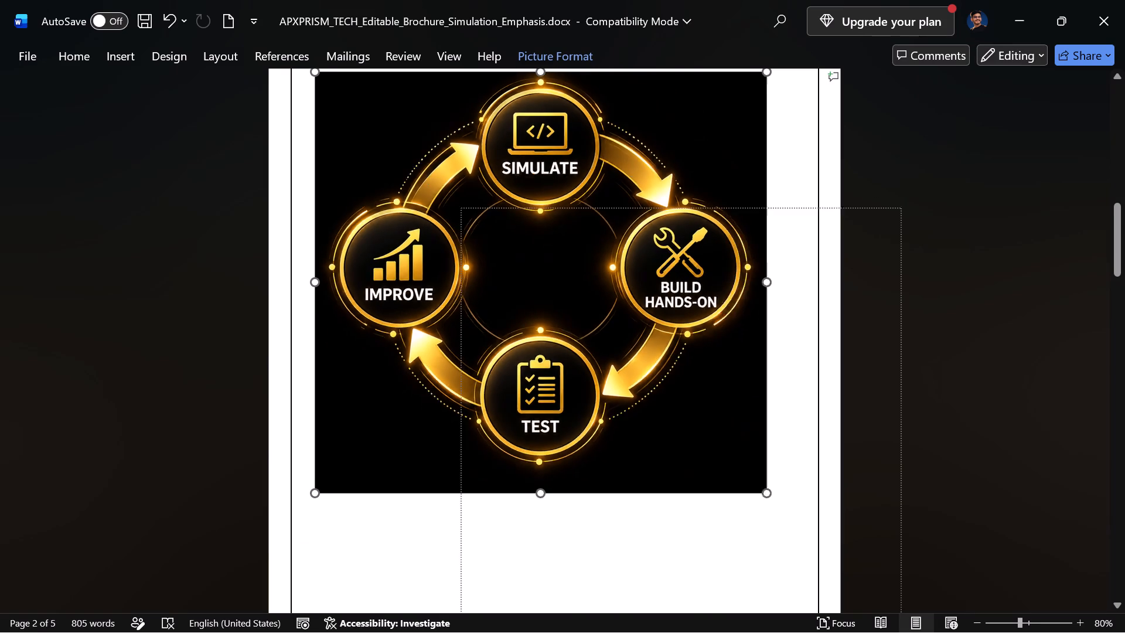
drag(520, 227, 637, 317)
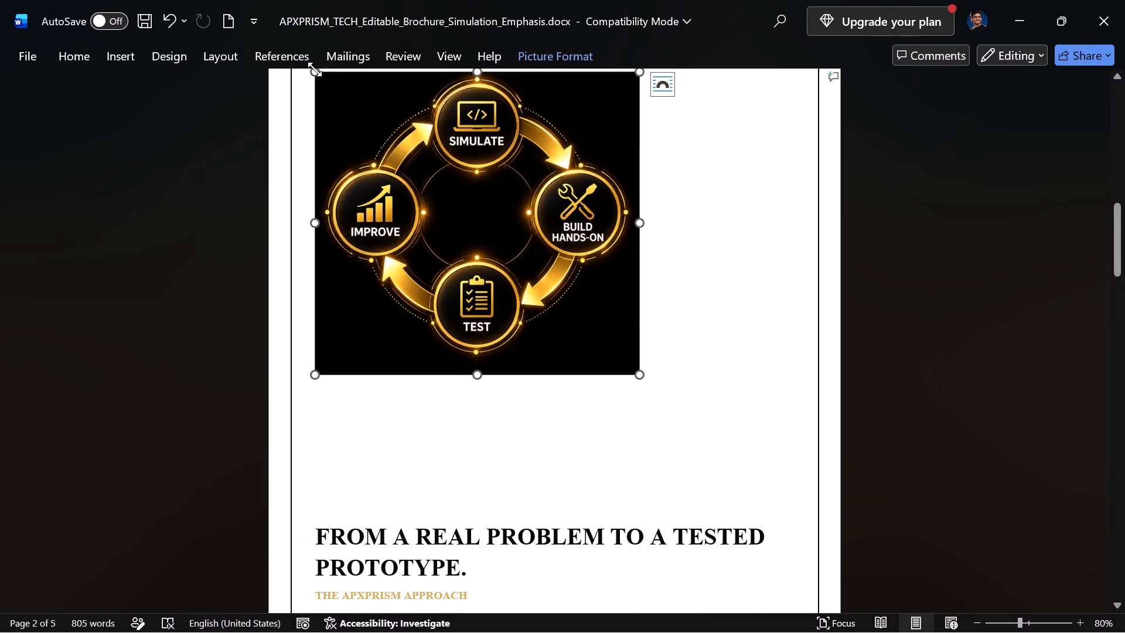
drag(315, 69, 475, 190)
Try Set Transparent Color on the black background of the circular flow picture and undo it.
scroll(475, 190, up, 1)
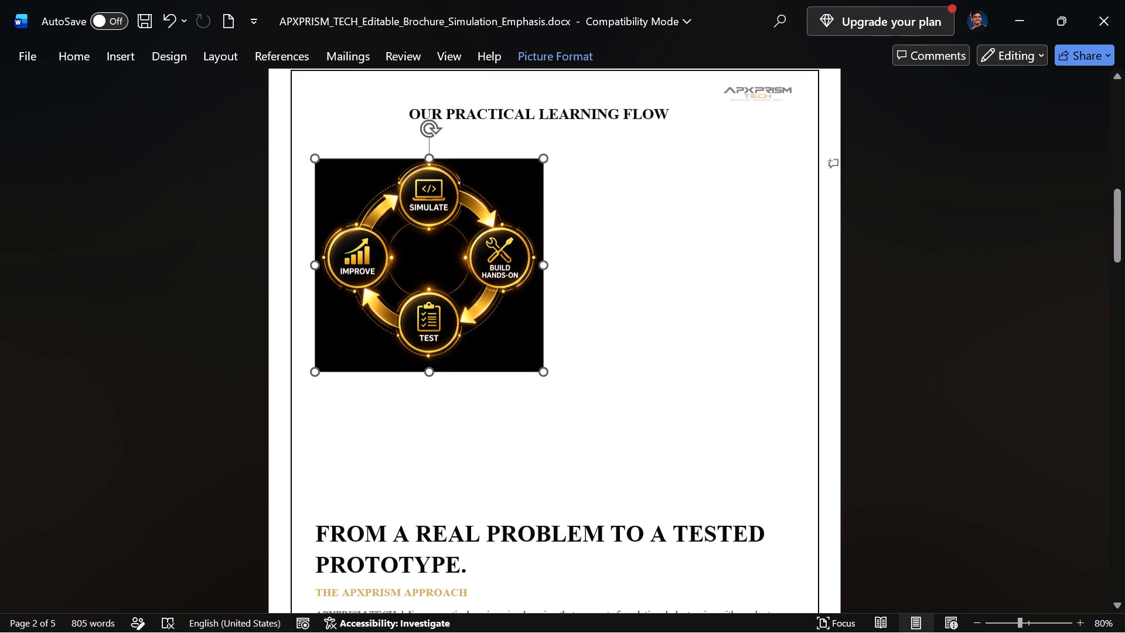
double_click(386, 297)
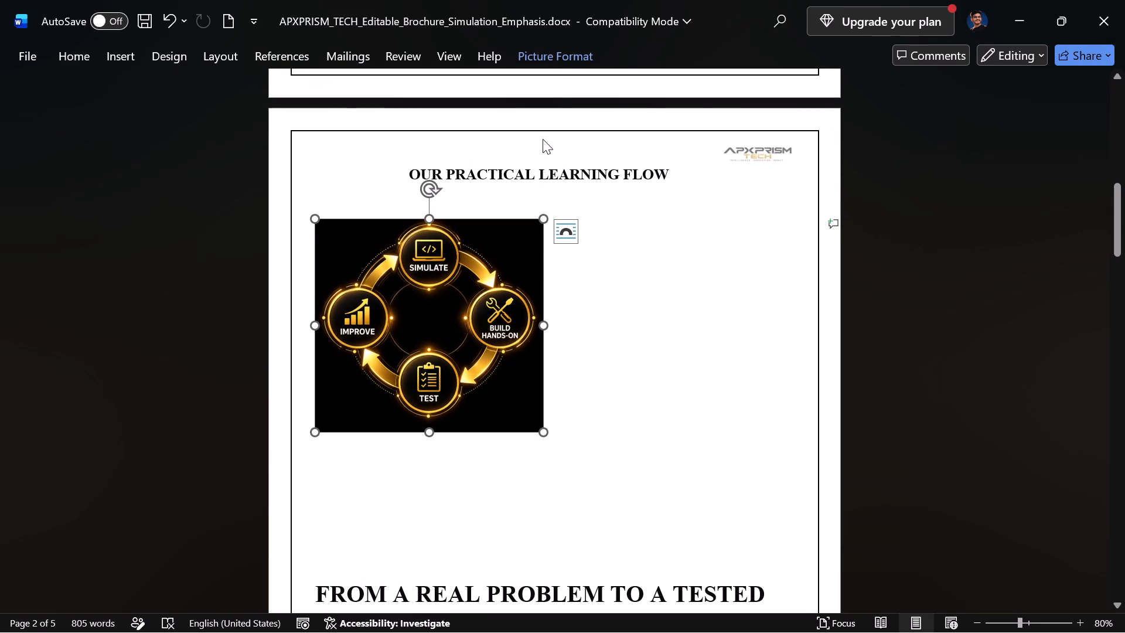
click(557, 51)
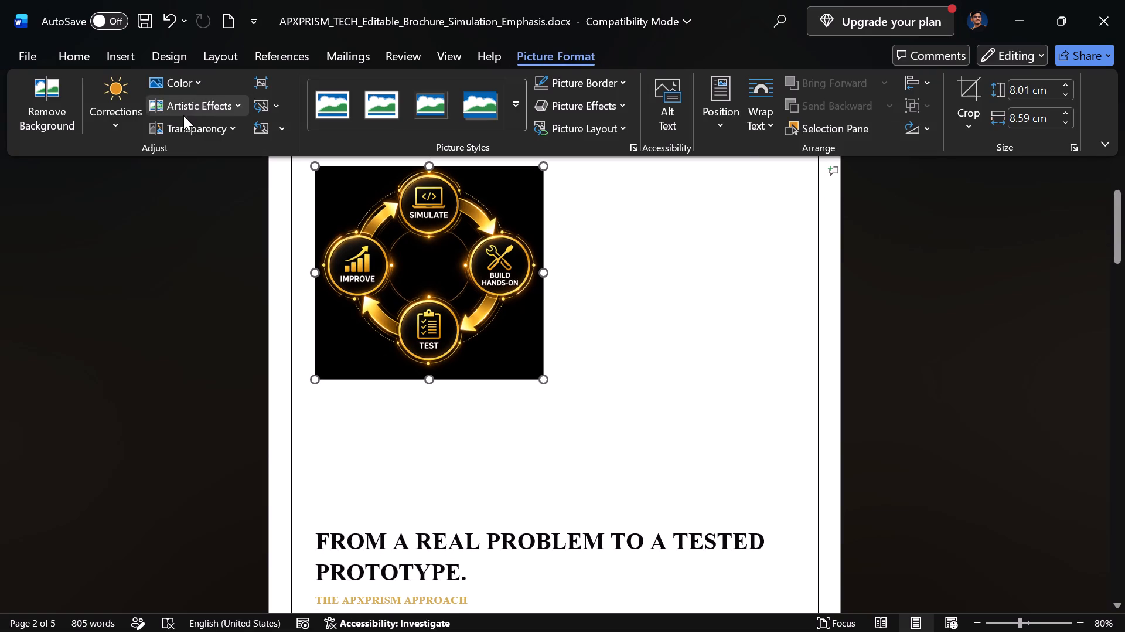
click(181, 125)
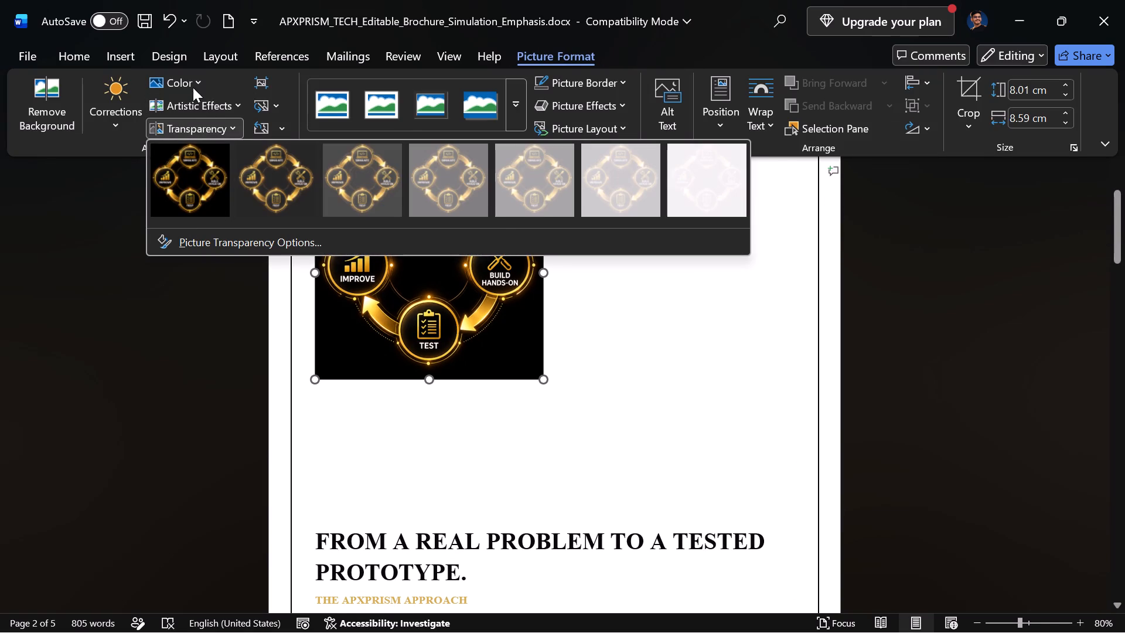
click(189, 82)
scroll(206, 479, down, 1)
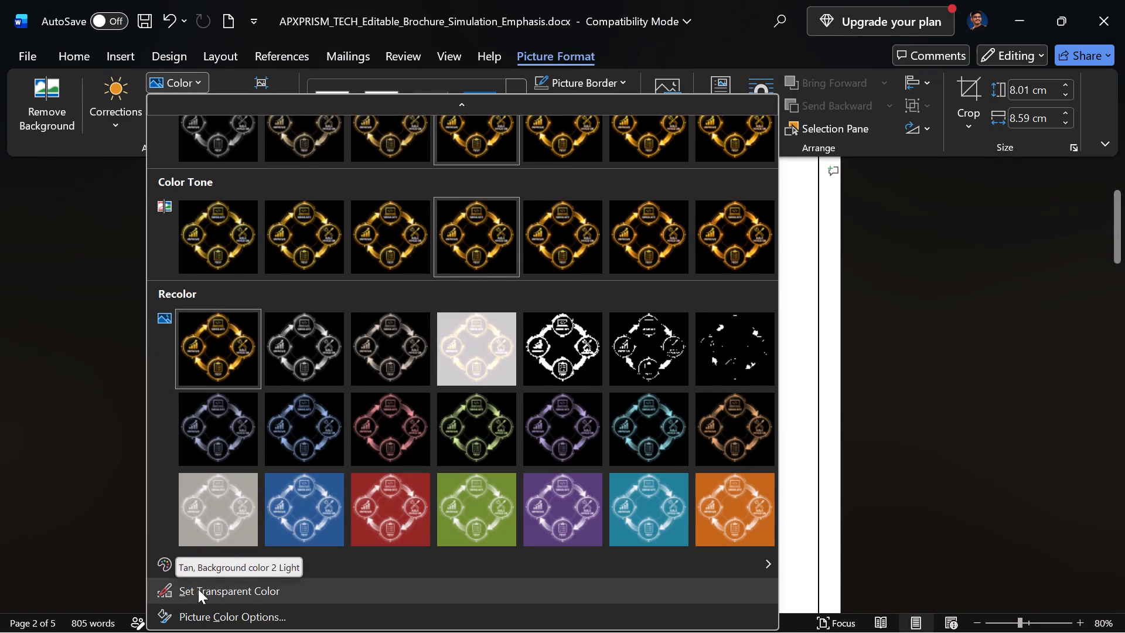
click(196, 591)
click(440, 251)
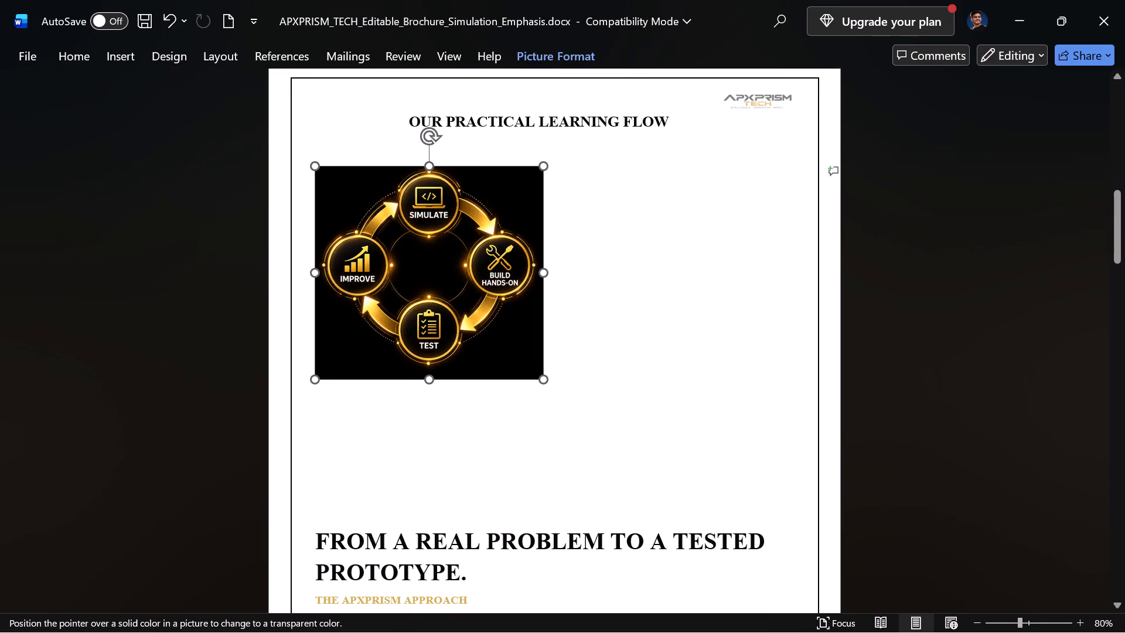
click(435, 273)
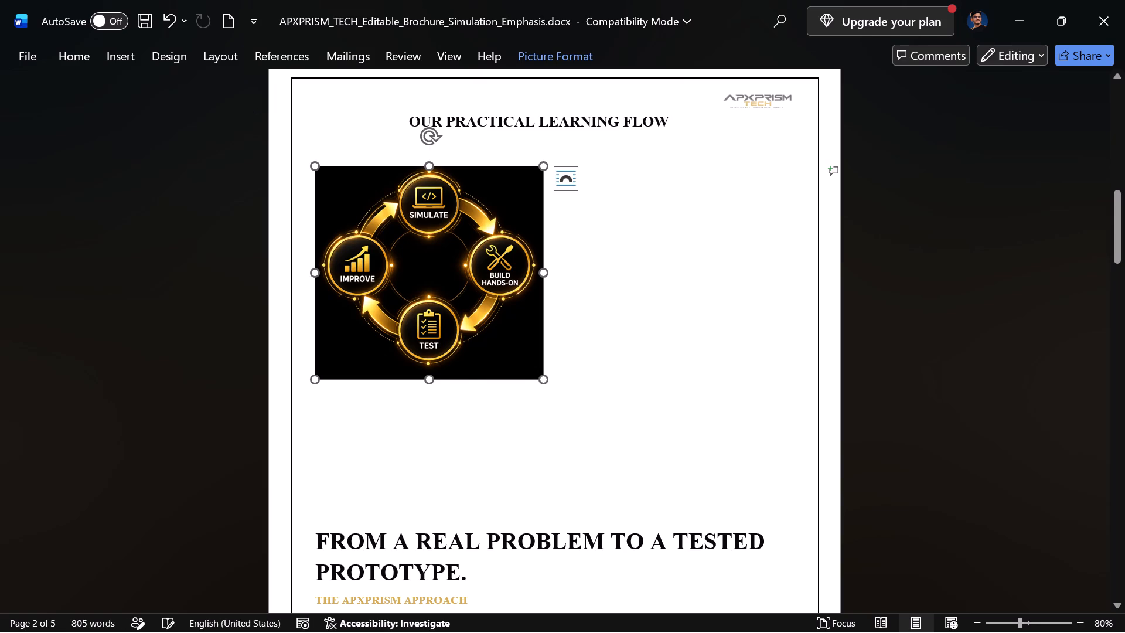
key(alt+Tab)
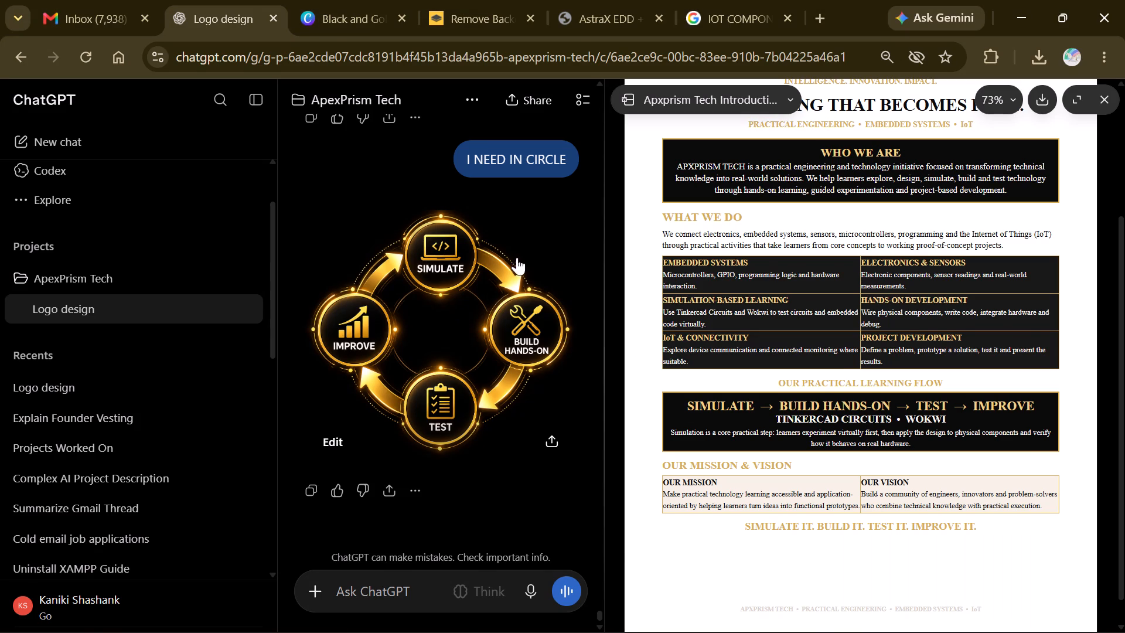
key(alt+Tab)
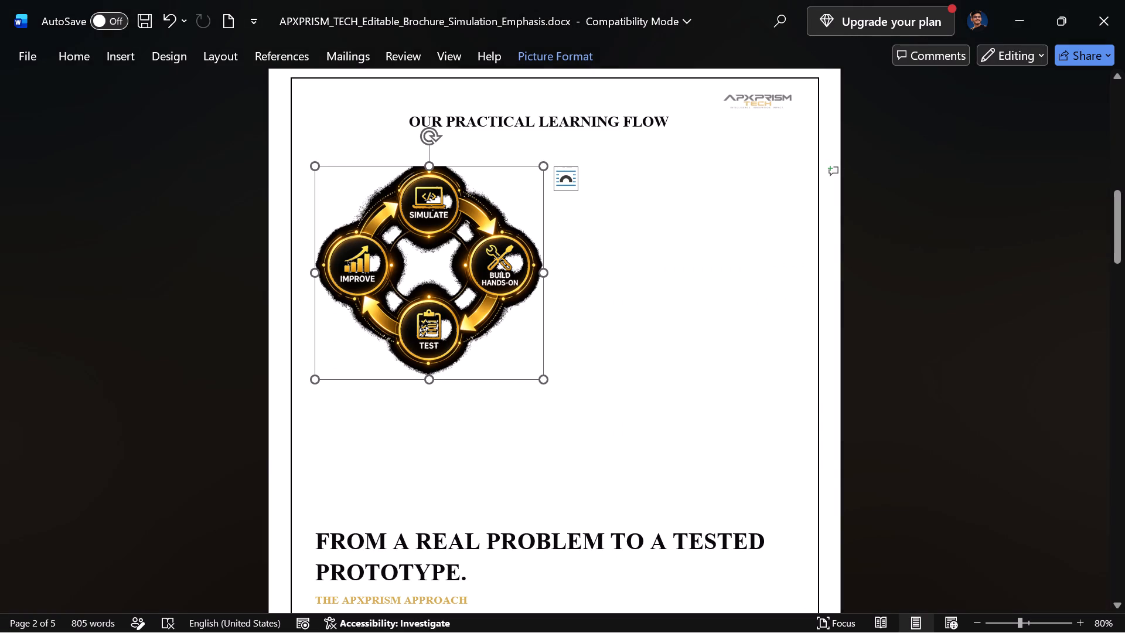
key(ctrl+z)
Save the circular flow picture from the document as Picture1.png in the Downloads folder.
right_click(474, 311)
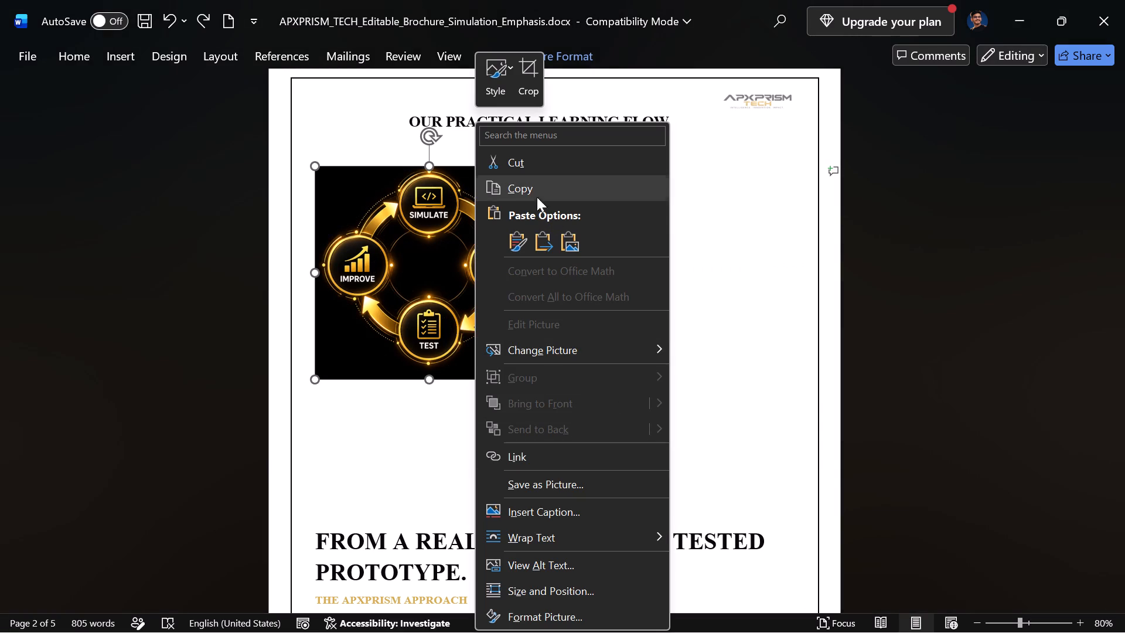
click(521, 481)
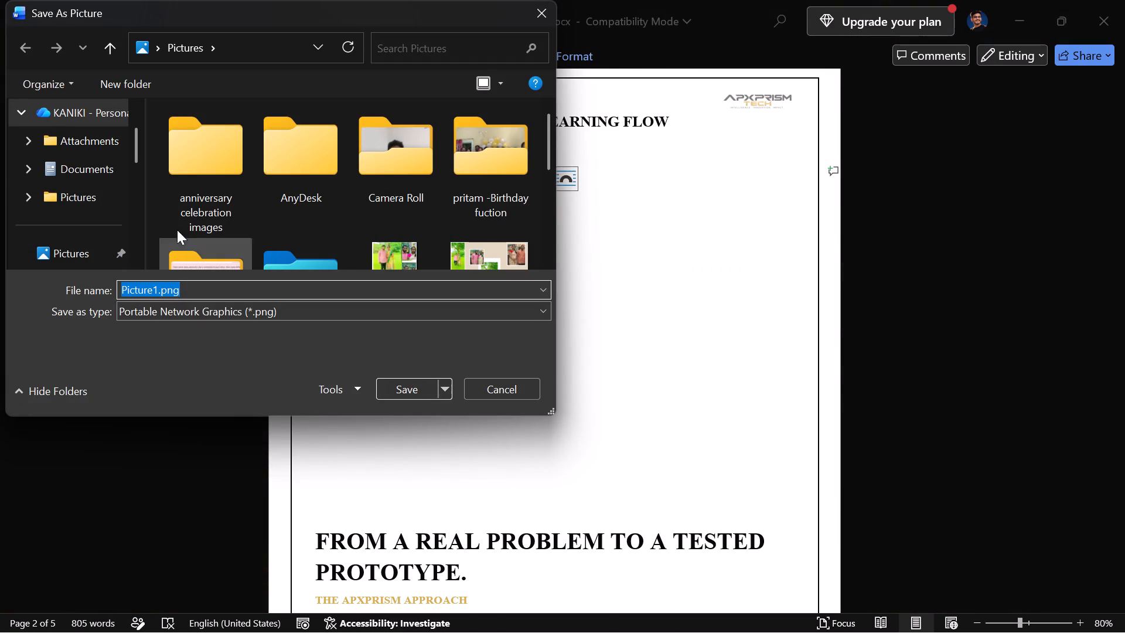
drag(134, 148, 138, 158)
drag(138, 158, 138, 166)
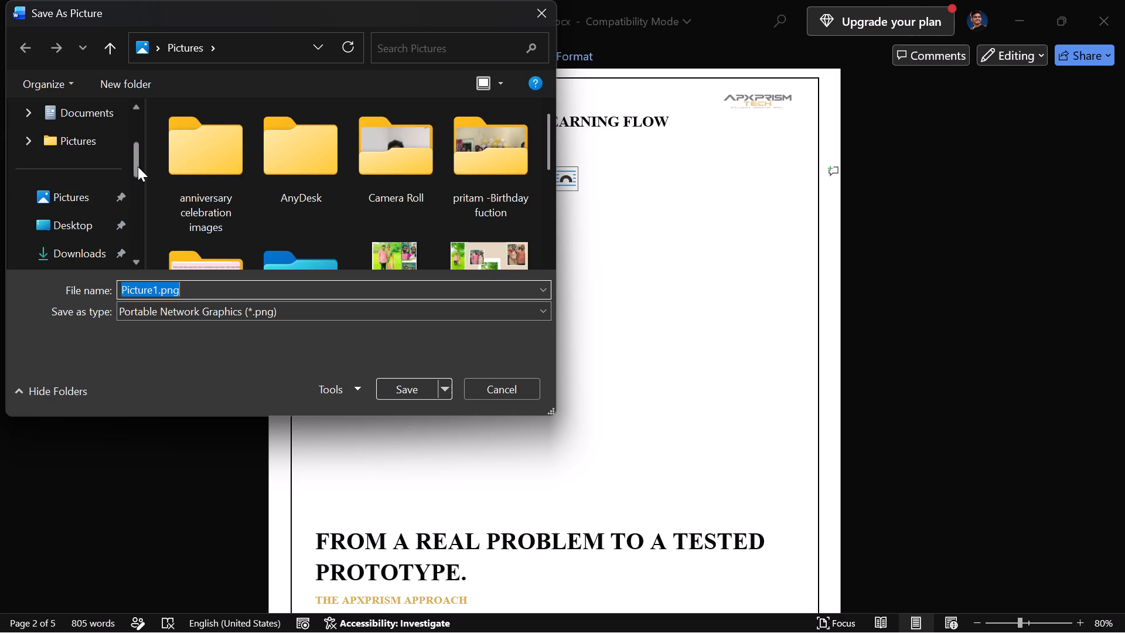
click(71, 253)
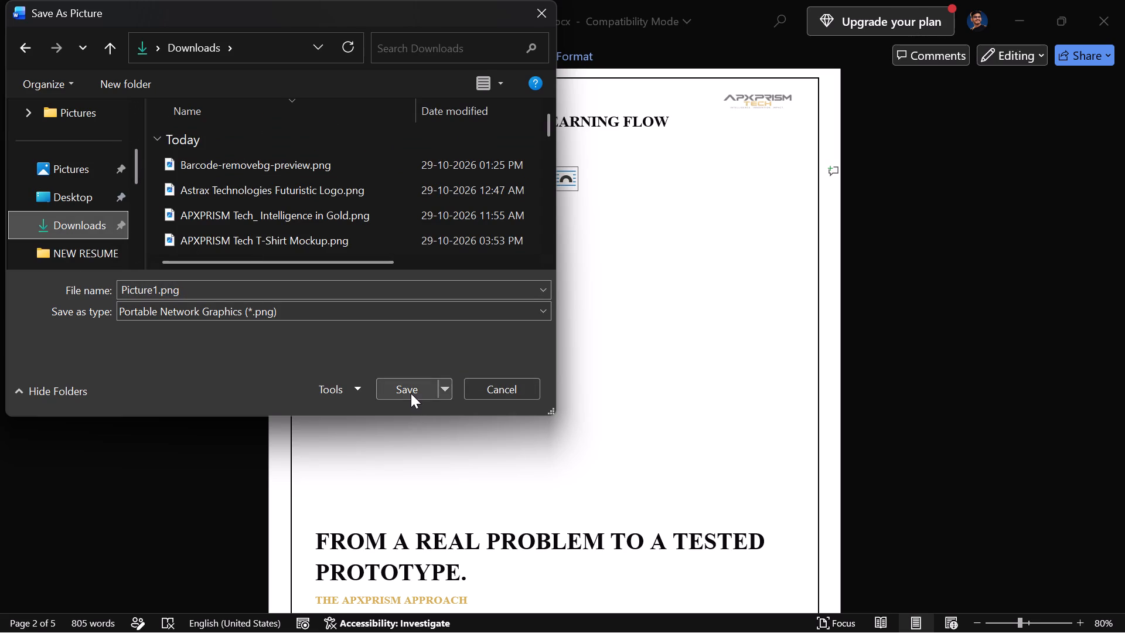
click(411, 393)
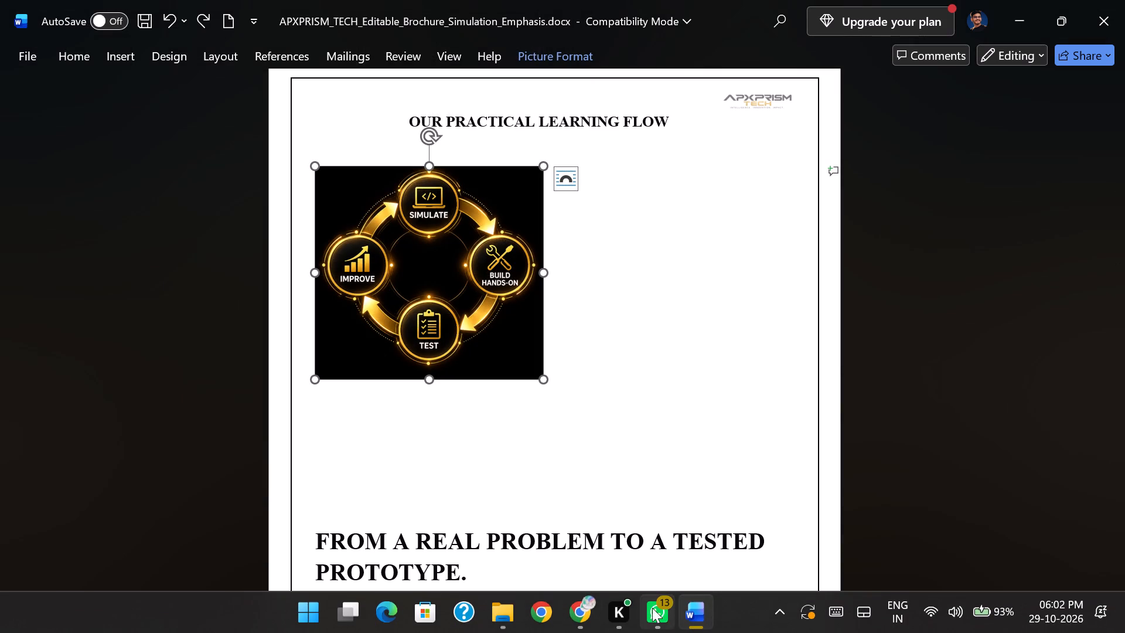
Switch to remove.bg in Chrome and upload Picture1.png from Downloads for background removal.
click(588, 607)
click(468, 0)
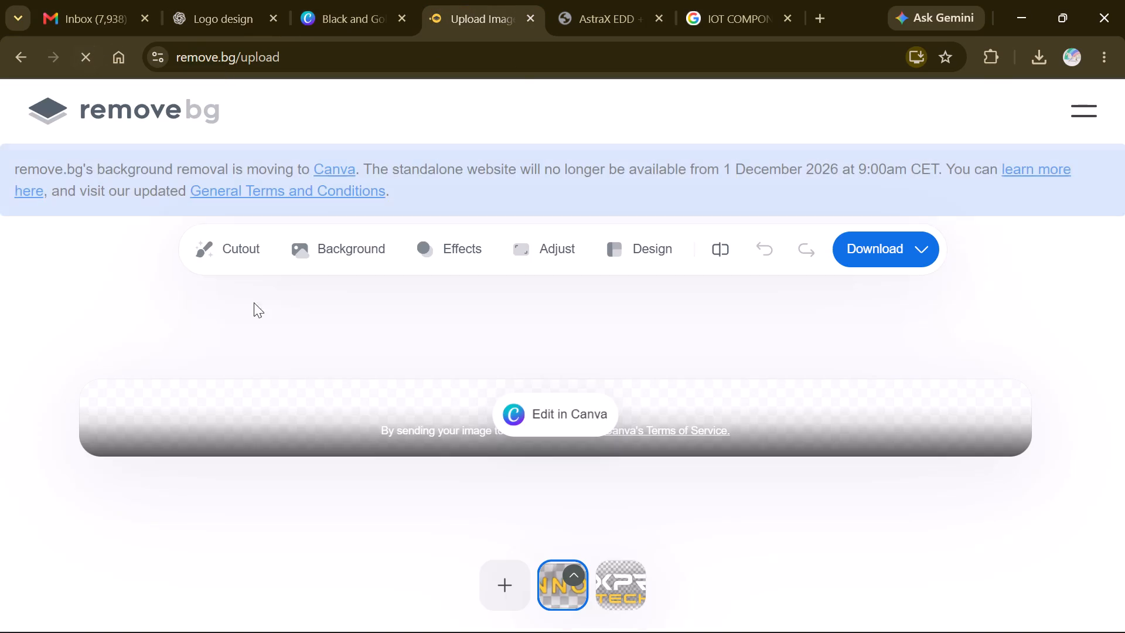
click(26, 53)
click(717, 526)
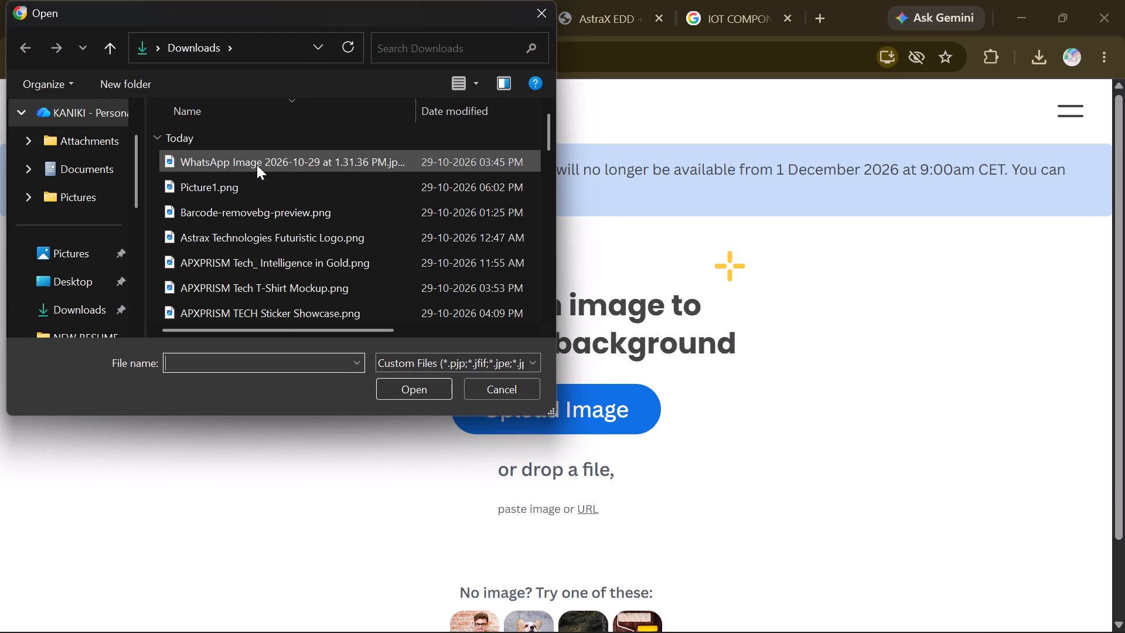
double_click(233, 182)
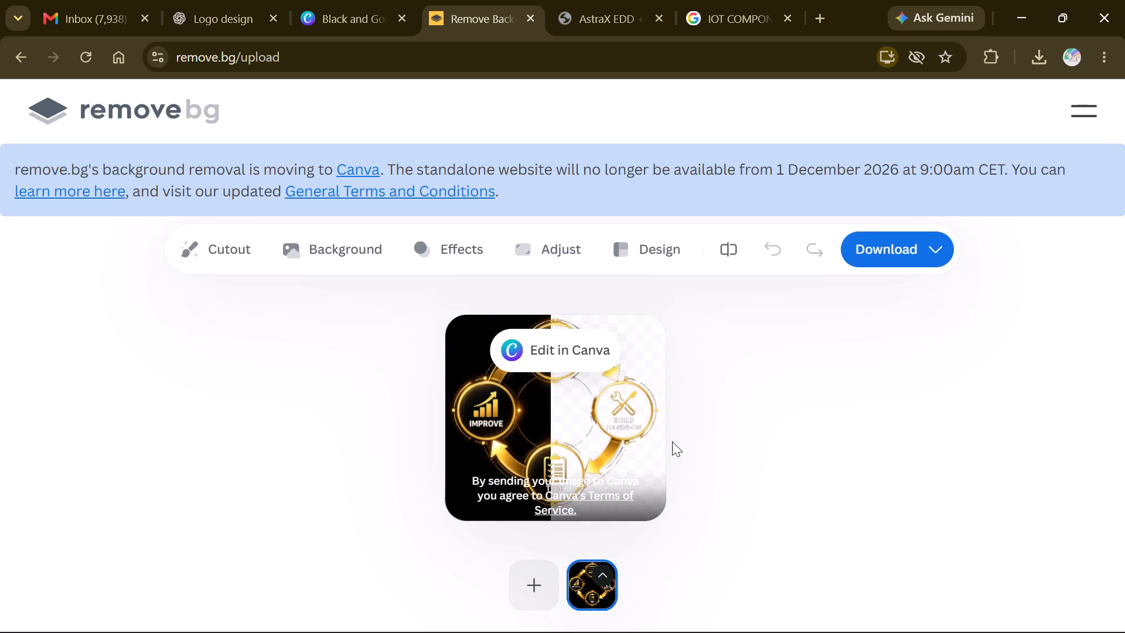
Download the free 325 x 303 preview of the circular flow image with its background removed.
click(890, 240)
click(874, 307)
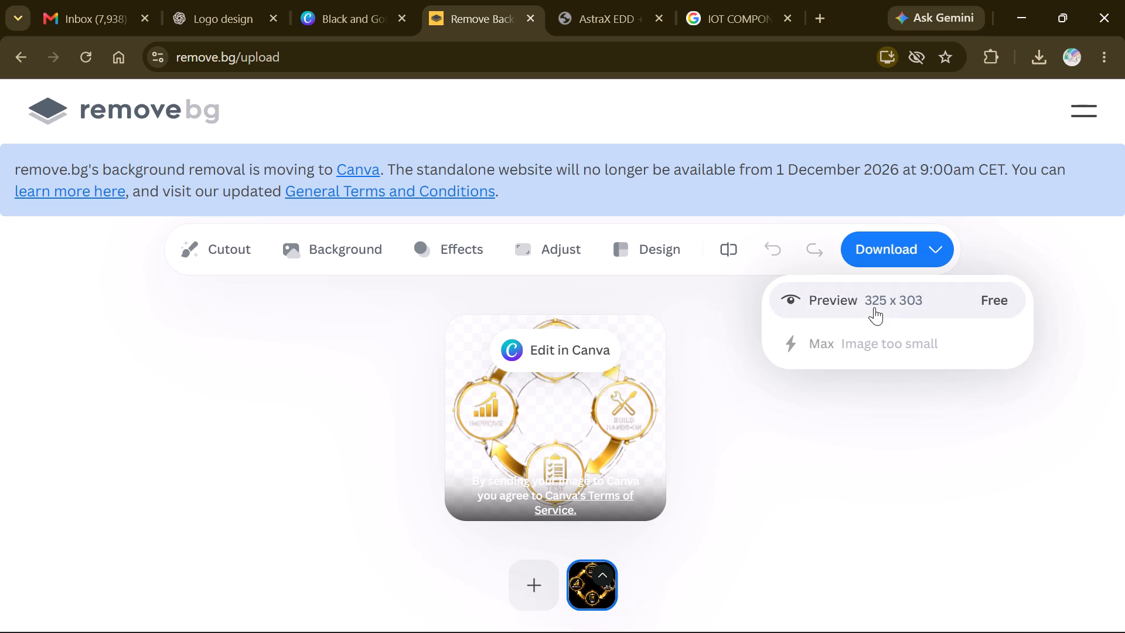
Switch to Word and delete the black-background circular flow picture from the OUR PRACTICAL LEARNING FLOW page.
key(alt+Tab)
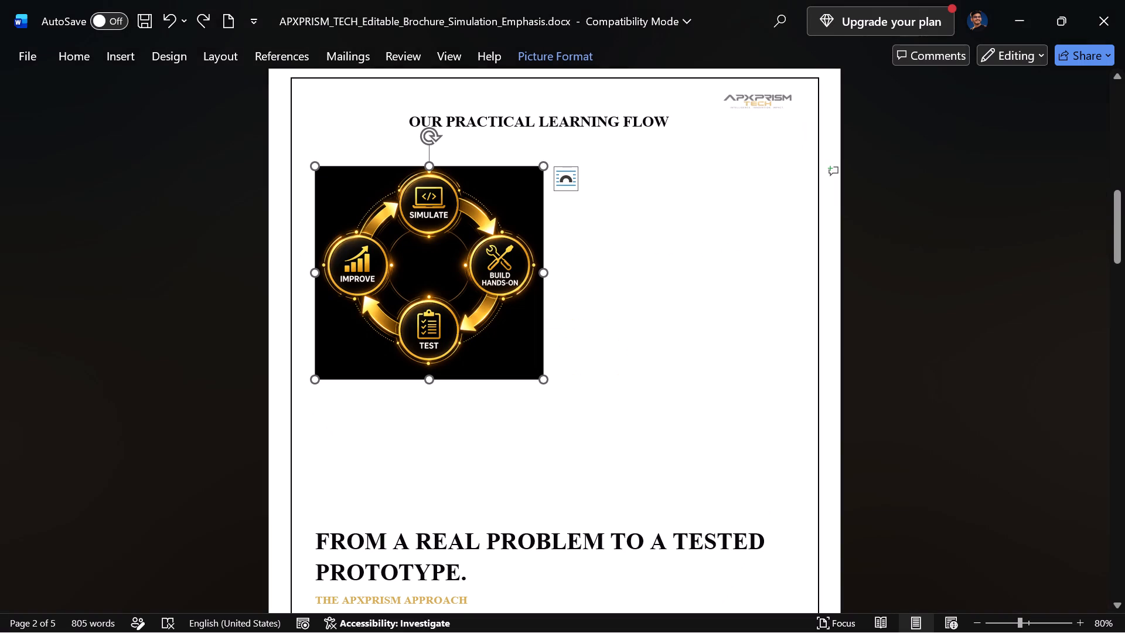
click(490, 230)
key(Delete)
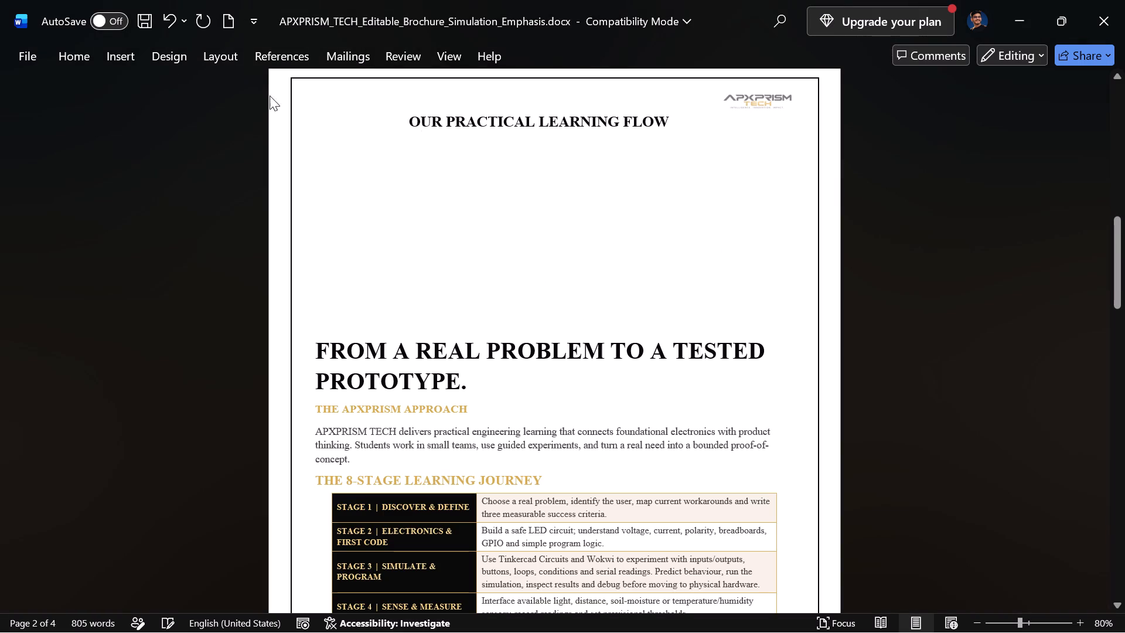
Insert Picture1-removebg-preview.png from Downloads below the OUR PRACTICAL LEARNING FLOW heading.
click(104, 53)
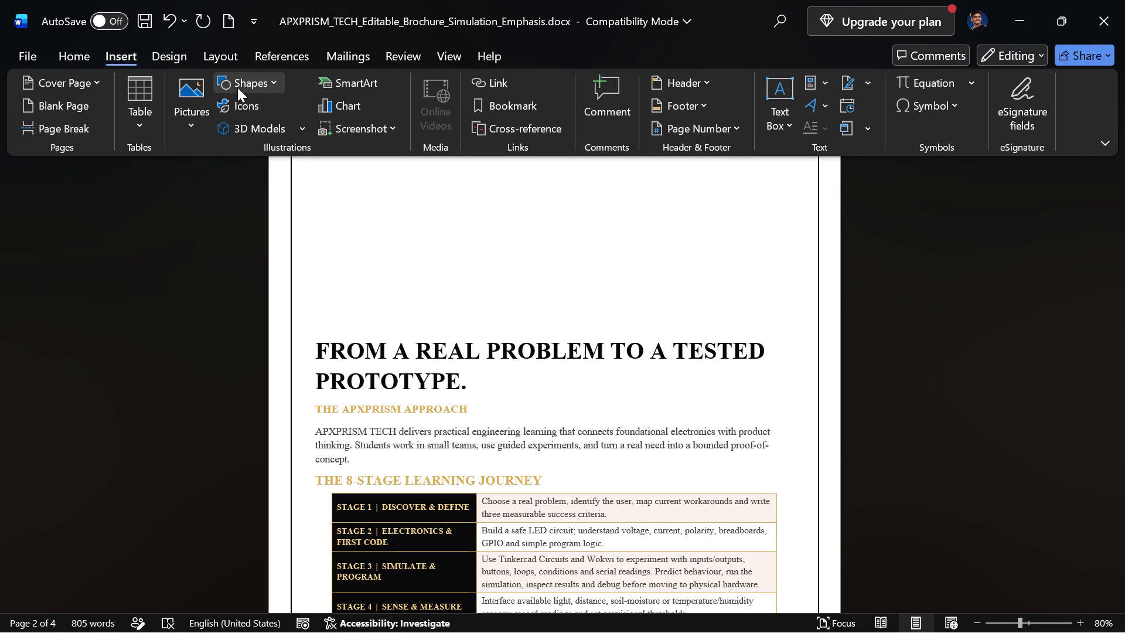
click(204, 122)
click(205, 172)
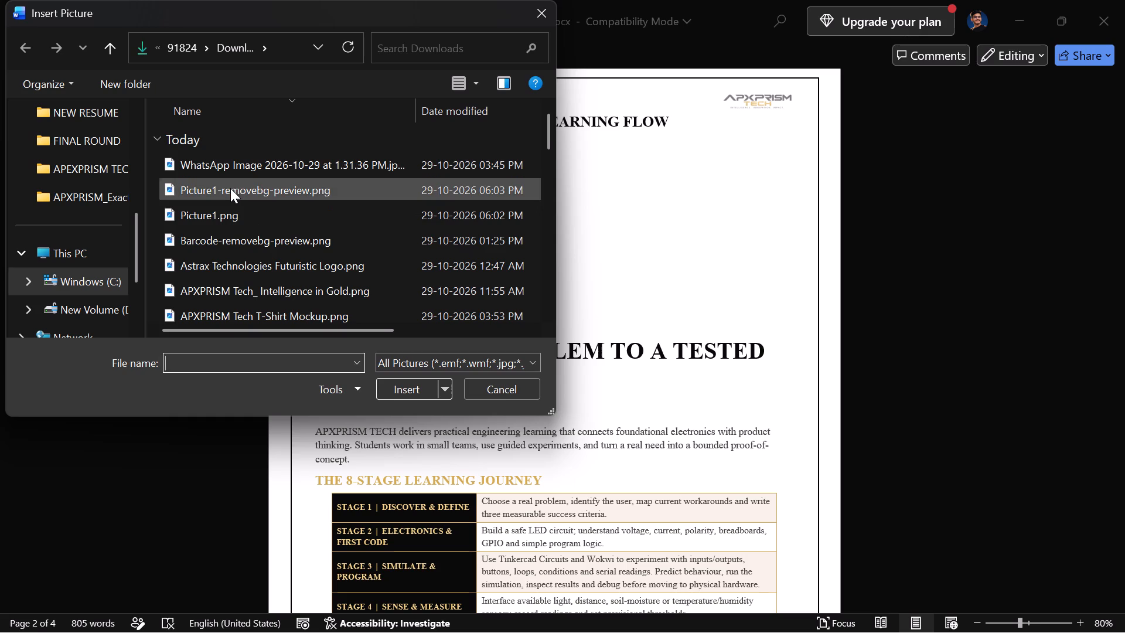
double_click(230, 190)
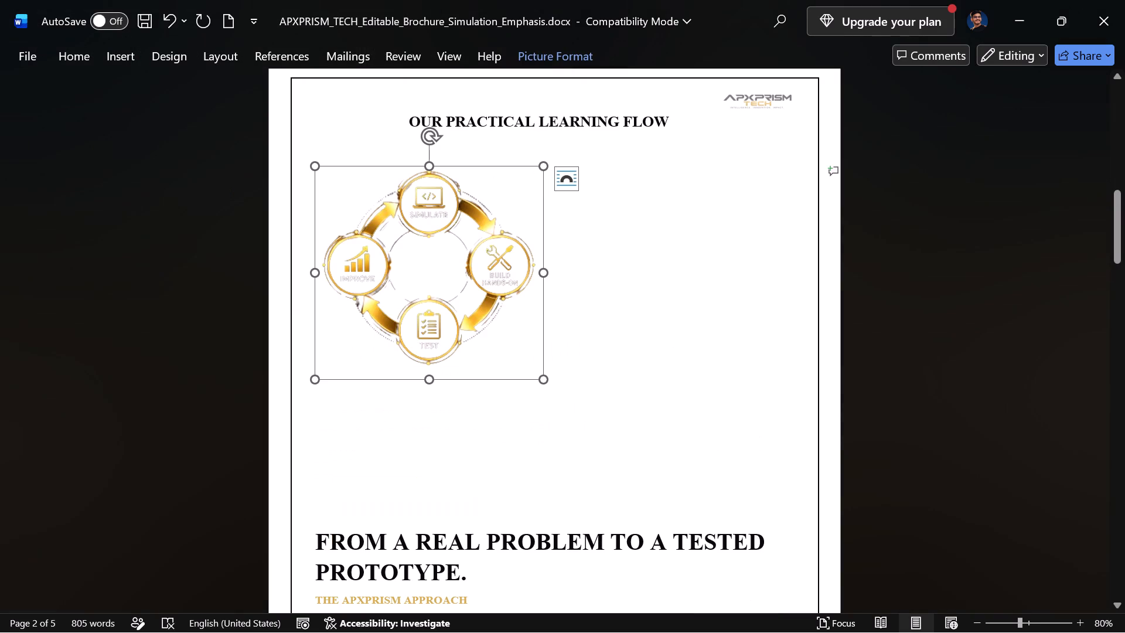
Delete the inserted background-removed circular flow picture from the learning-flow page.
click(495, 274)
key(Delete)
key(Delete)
key(alt+Tab)
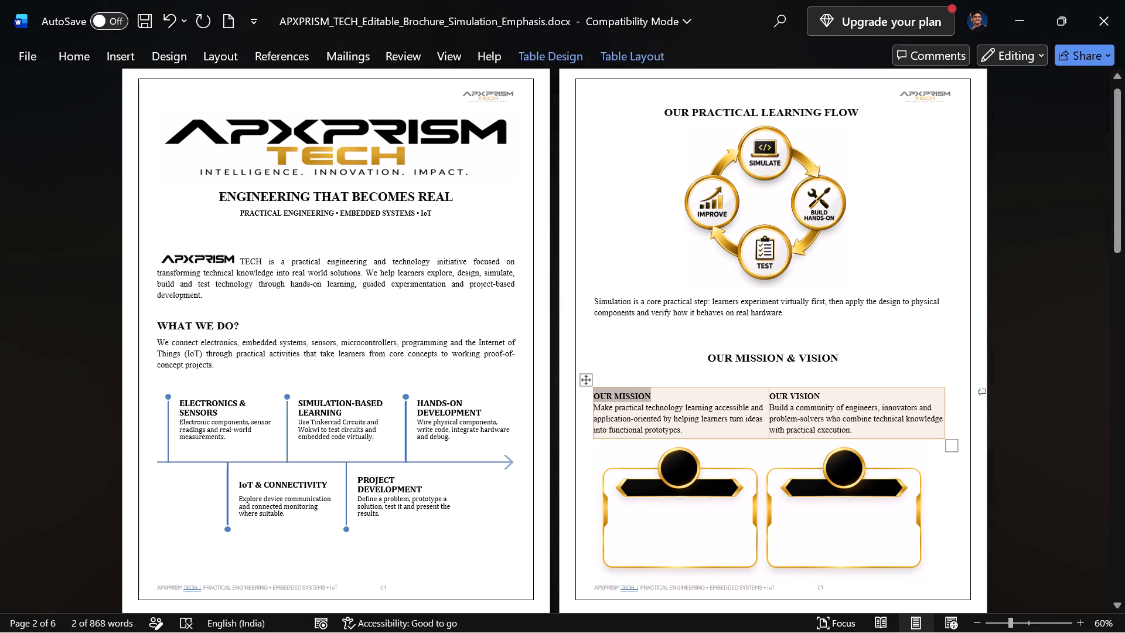
click(754, 492)
key(Delete)
key(ctrl+v)
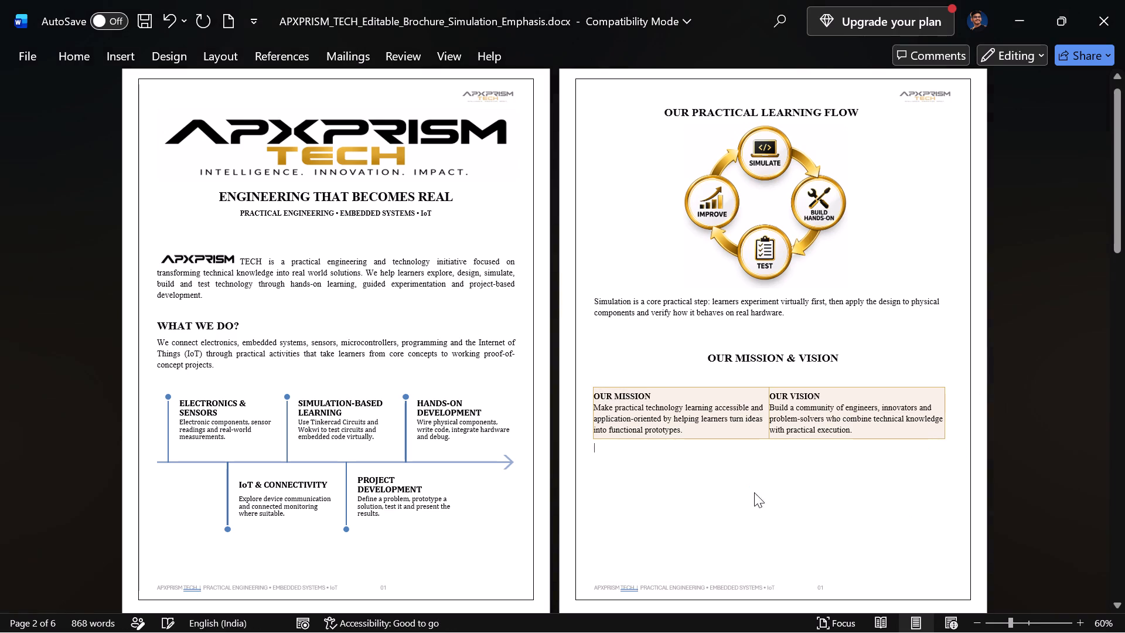
click(651, 484)
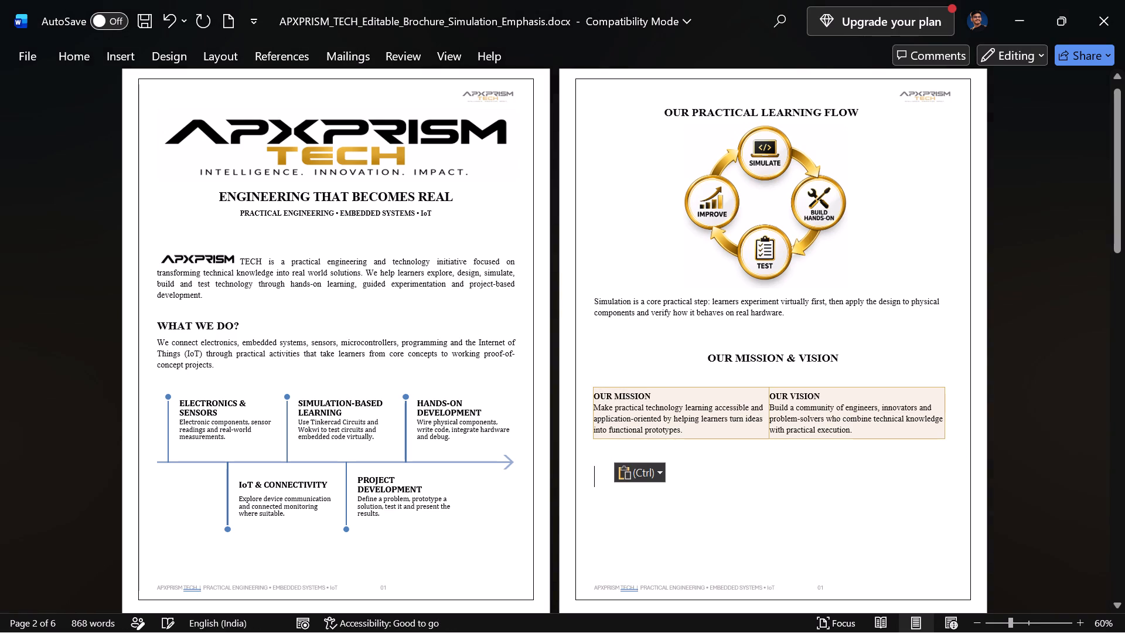
click(657, 479)
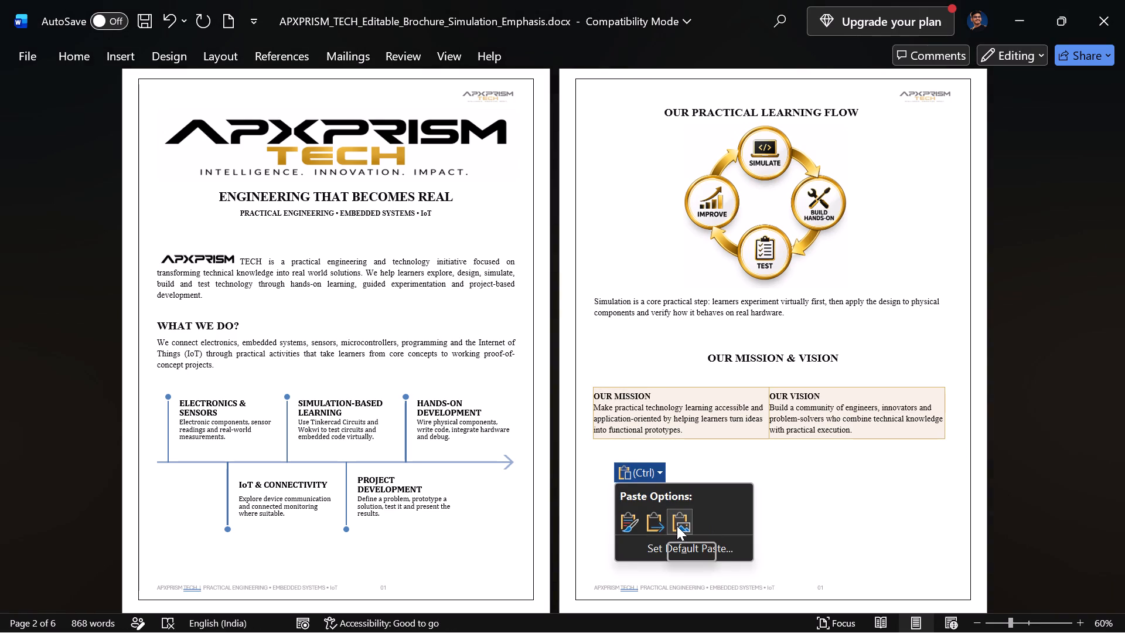
click(677, 526)
Shrink the new two-box picture proportionally until both boxes fit within the page margins.
click(331, 257)
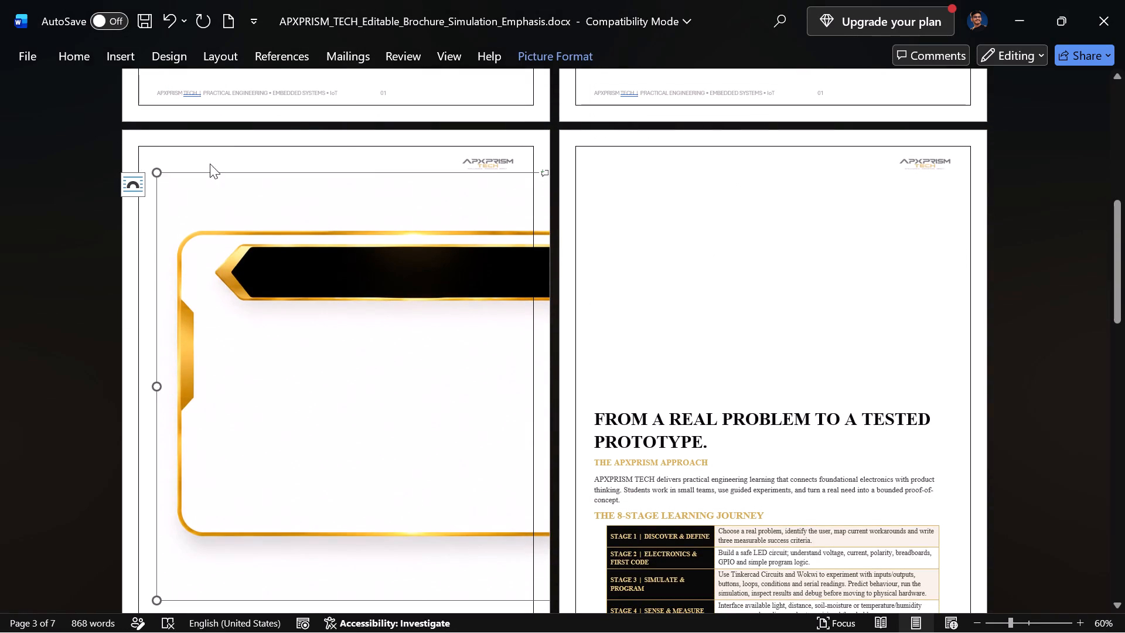
drag(158, 174, 550, 359)
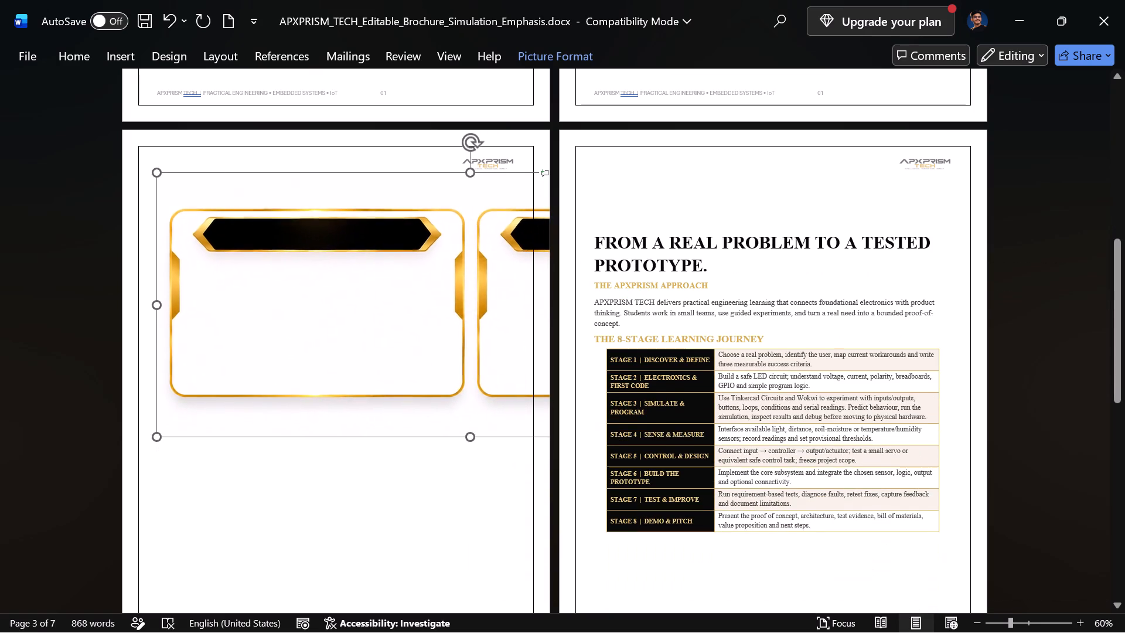
drag(550, 359, 578, 360)
drag(157, 175, 291, 203)
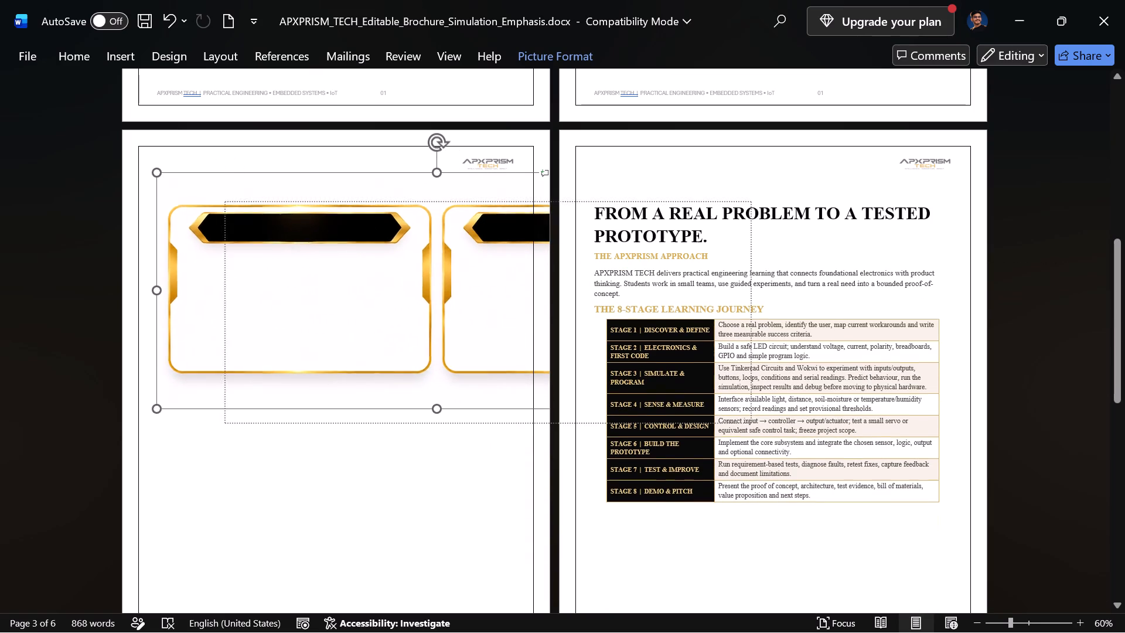
drag(291, 203, 485, 268)
drag(153, 171, 163, 178)
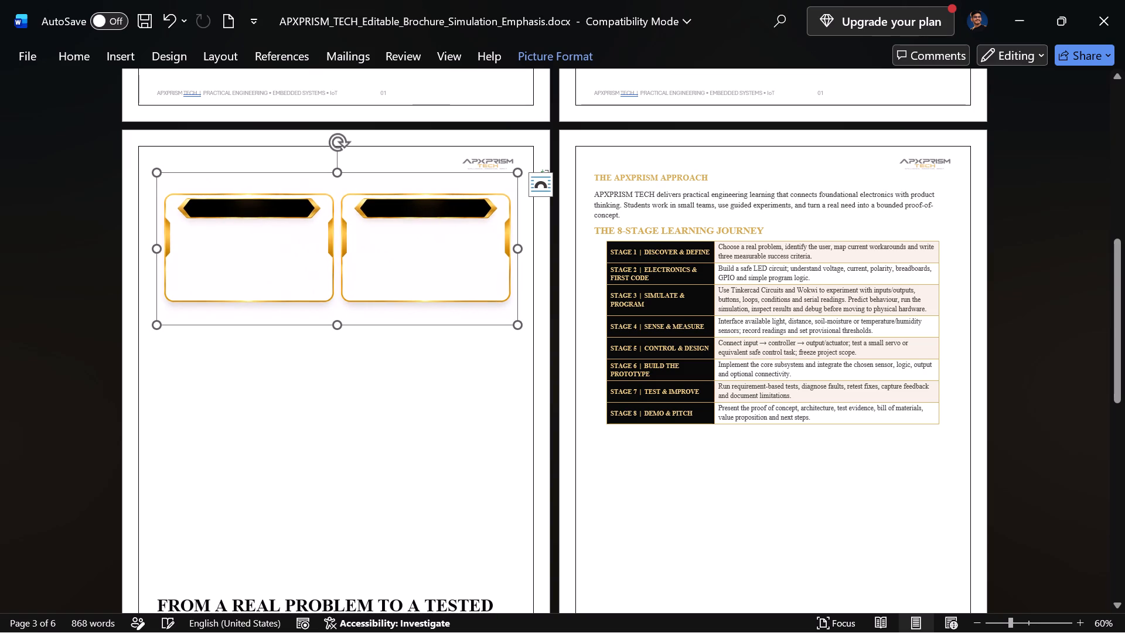
drag(159, 173, 183, 181)
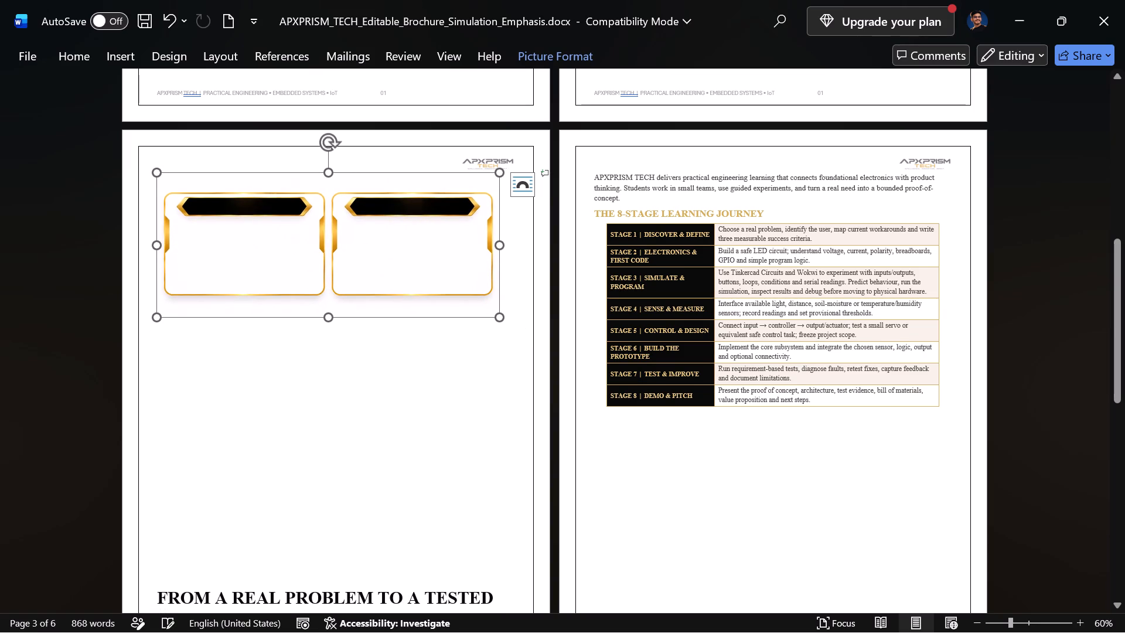
Delete the blank space between the OUR MISSION & VISION heading and its table so the boxes picture fits on page 2.
scroll(352, 312, up, 1)
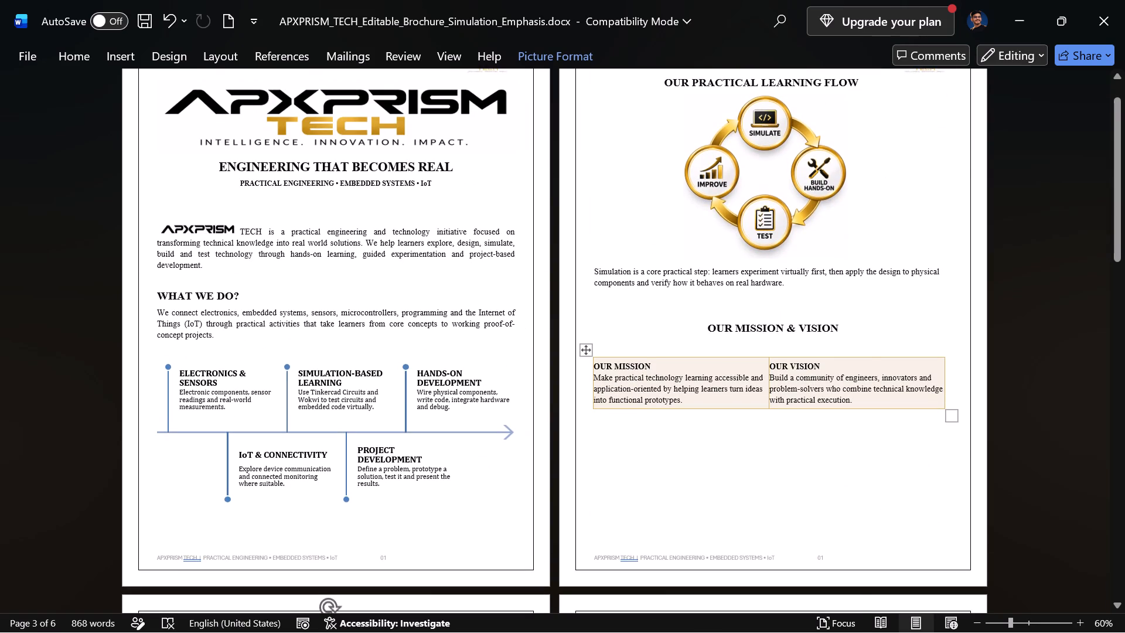
right_click(670, 383)
click(636, 346)
click(636, 346)
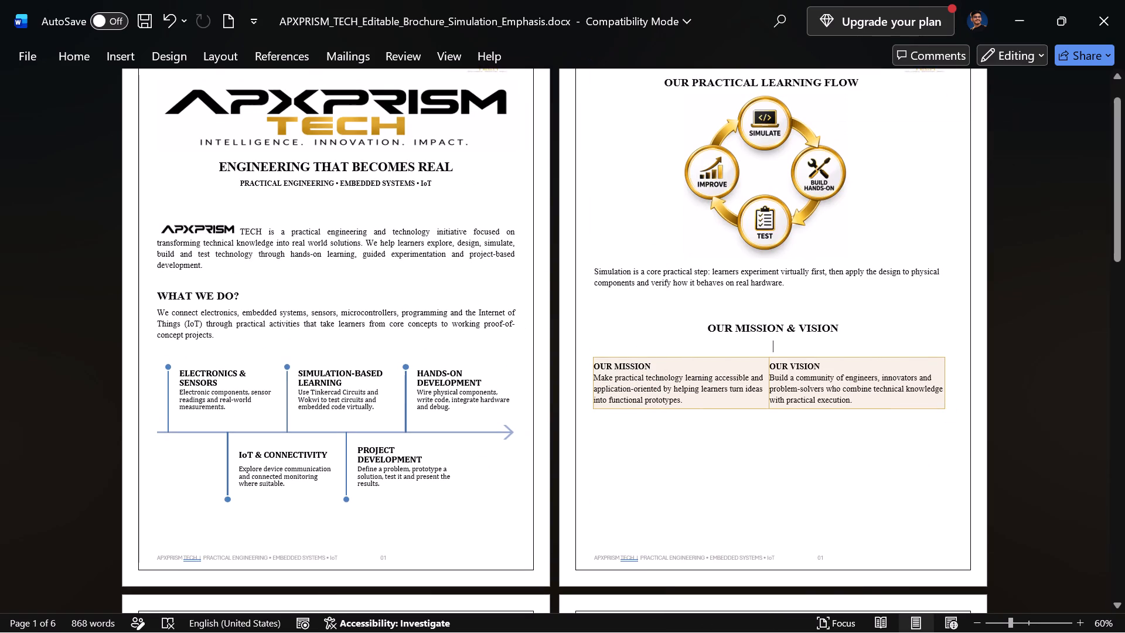
key(BackSpace)
key(BackSpace)
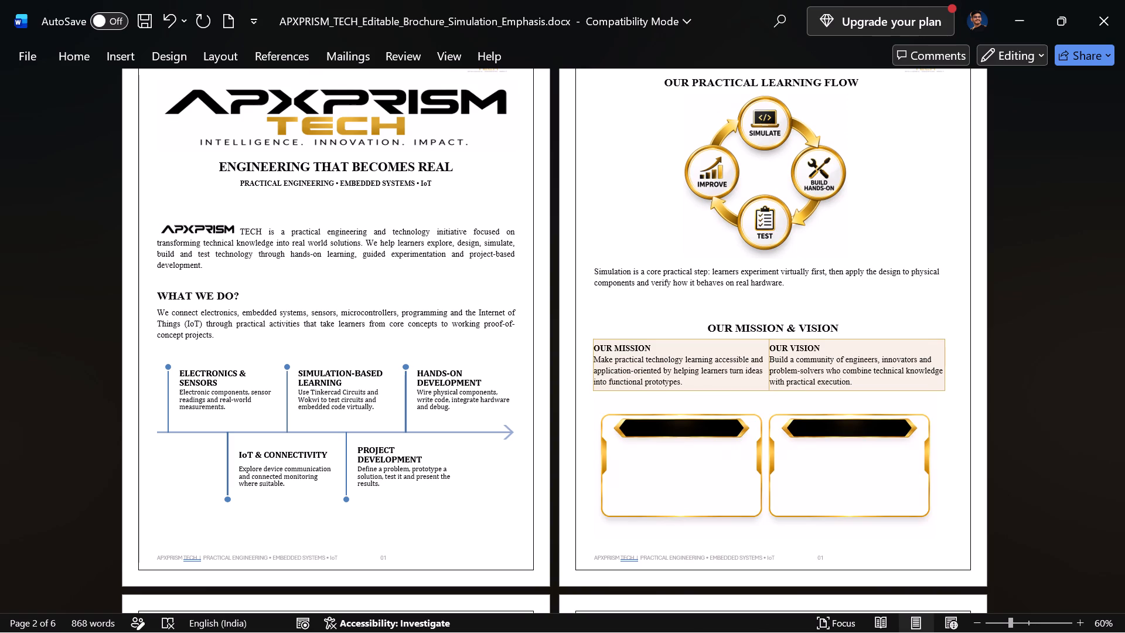
Copy the OUR MISSION heading text from the mission and vision table.
ctrl+scroll(697, 382, up, 4)
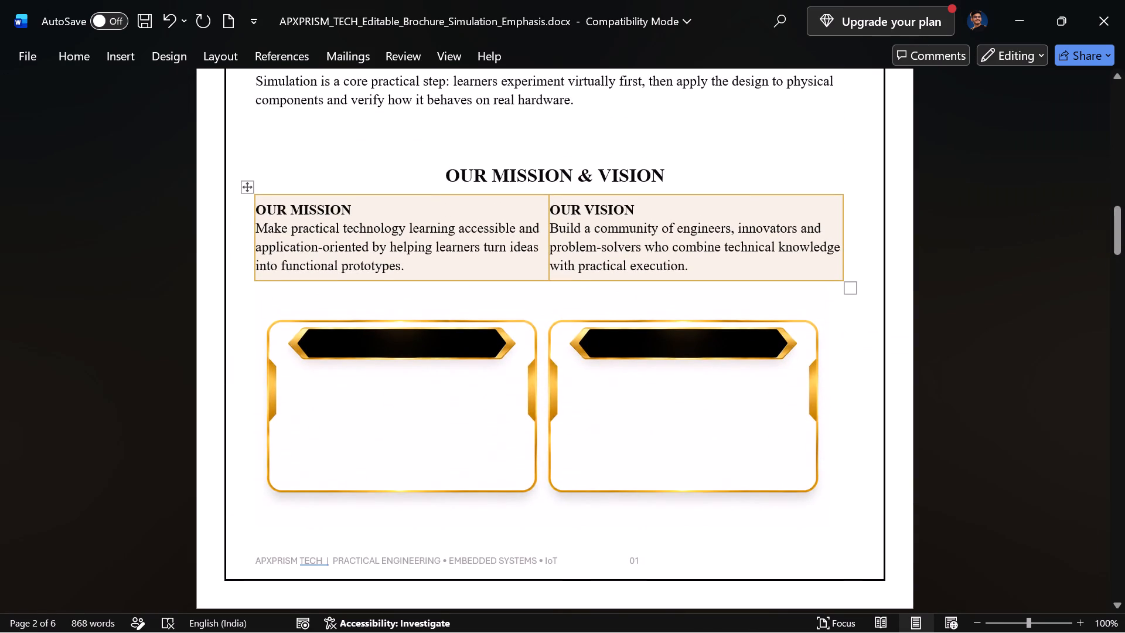
drag(356, 215, 253, 203)
key(ctrl+c)
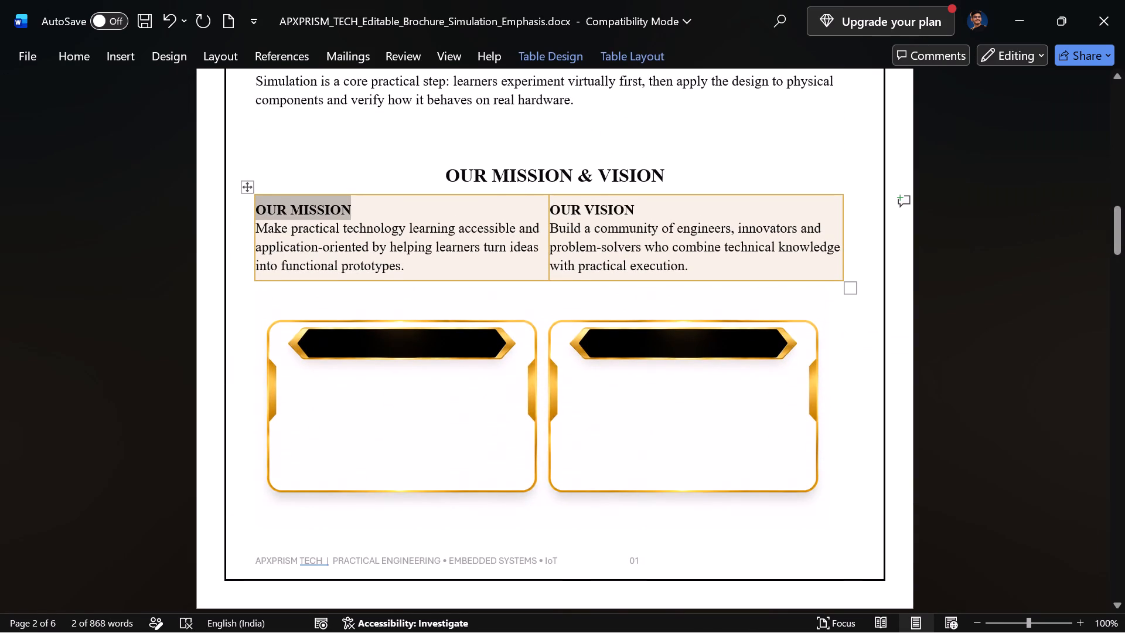
Draw a text box over the black heading banner of the left gold-bordered box.
click(357, 340)
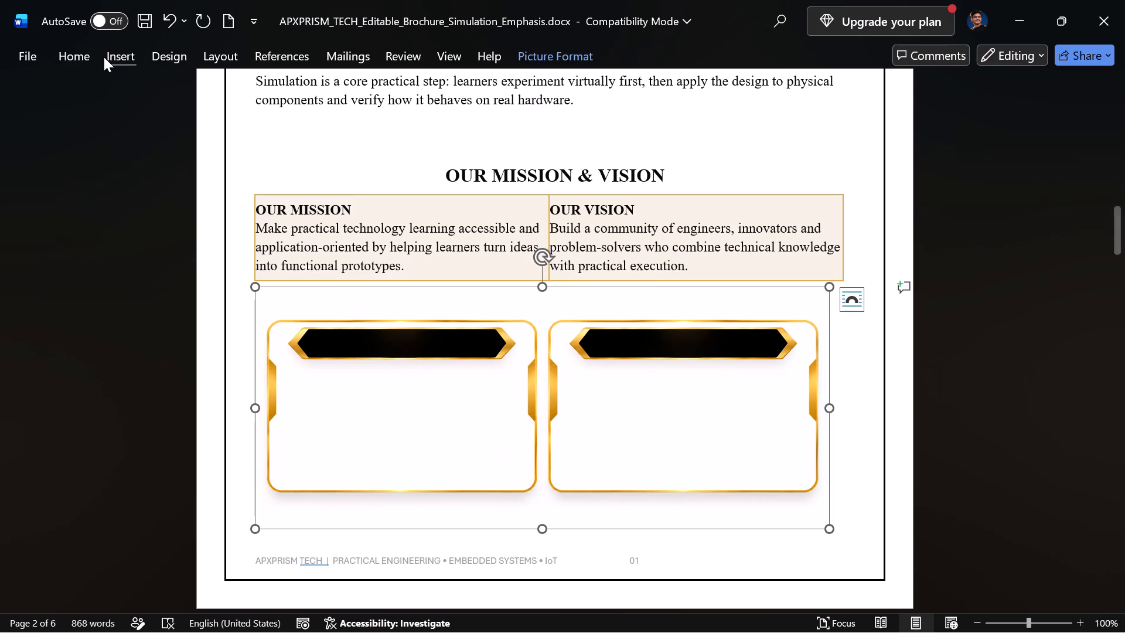
click(102, 56)
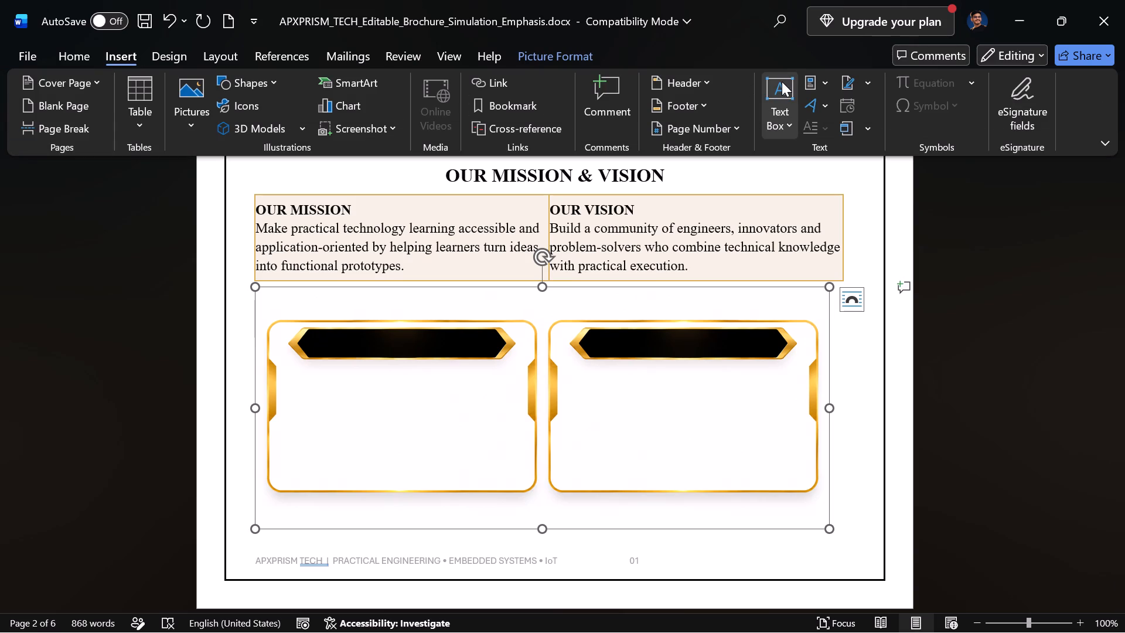
click(782, 81)
click(812, 533)
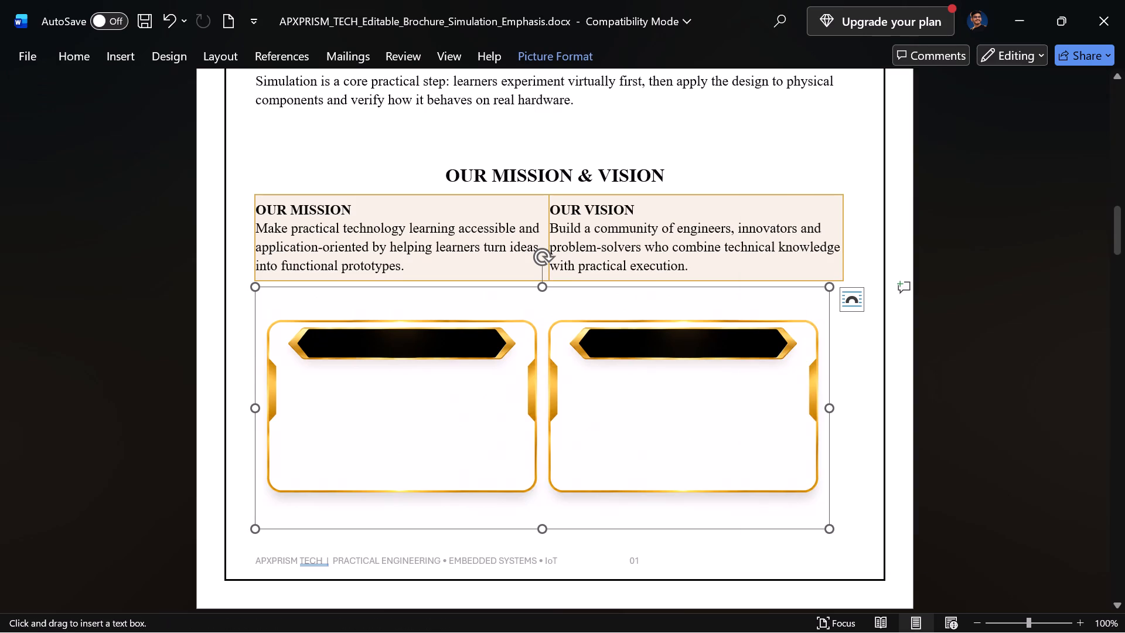
drag(323, 335, 433, 348)
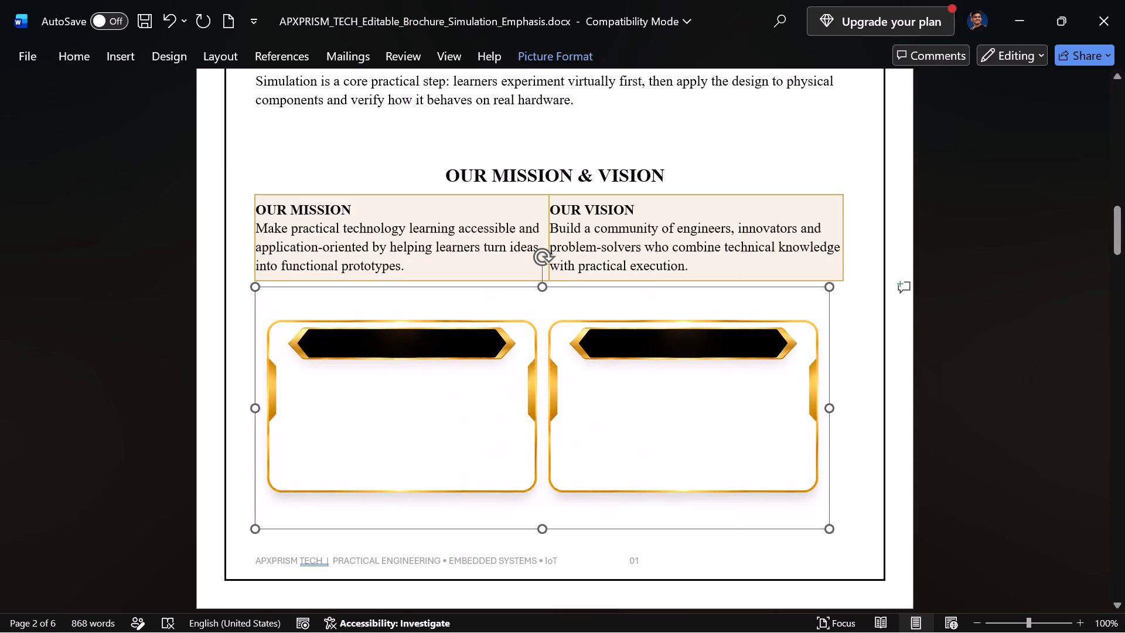
drag(433, 348, 454, 352)
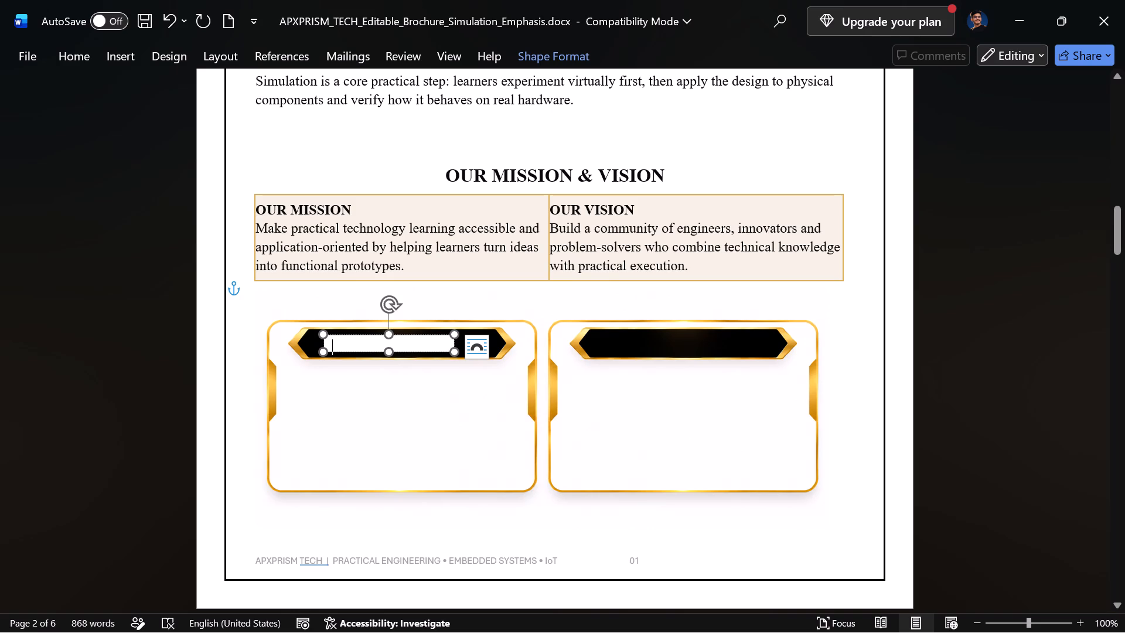
Paste the copied OUR MISSION heading into the text box on the left box's black banner.
key(ctrl+v)
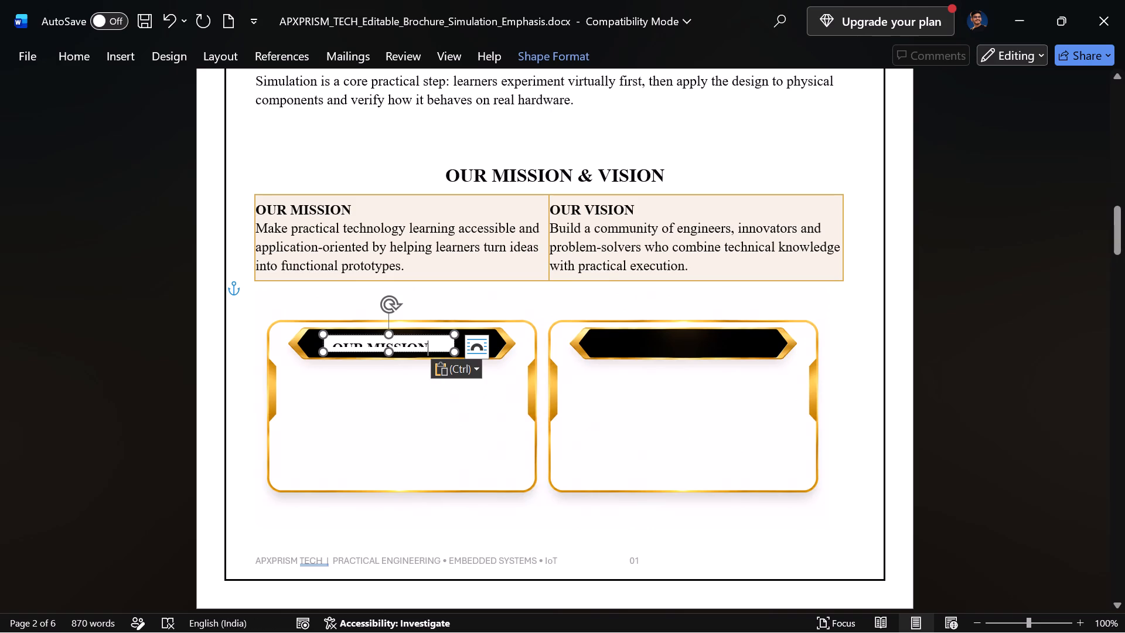
Draw a text box over the right box's black banner and fill it with the OUR VISION heading copied from the table.
click(130, 62)
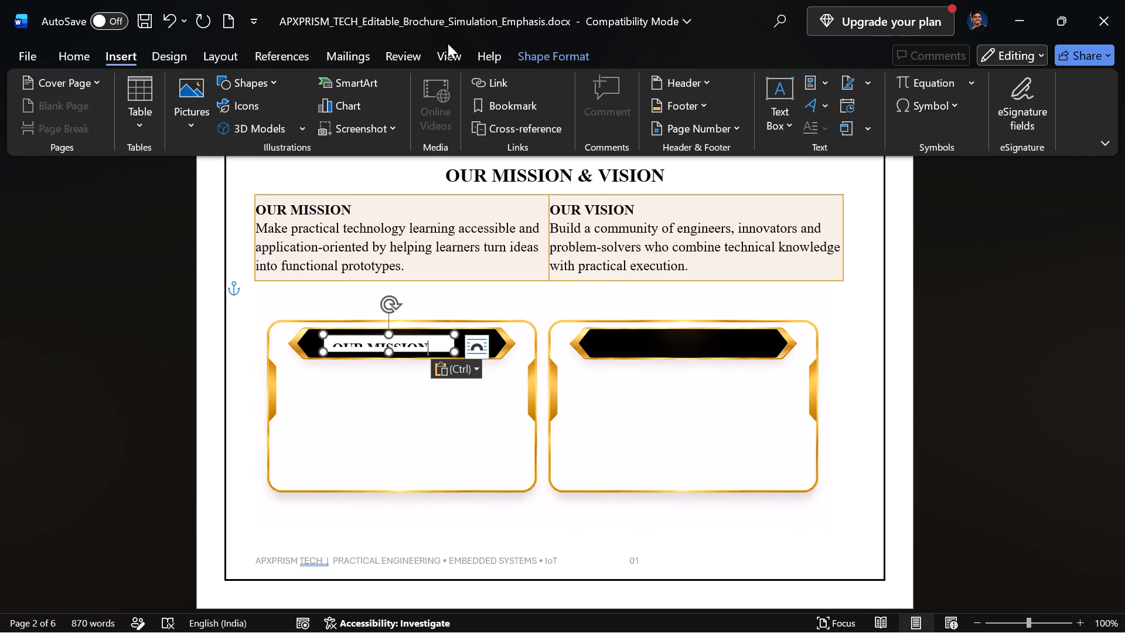
click(783, 132)
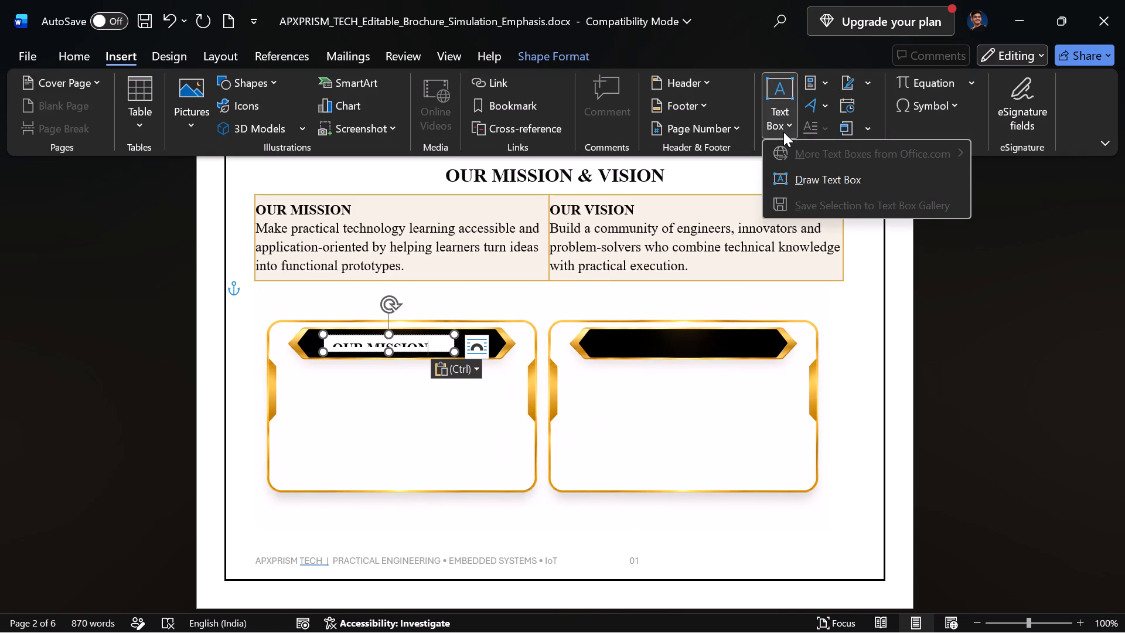
click(797, 177)
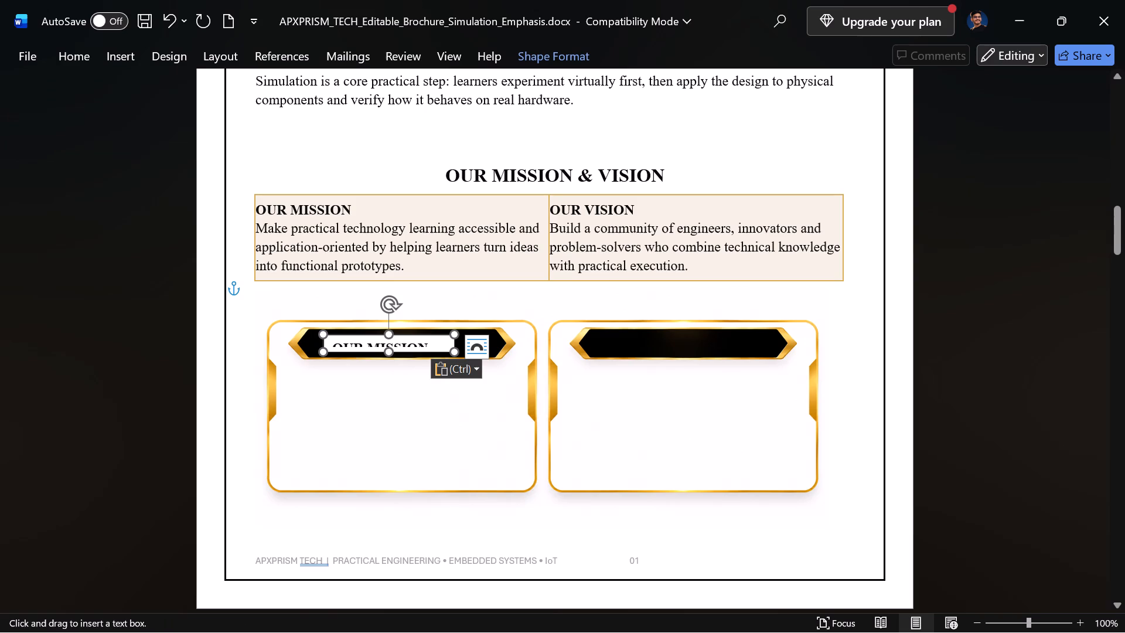
drag(606, 331, 754, 345)
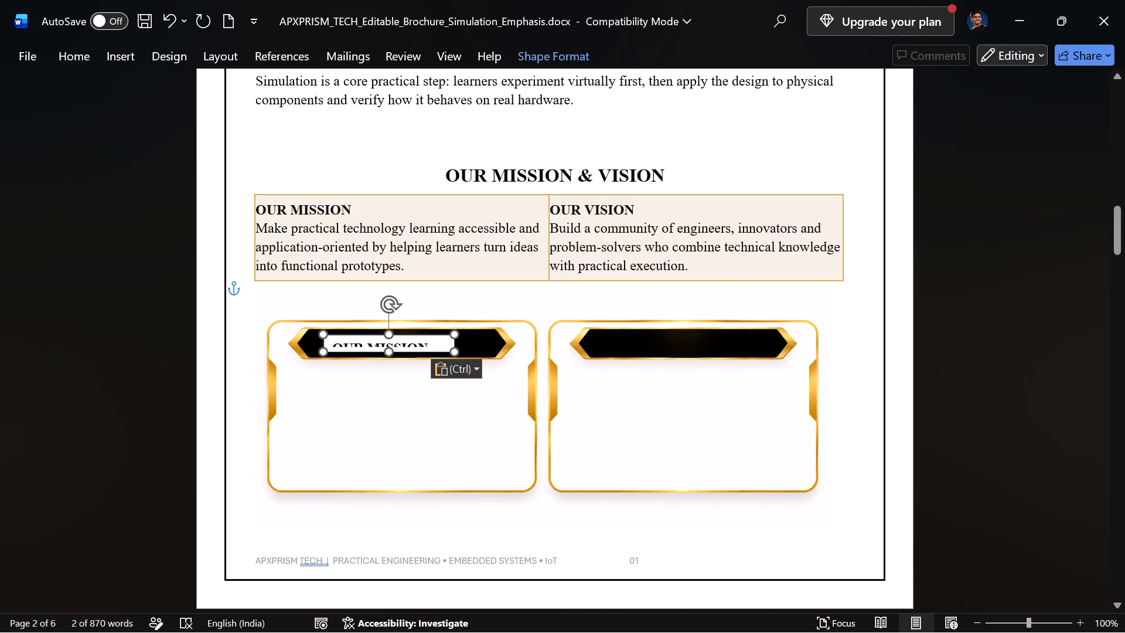
drag(754, 345, 756, 353)
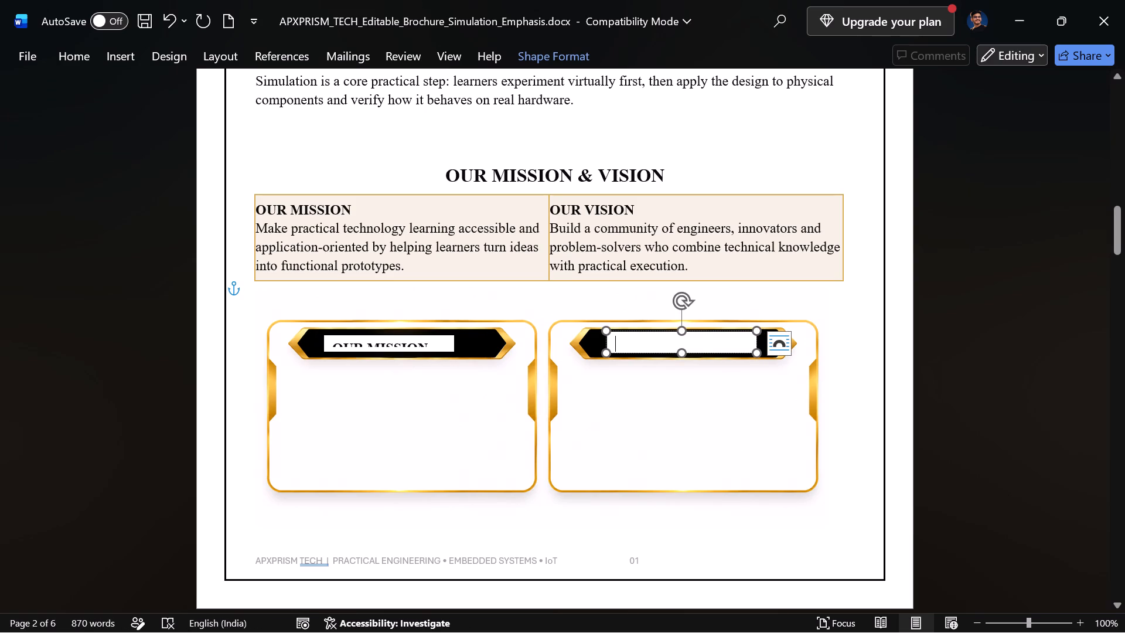
drag(630, 213, 551, 217)
key(ctrl+c)
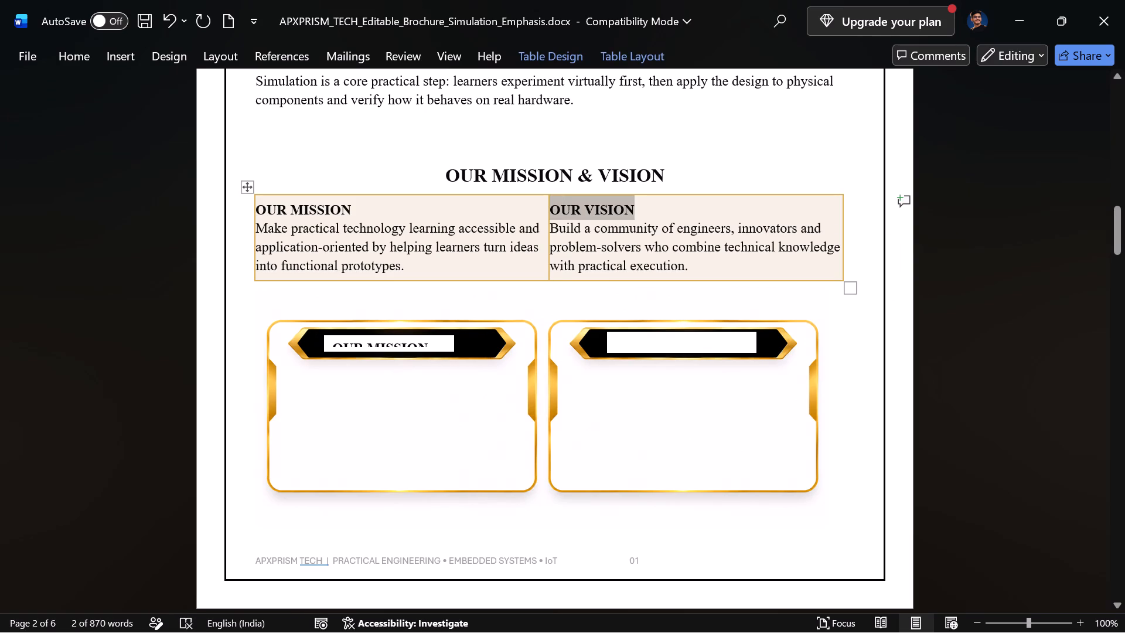
click(652, 341)
key(ctrl+v)
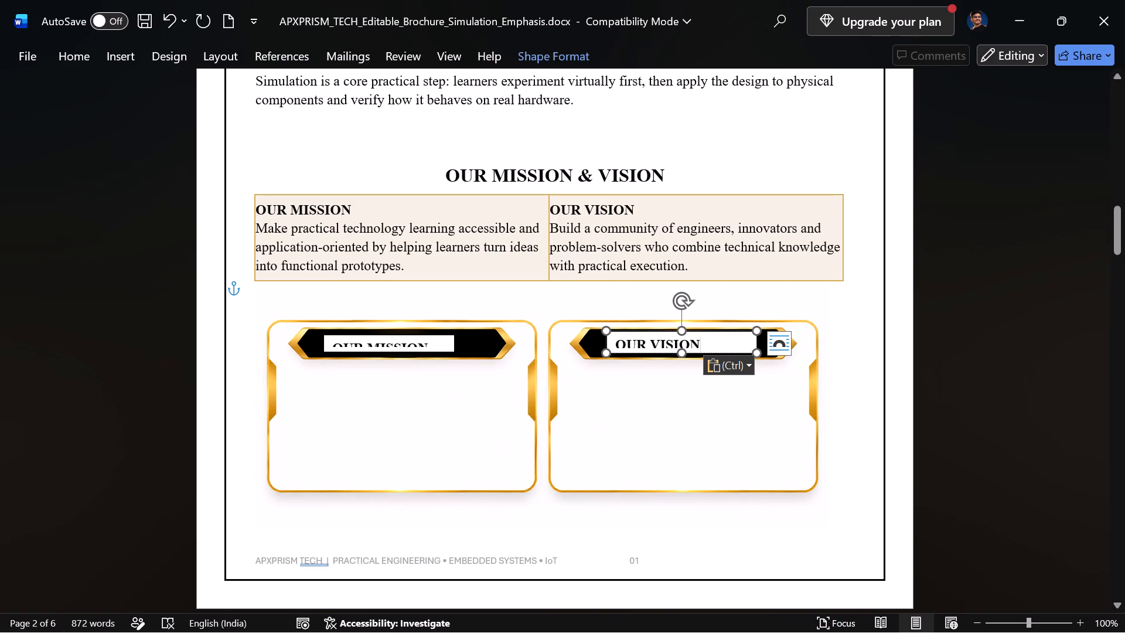
Draw a text box in the body of the left gold-bordered box and fill it with the mission paragraph copied from the table.
click(128, 65)
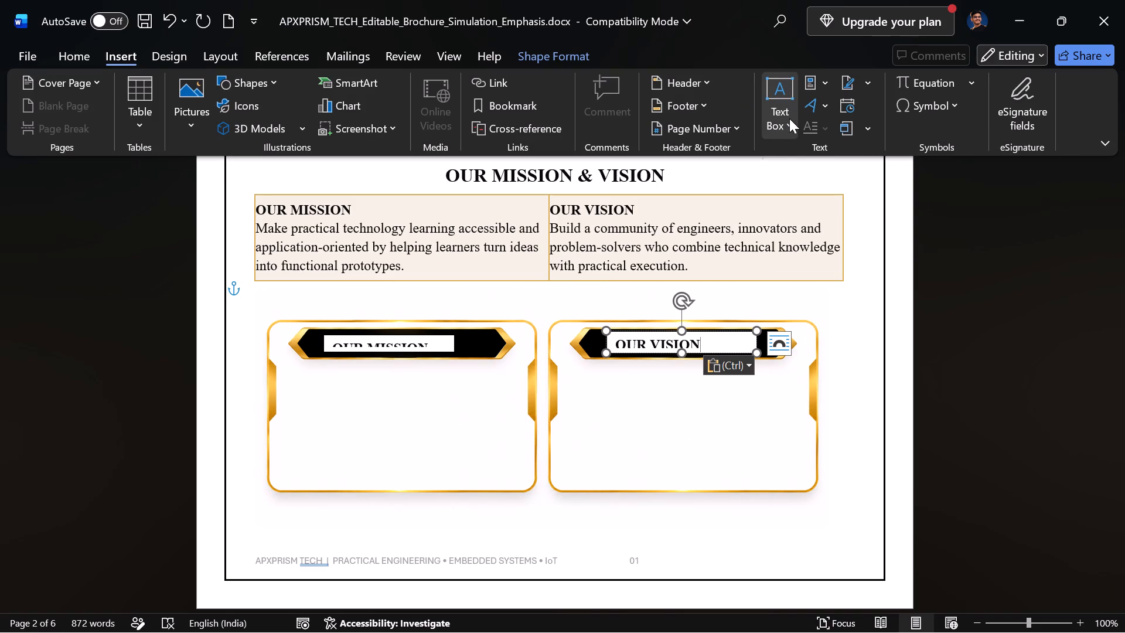
click(789, 118)
click(807, 187)
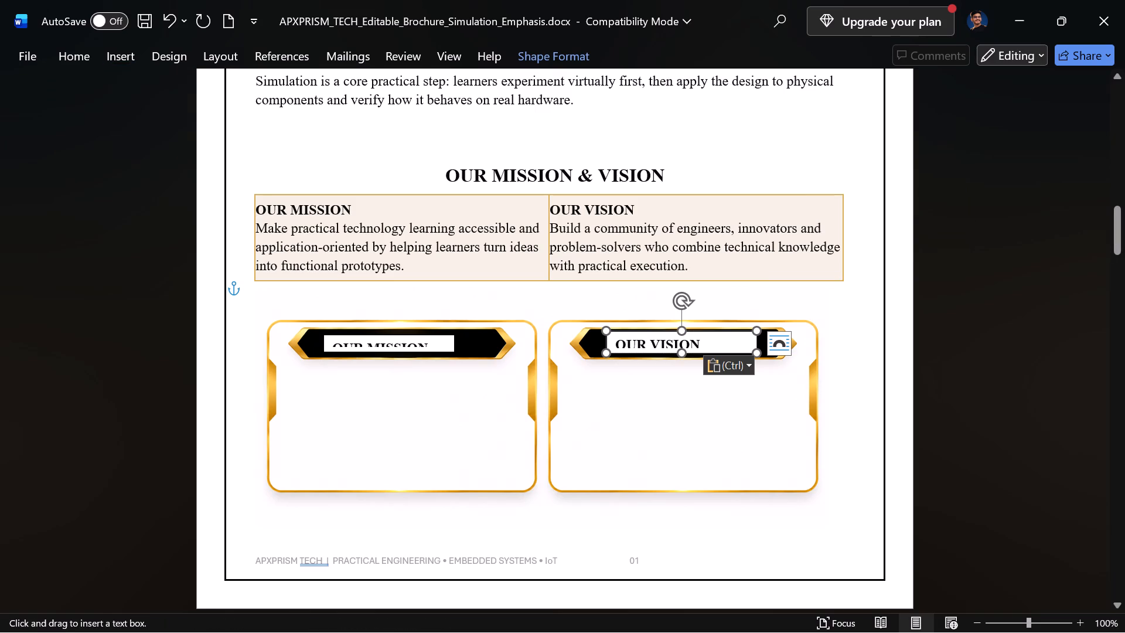
drag(294, 366, 510, 473)
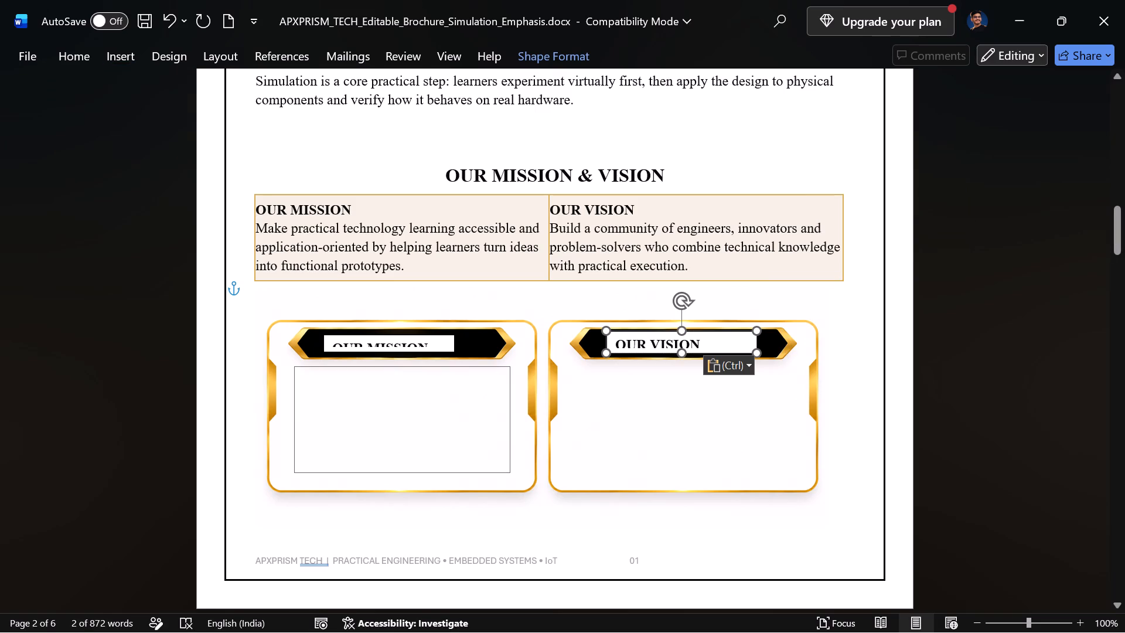
drag(510, 473, 510, 475)
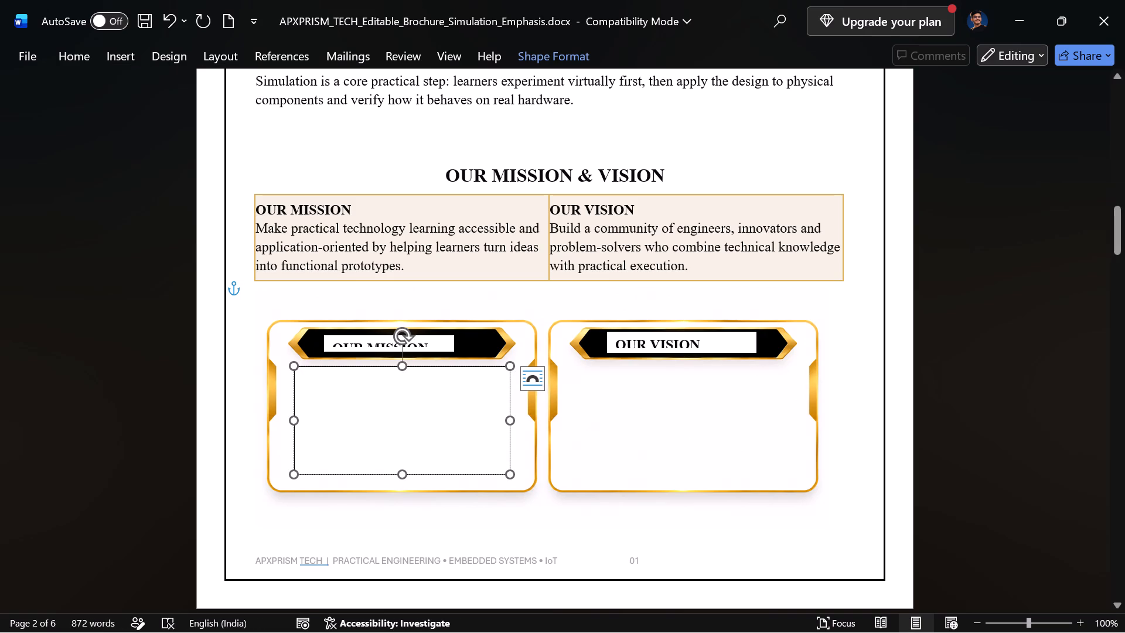
drag(405, 271, 309, 245)
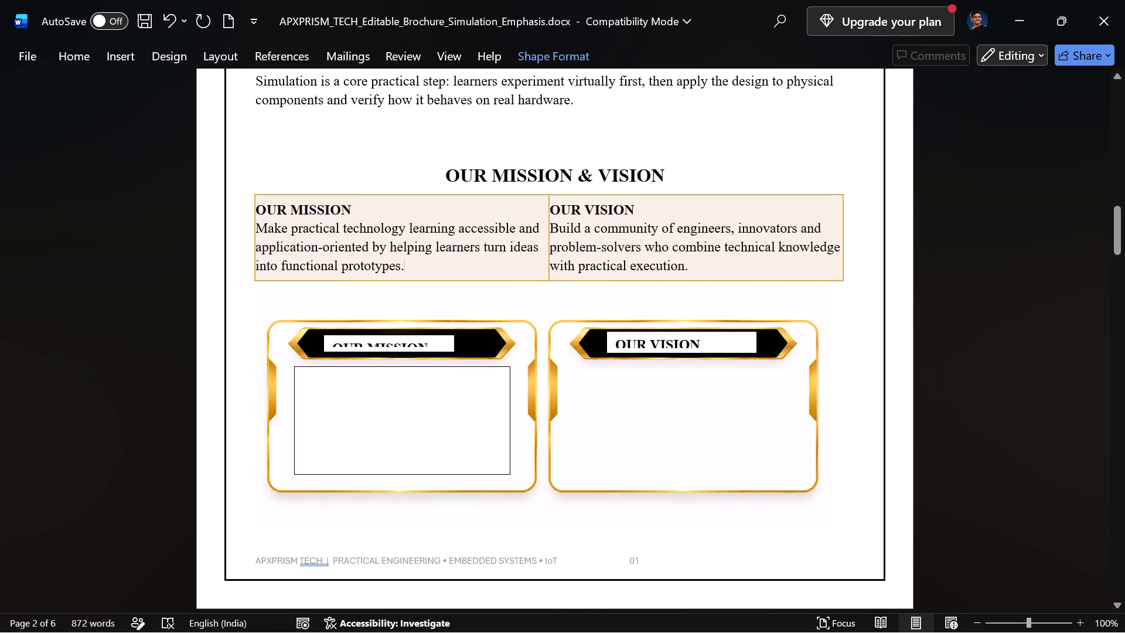
drag(309, 245, 268, 231)
key(ctrl+c)
click(382, 404)
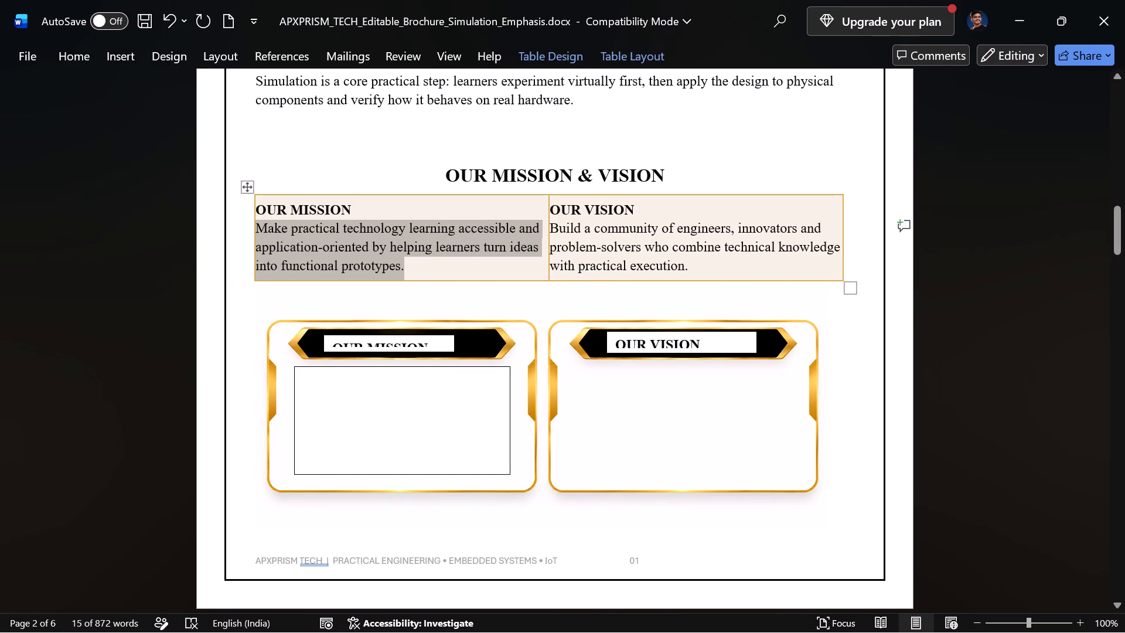
key(ctrl+v)
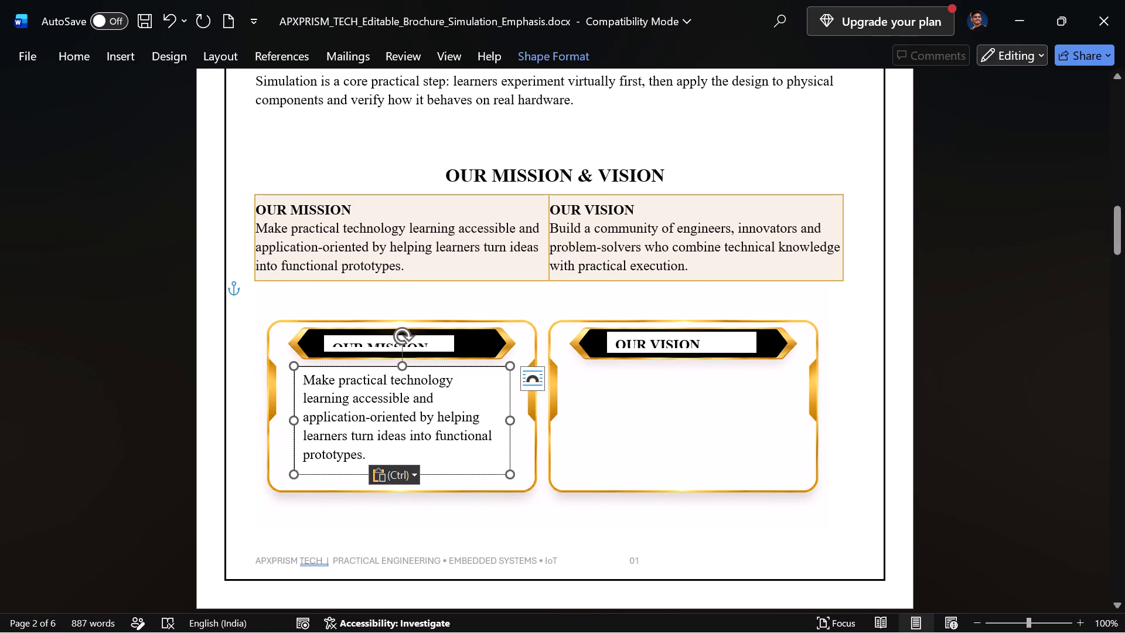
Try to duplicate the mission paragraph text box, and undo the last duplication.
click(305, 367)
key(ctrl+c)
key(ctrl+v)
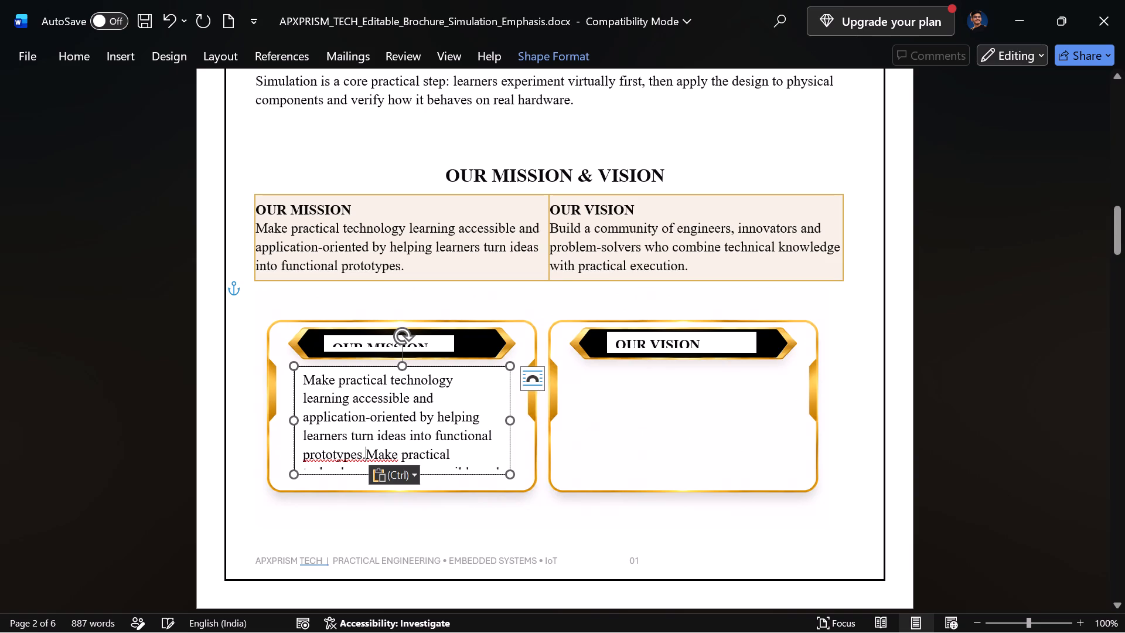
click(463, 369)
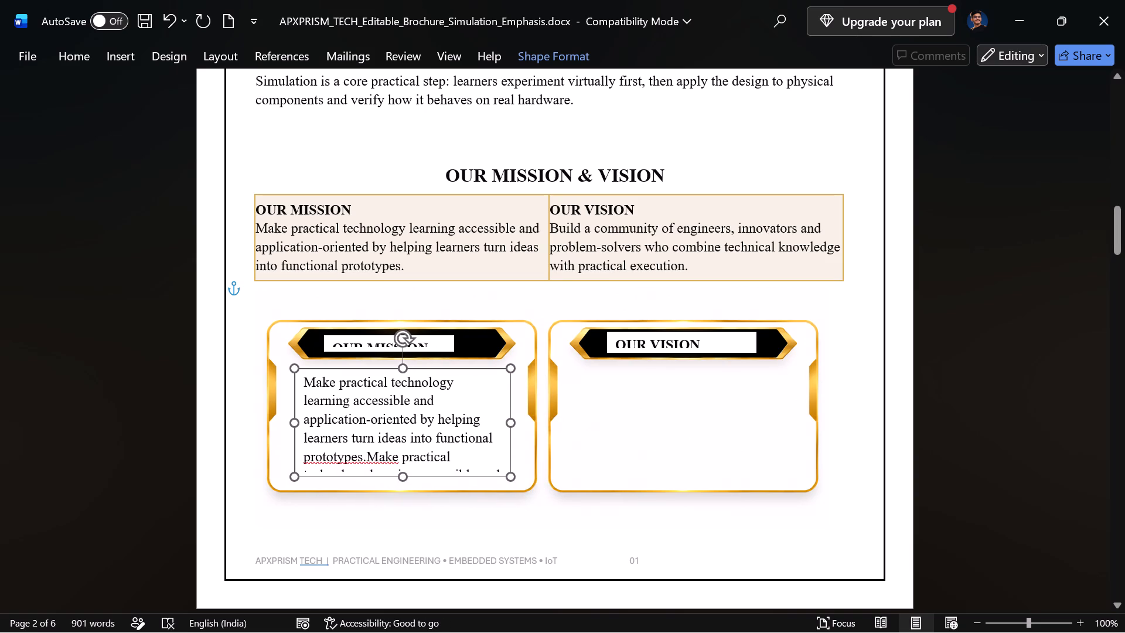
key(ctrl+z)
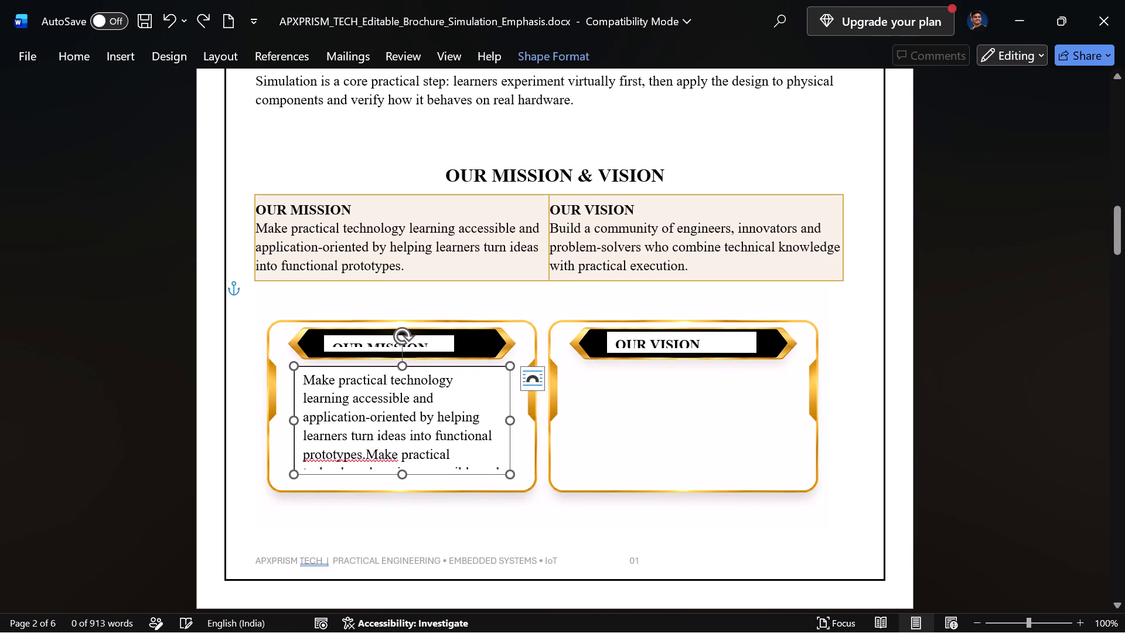
Delete the repeated mission text from the left body text box and adjust the box's height to fit inside the gold frame.
drag(403, 473, 404, 491)
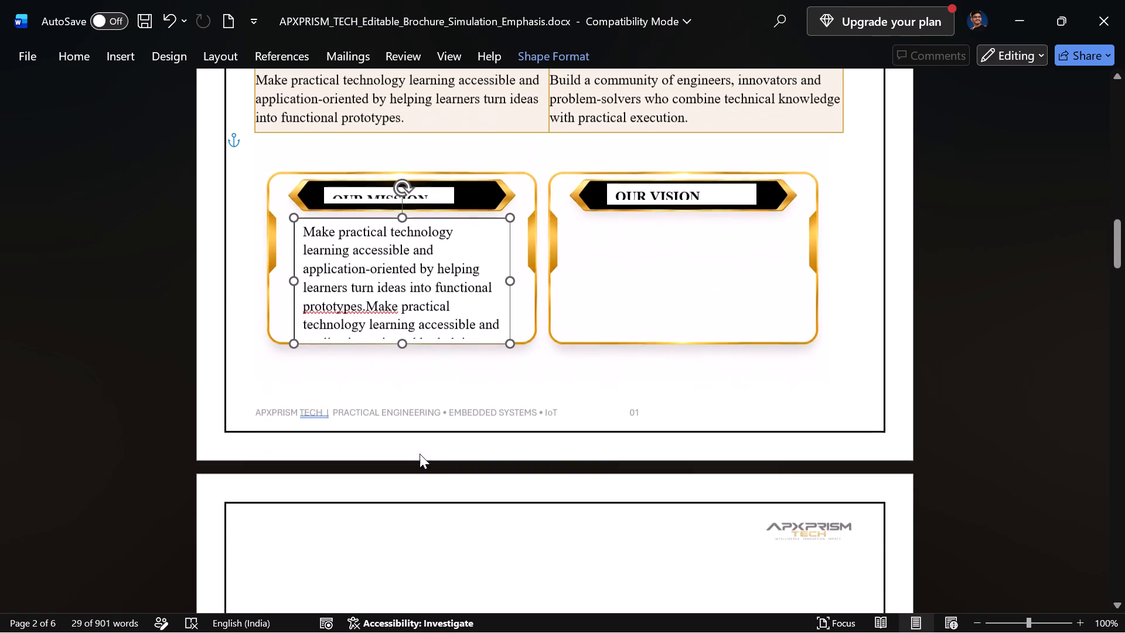
drag(366, 375, 403, 451)
key(BackSpace)
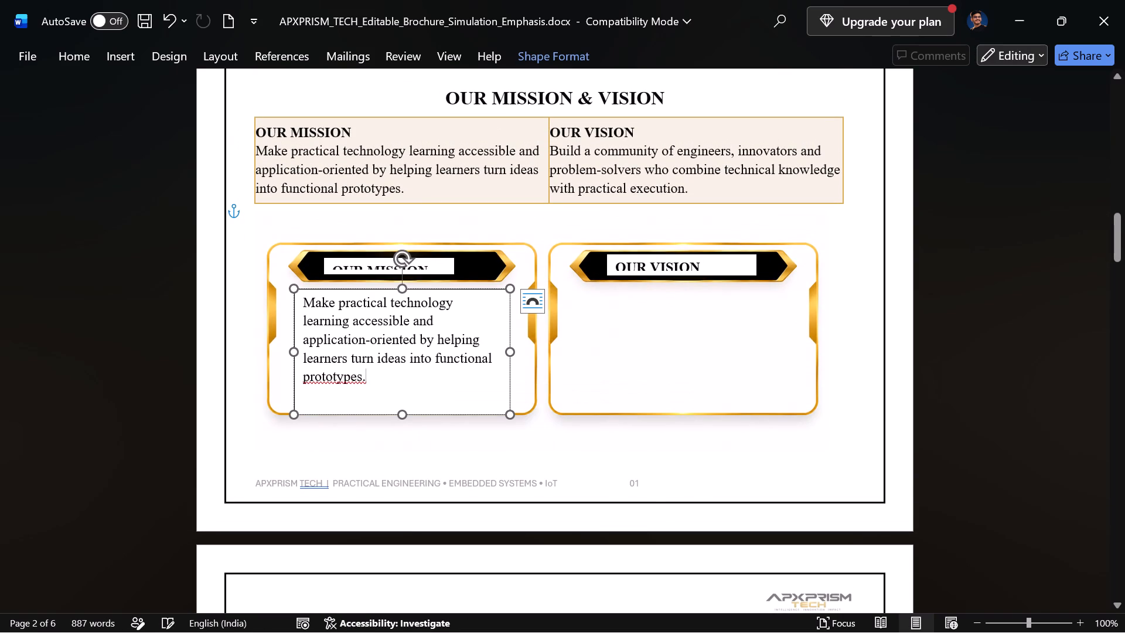
drag(404, 416, 407, 401)
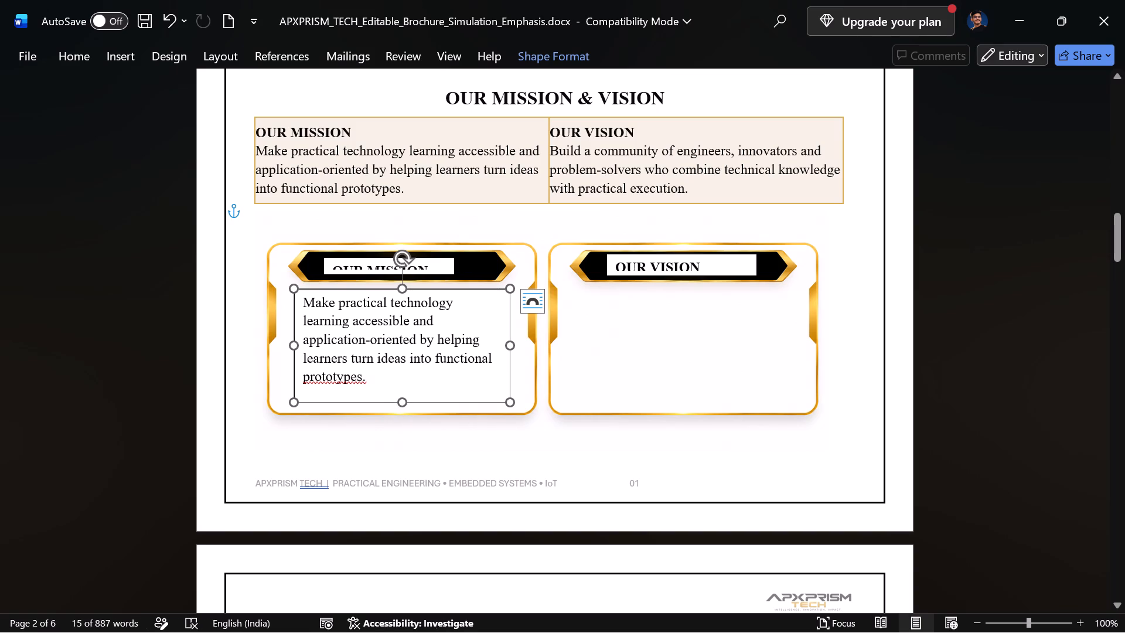
Duplicate the mission paragraph text box and place the copy inside the right gold-bordered box, level with the original.
click(436, 288)
key(ctrl+c)
click(672, 342)
key(ctrl+v)
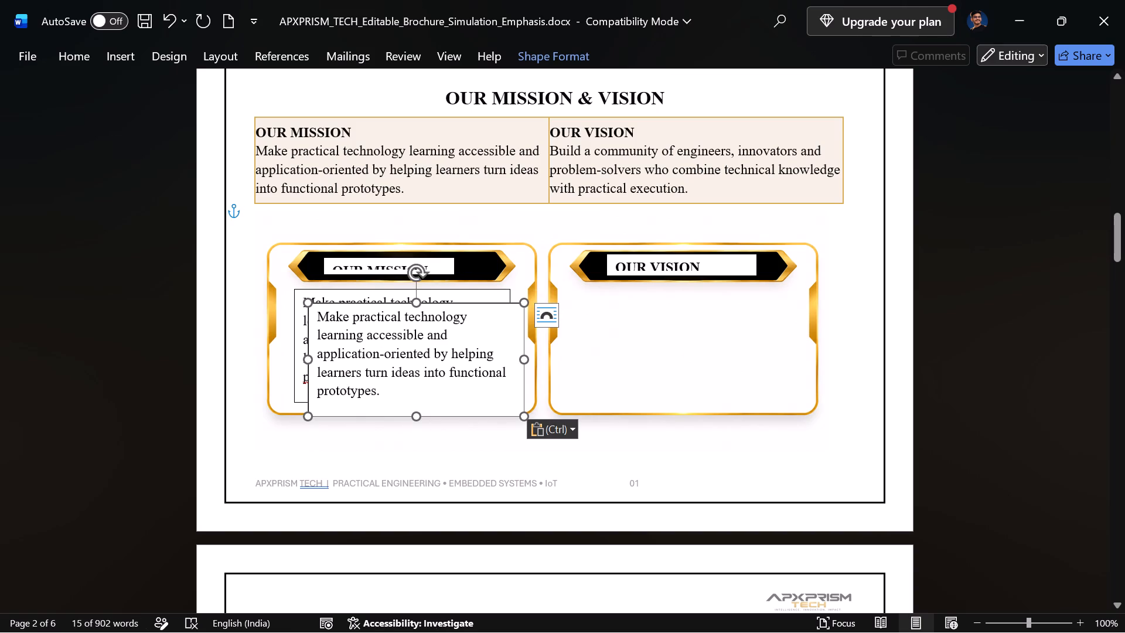
drag(500, 305, 770, 292)
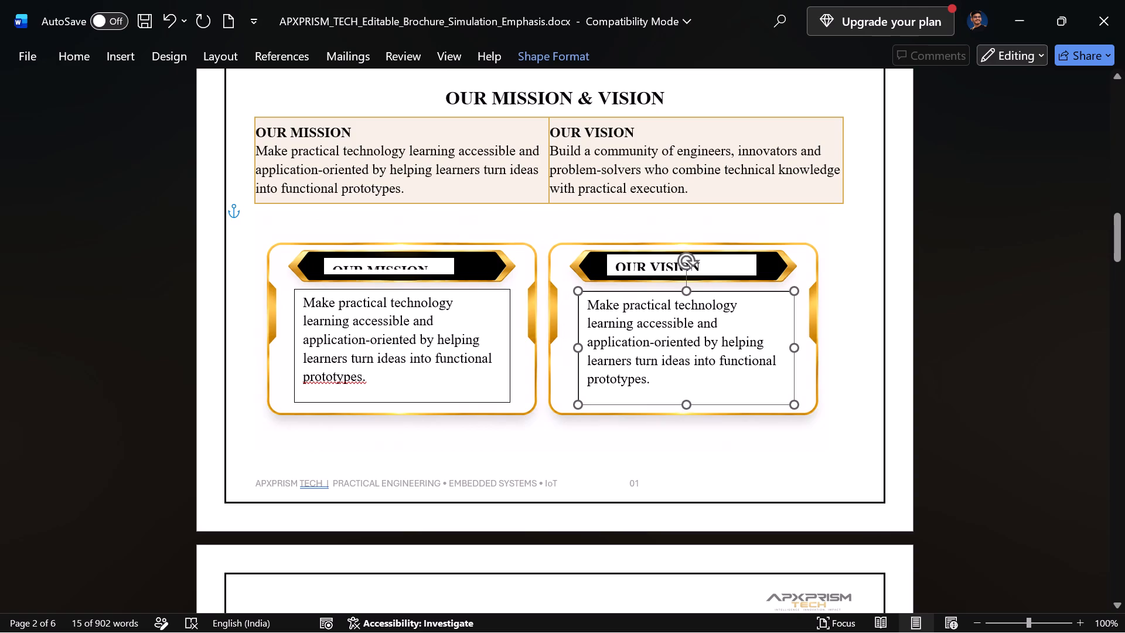
drag(770, 292, 770, 291)
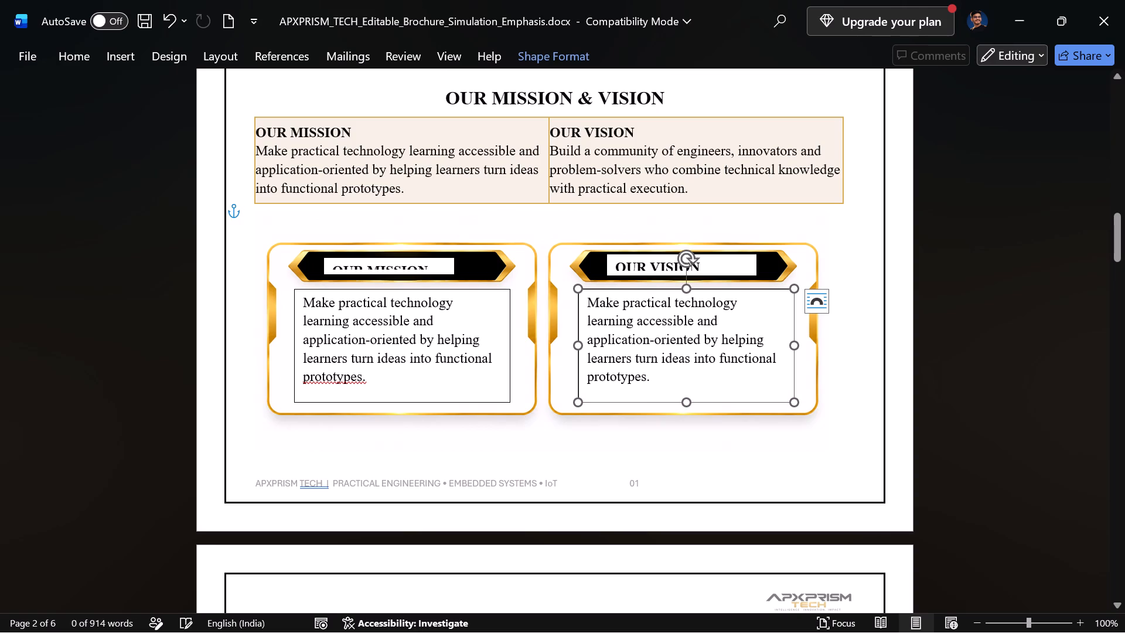
Replace the duplicated text box's content with the vision paragraph copied from the OUR VISION table cell.
drag(693, 190, 557, 148)
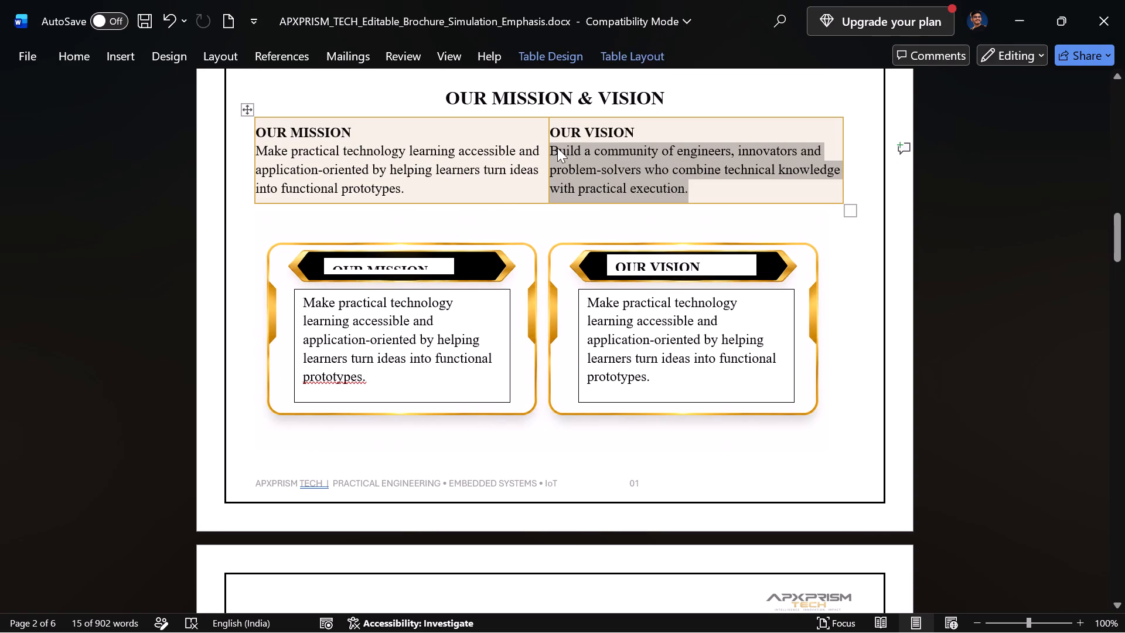
key(ctrl+c)
ctrl+click(650, 335)
key(ctrl+a)
key(ctrl+v)
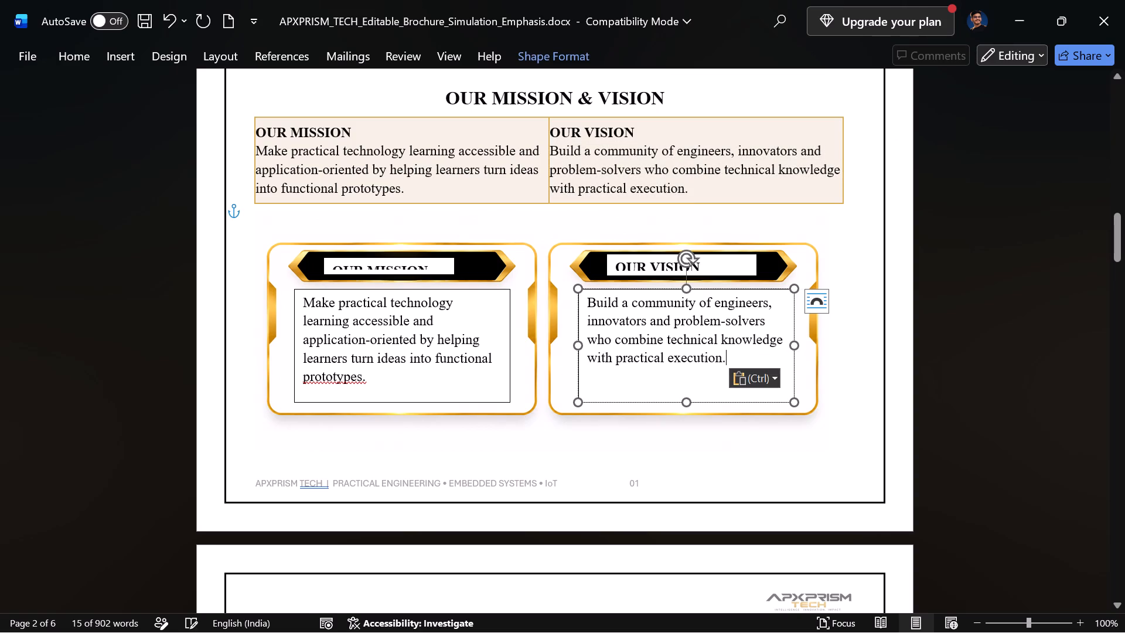
Remove the fill and outline from the OUR MISSION heading text box on the left banner.
click(407, 263)
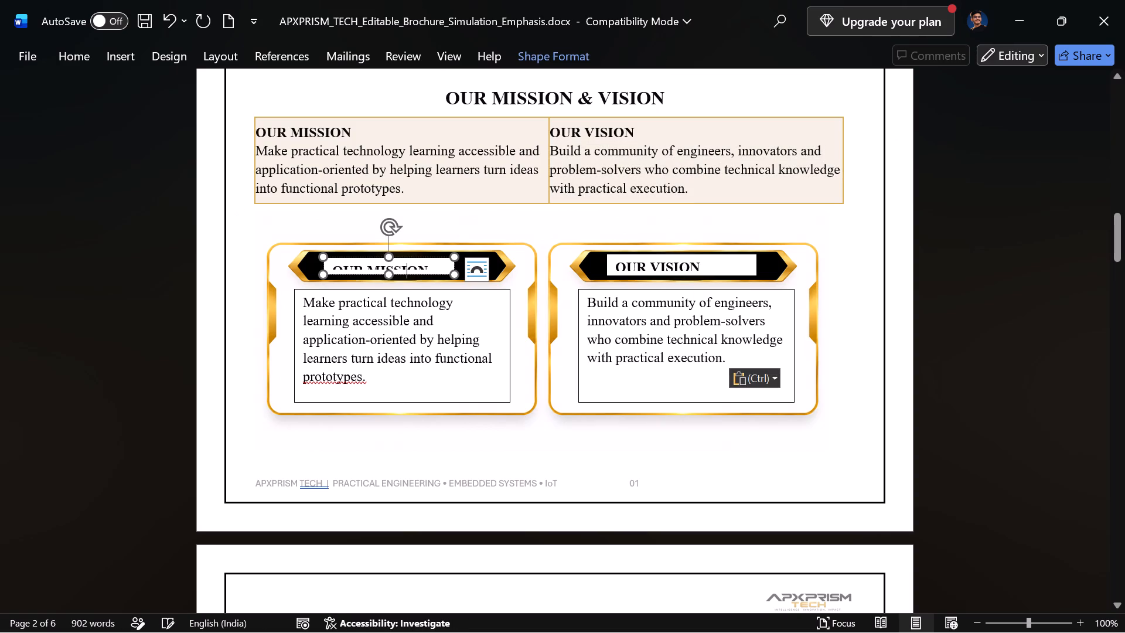
click(552, 60)
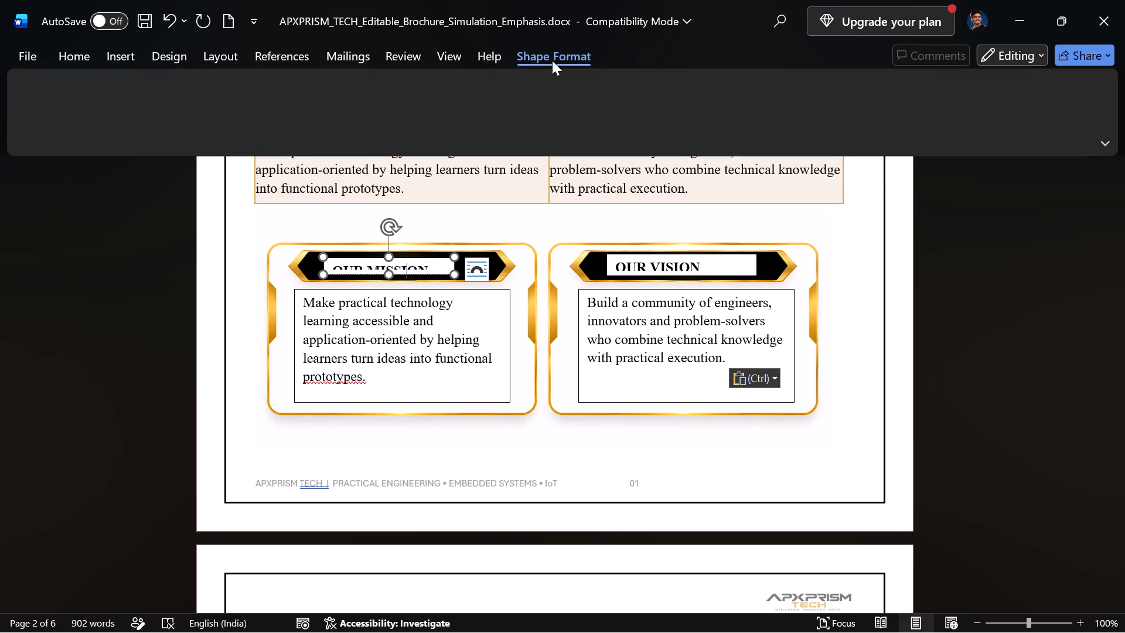
click(344, 87)
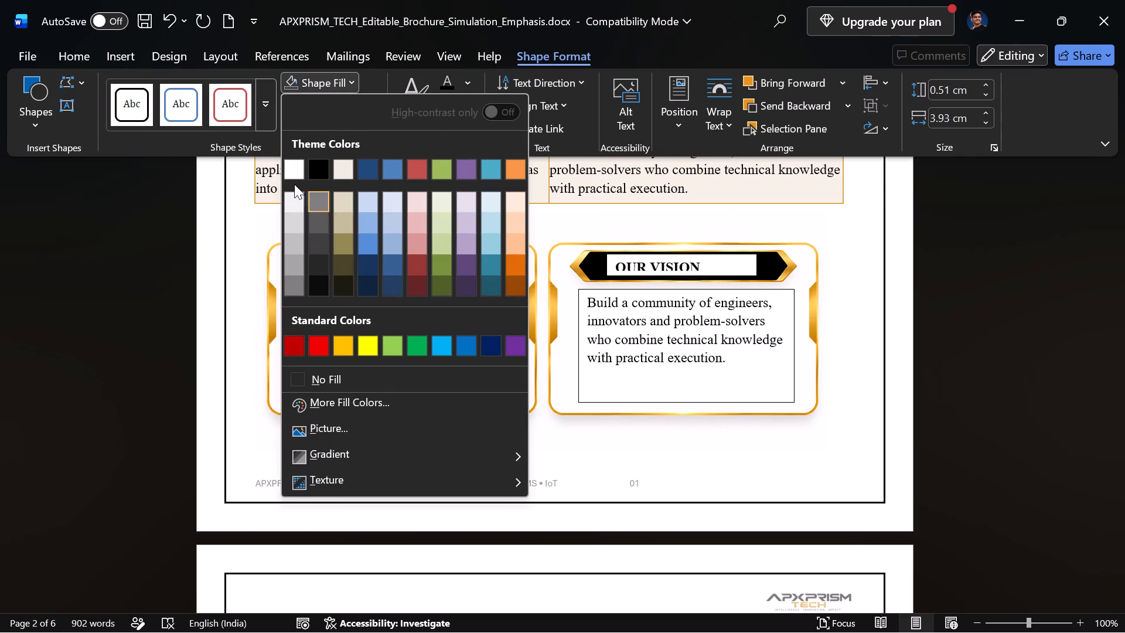
click(294, 382)
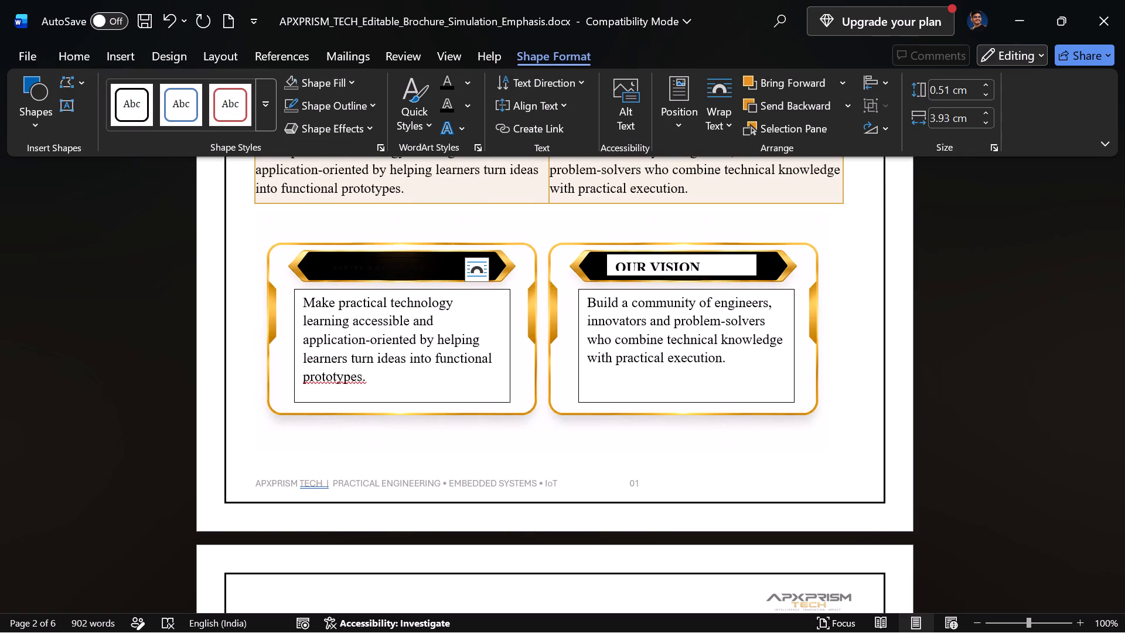
click(357, 100)
click(298, 400)
Set the OUR MISSION heading text in the left banner to white.
click(345, 264)
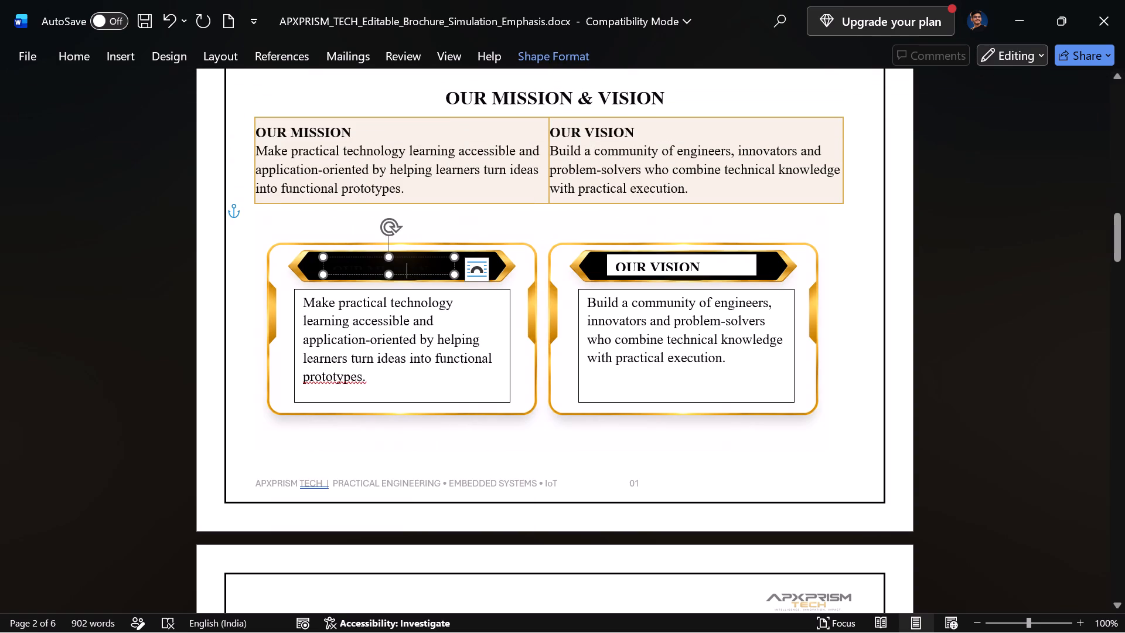
key(ctrl+a)
click(85, 56)
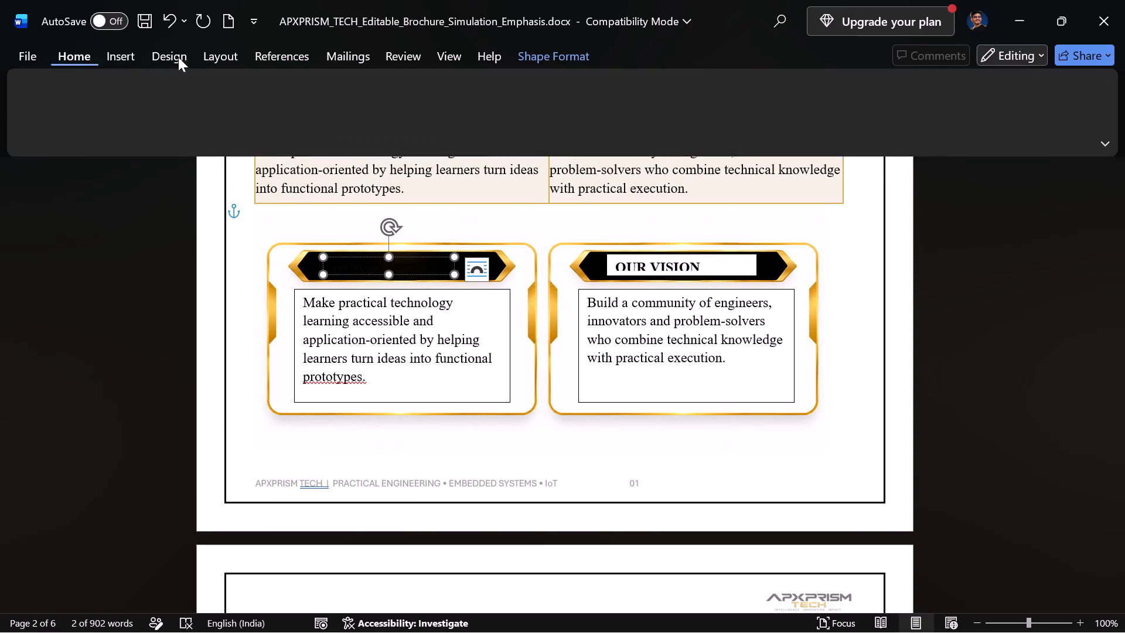
click(341, 121)
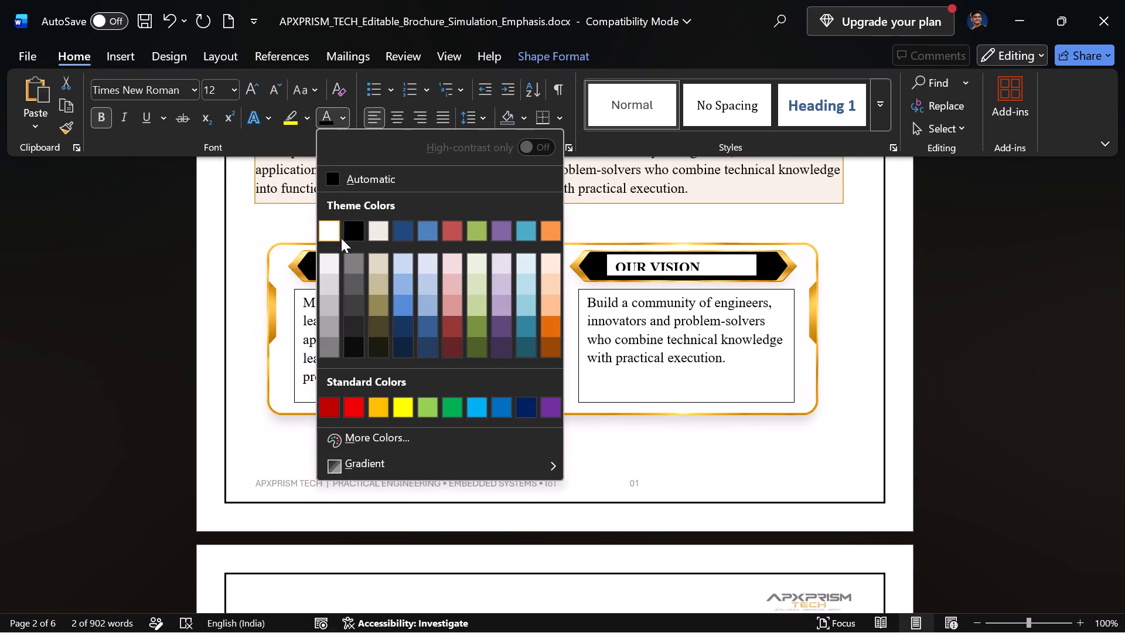
click(337, 234)
Resize the OUR MISSION heading text box to show its full text and centre it on the left black banner.
click(372, 268)
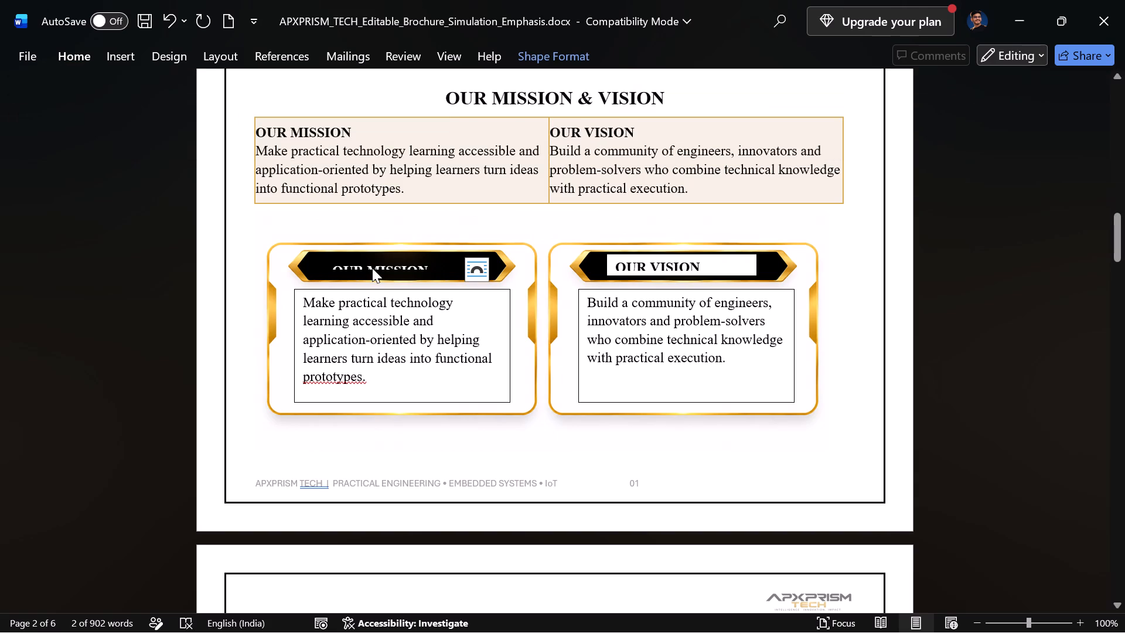
click(379, 259)
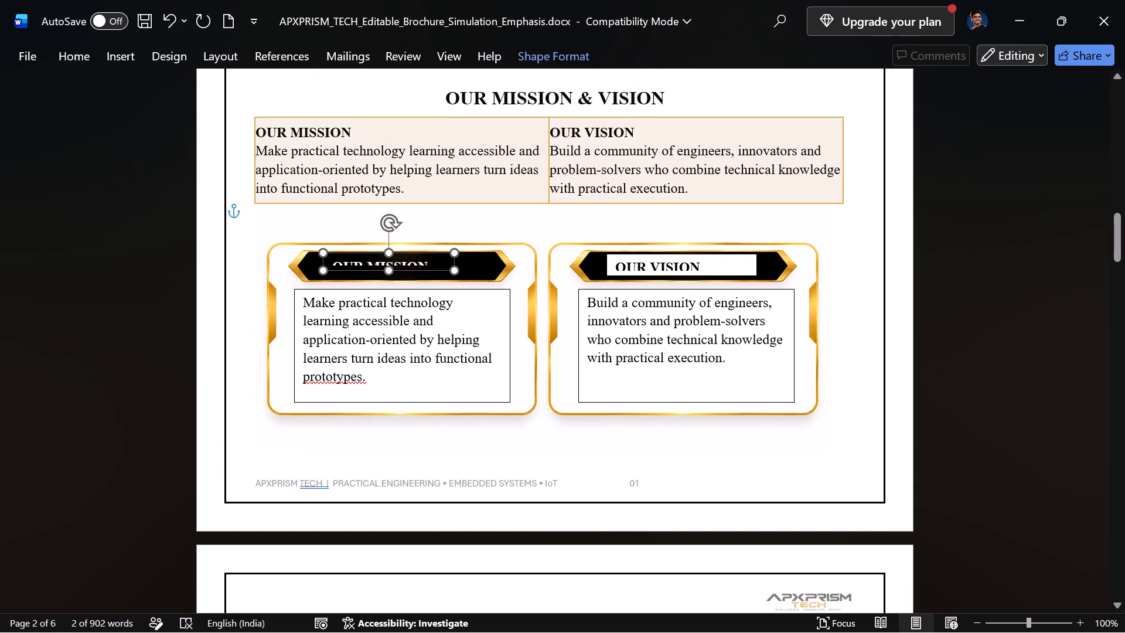
drag(389, 267, 389, 280)
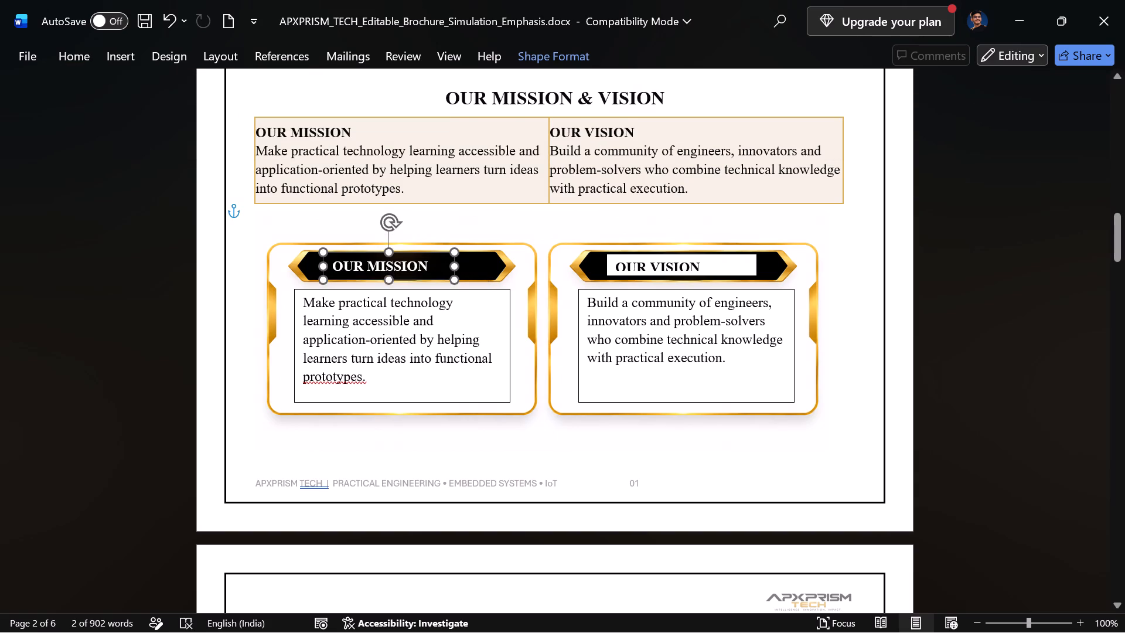
drag(389, 280, 389, 281)
drag(454, 264, 453, 269)
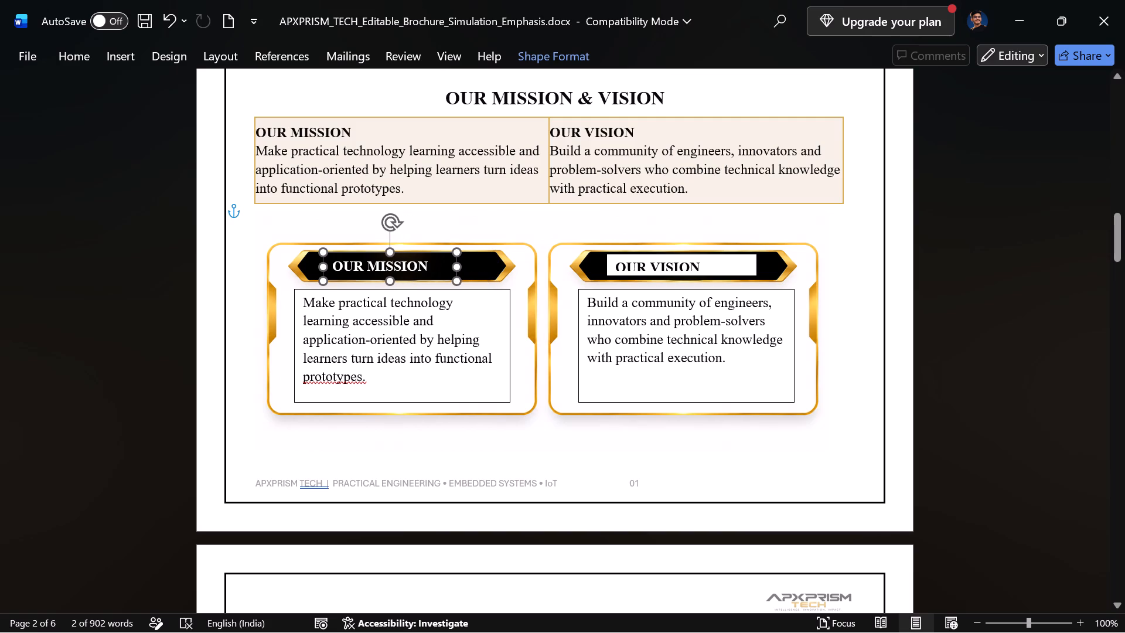
drag(453, 269, 442, 270)
click(420, 253)
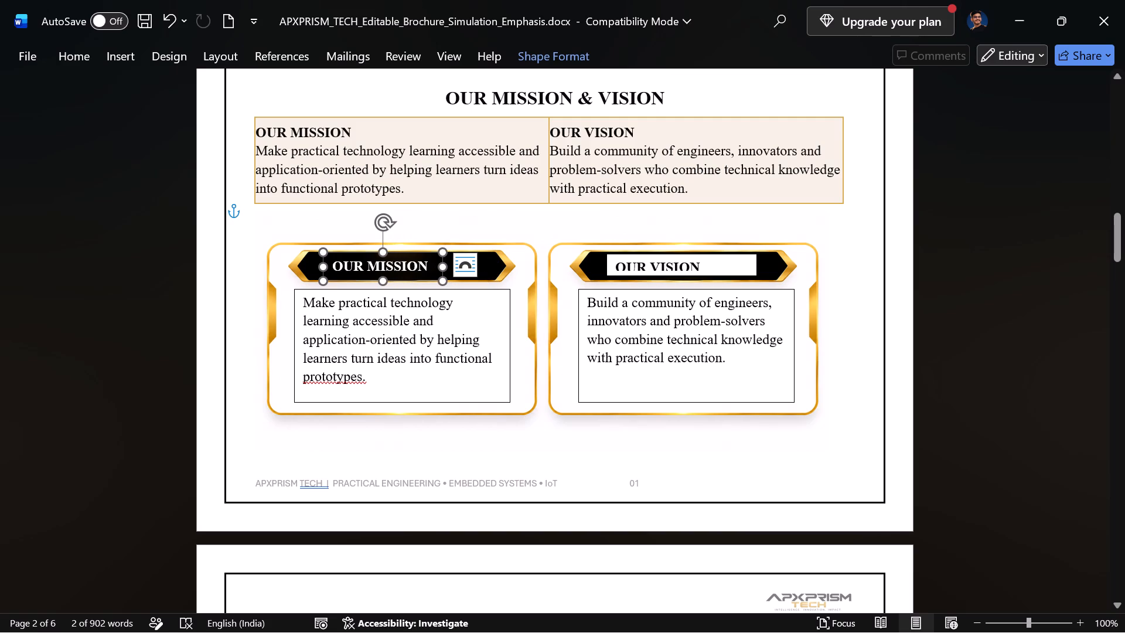
key(space)
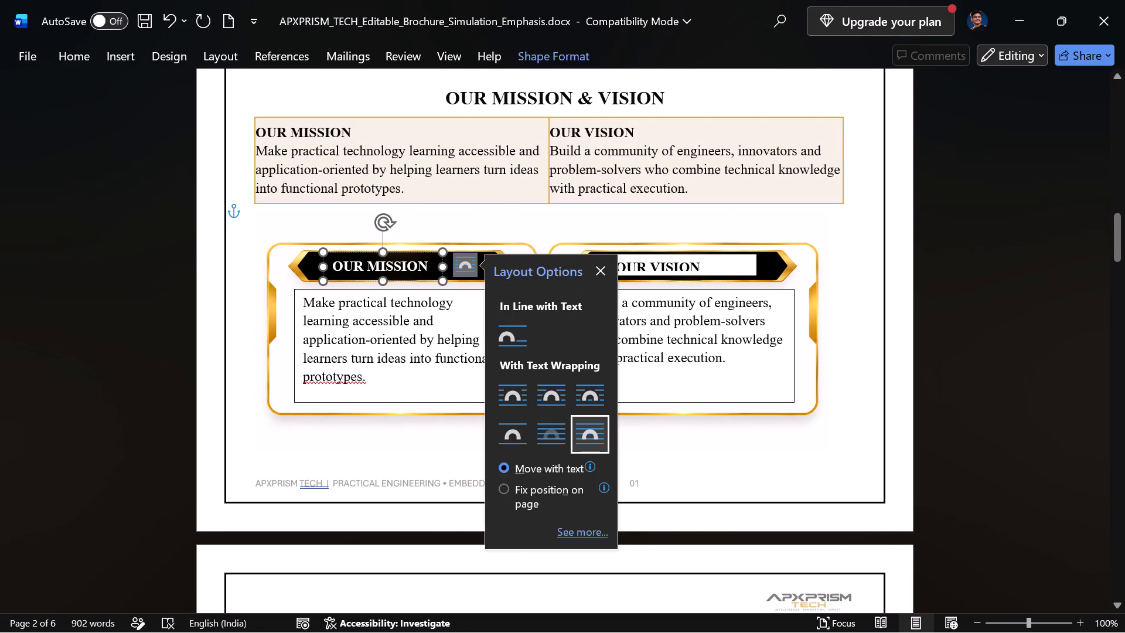
drag(398, 254, 418, 254)
Set the OUR VISION heading text to white and remove the fill and outline from its text box.
drag(710, 266, 601, 266)
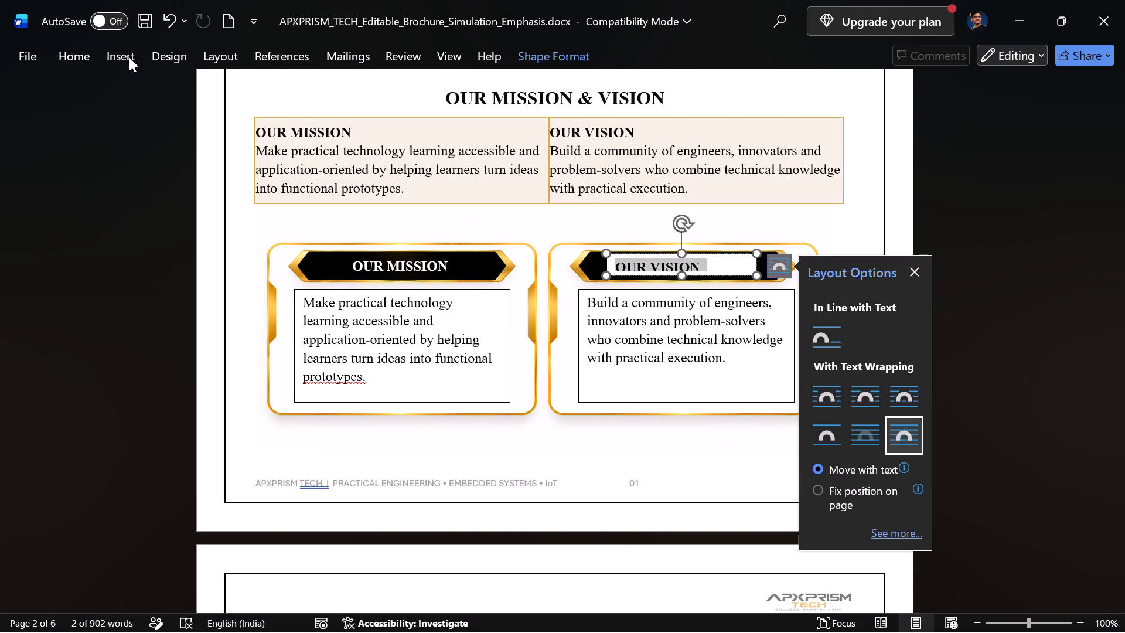
click(133, 57)
click(69, 49)
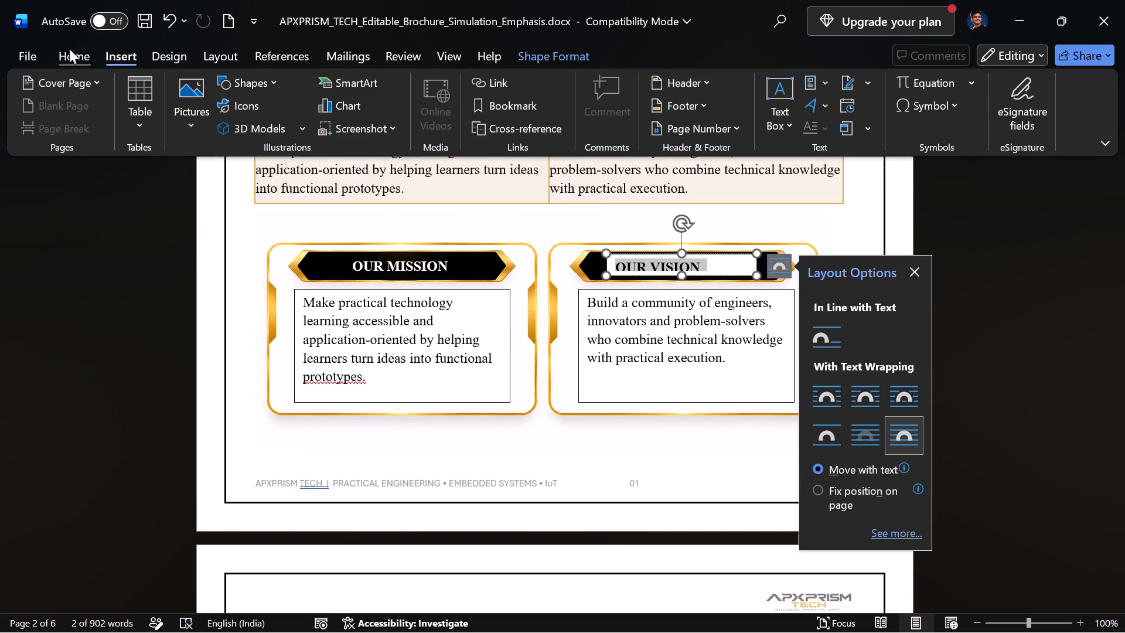
click(323, 115)
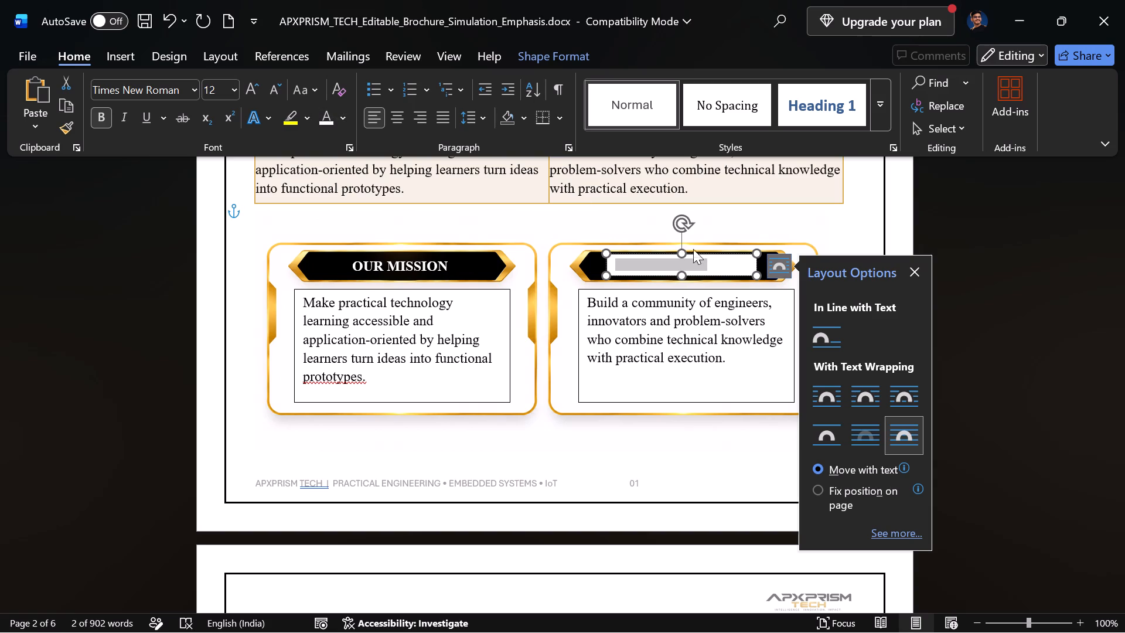
click(737, 263)
click(737, 263)
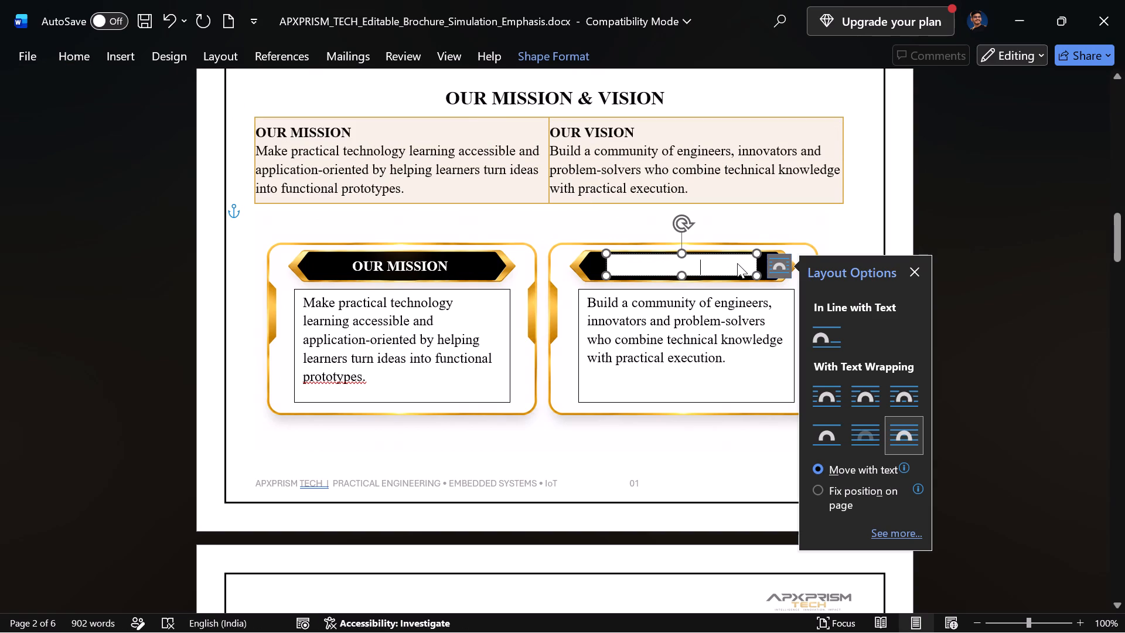
click(558, 64)
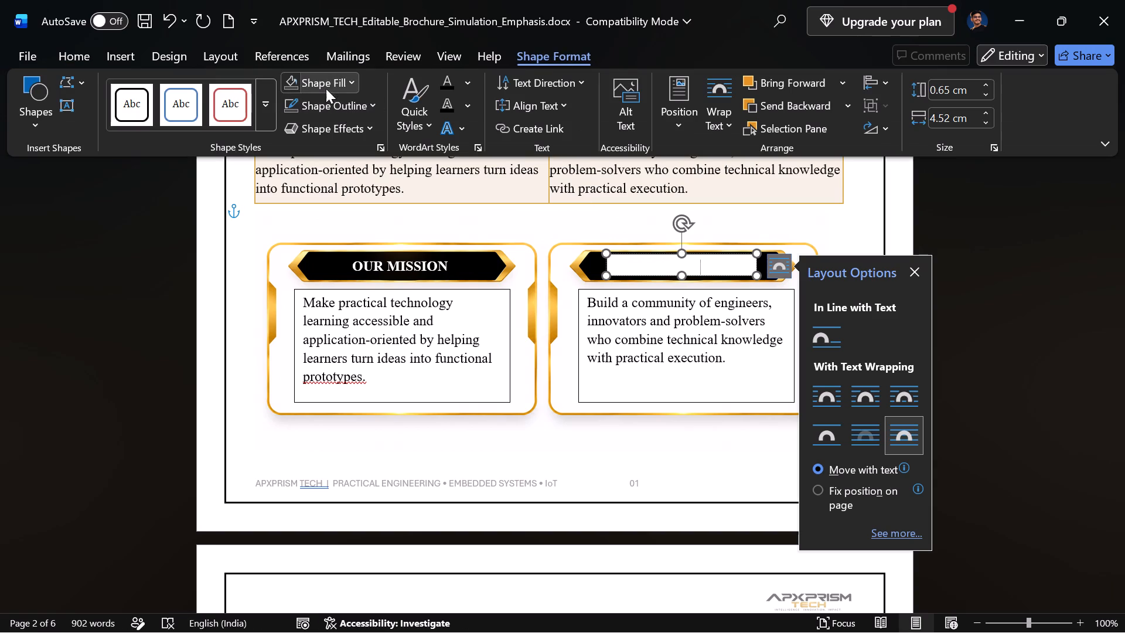
click(292, 86)
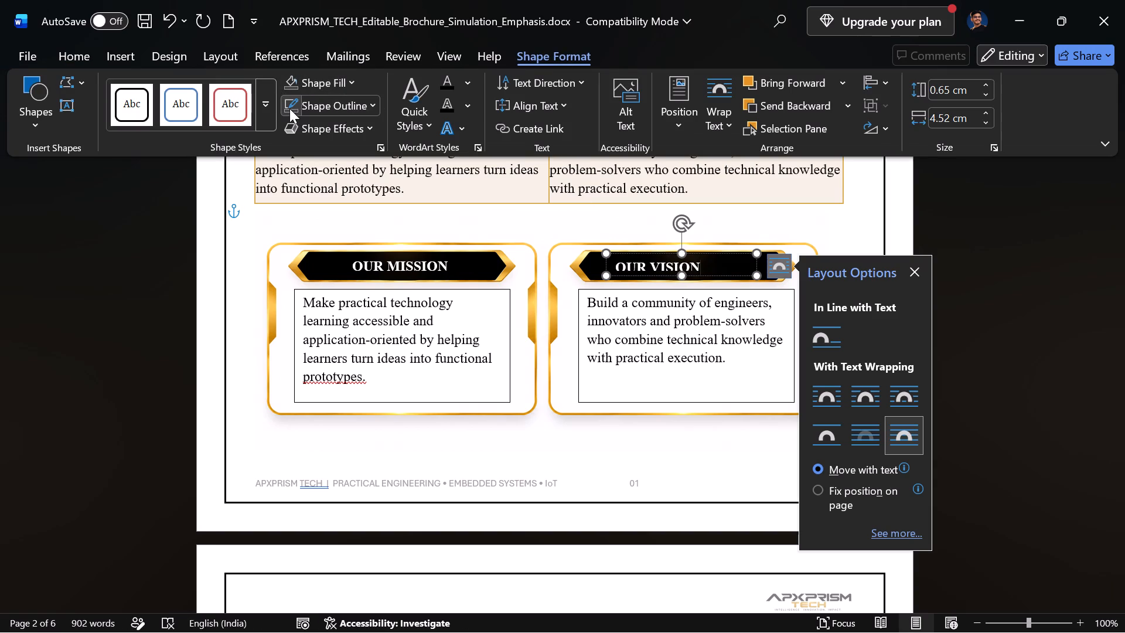
click(289, 108)
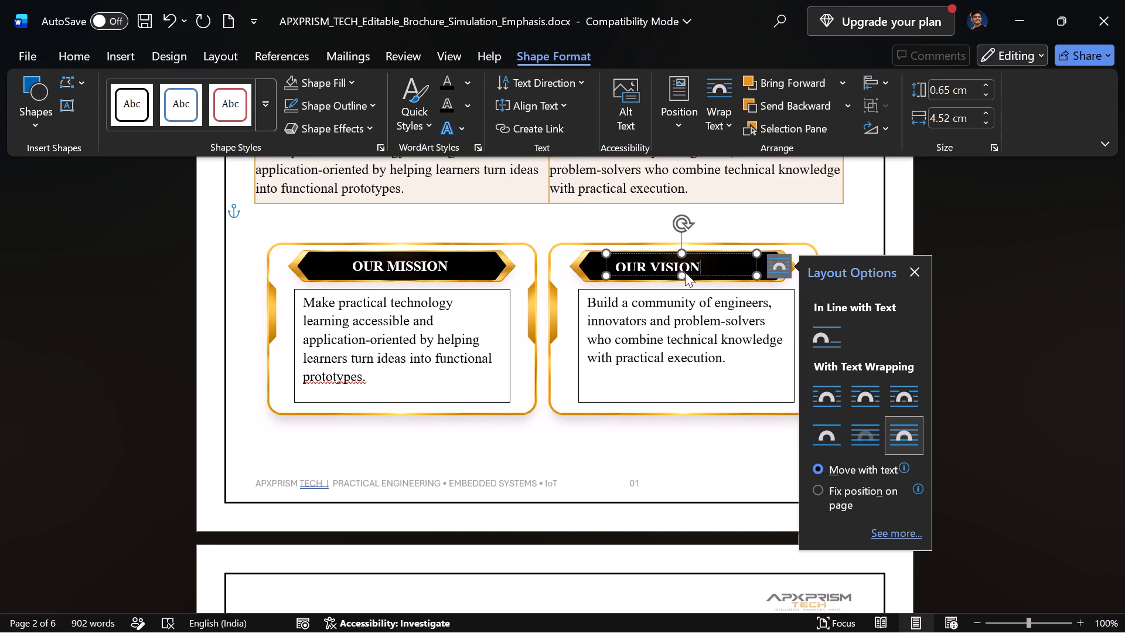
Resize the OUR VISION heading text box to fit its text and centre it on the right black banner.
click(682, 276)
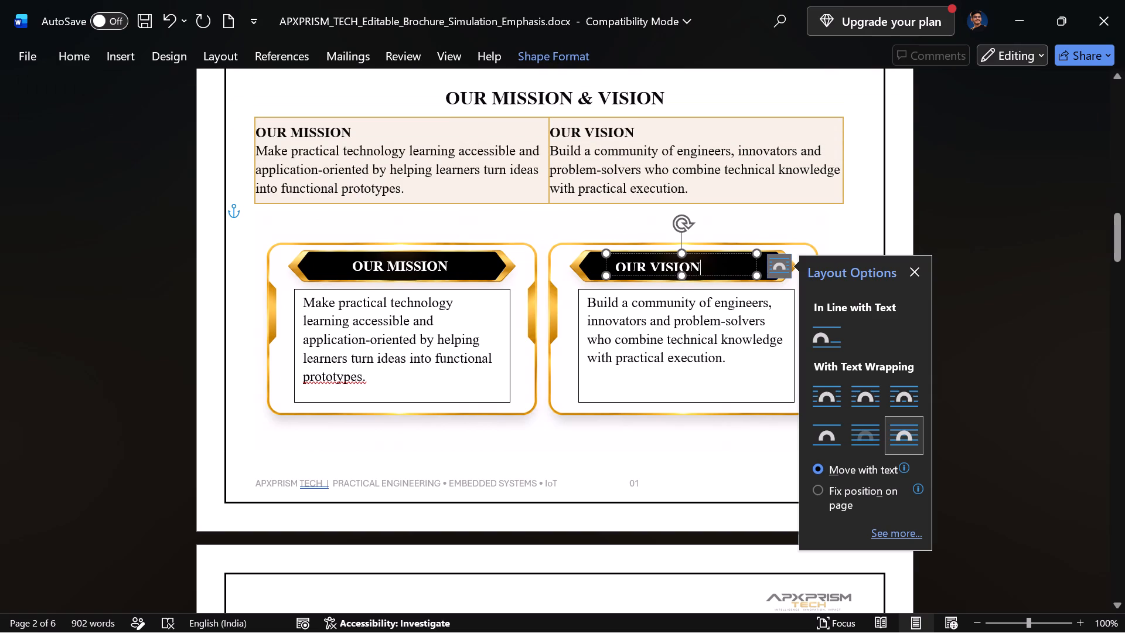
drag(683, 276, 683, 284)
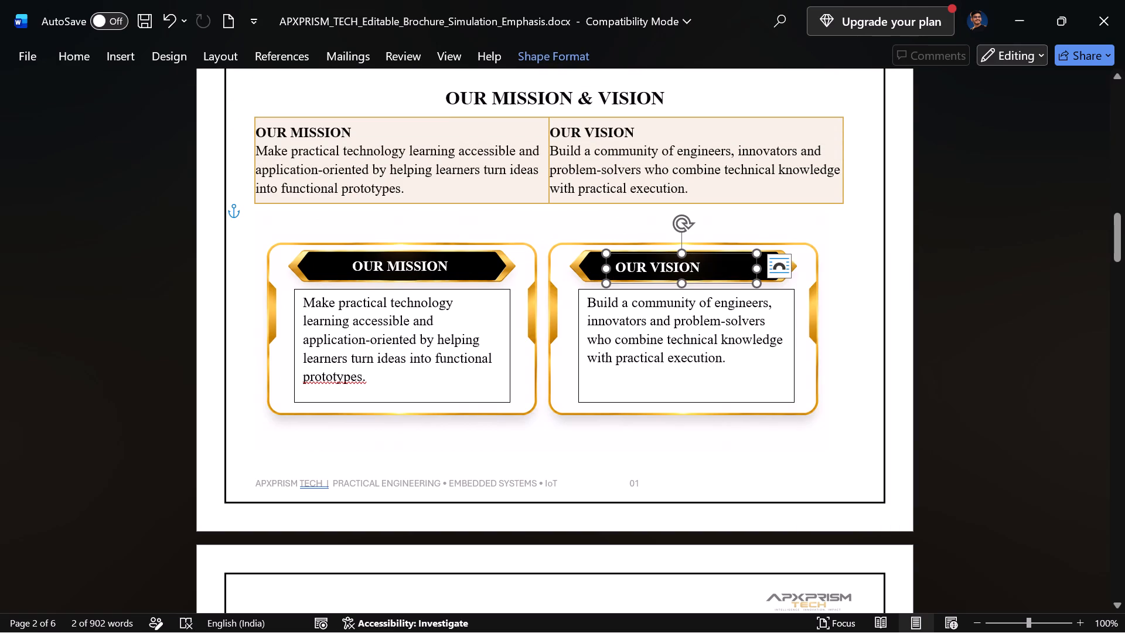
drag(757, 270, 712, 275)
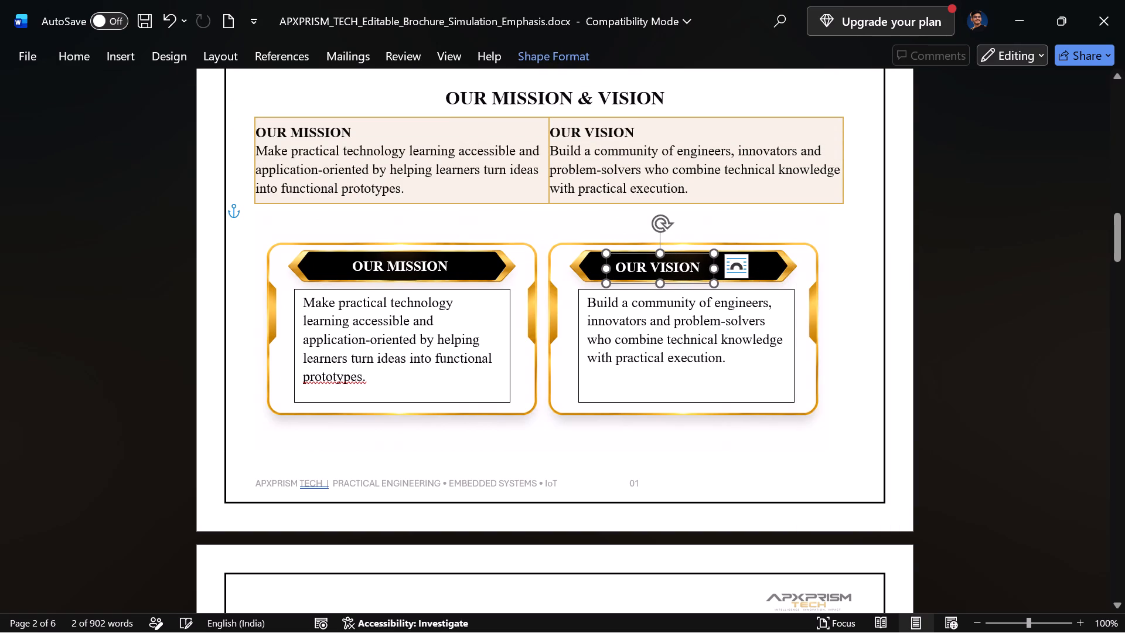
drag(690, 253, 718, 253)
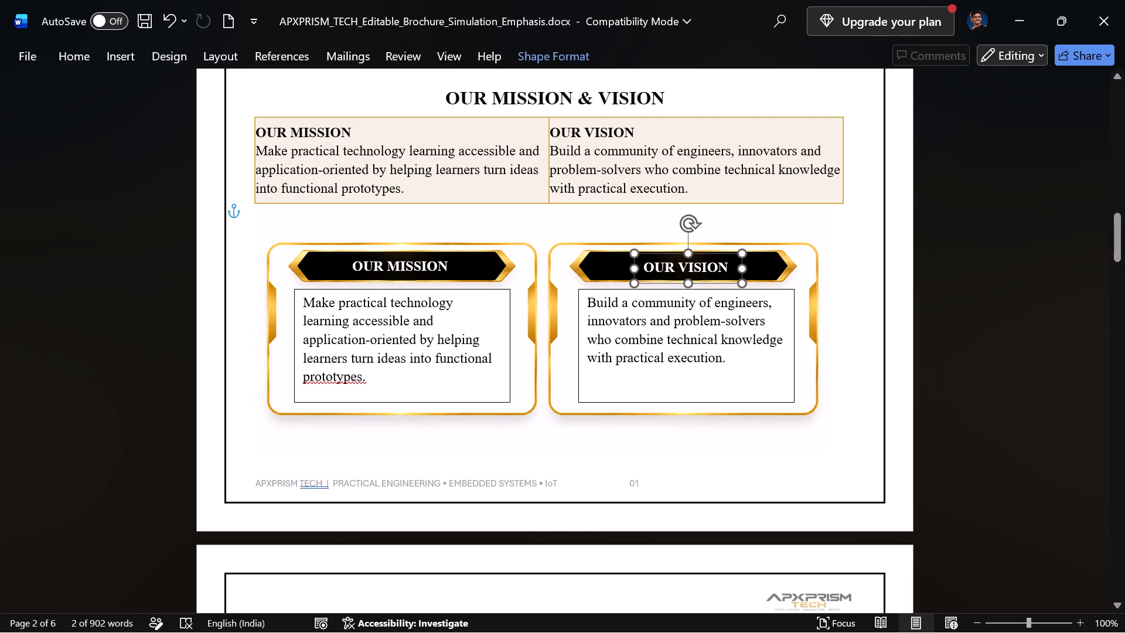
drag(718, 253, 721, 253)
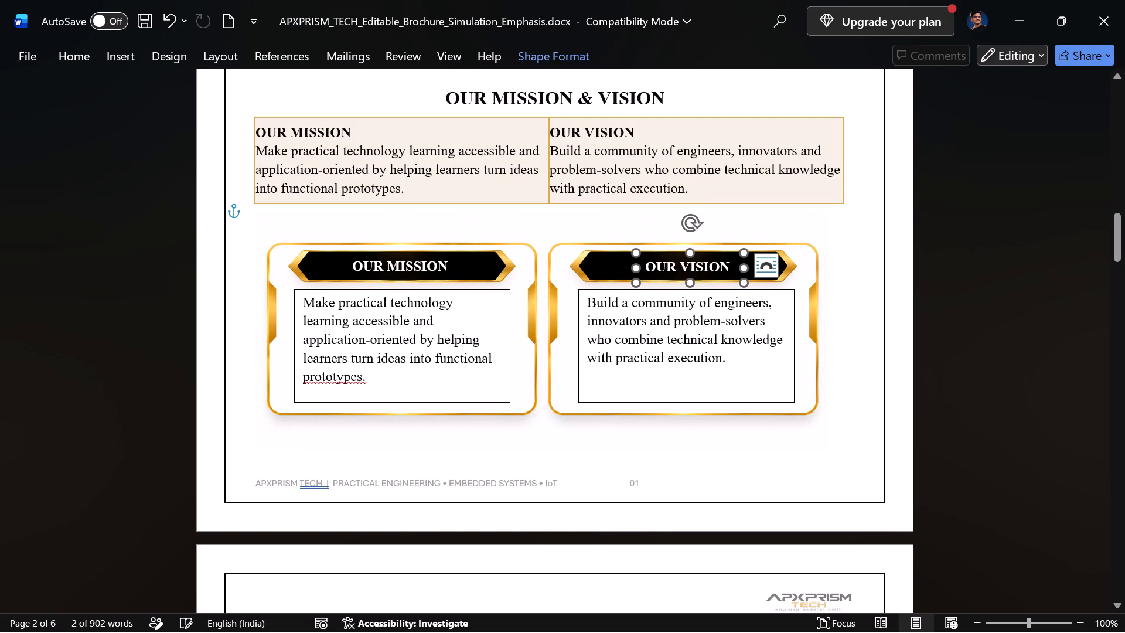
Remove the fill and outline from the mission paragraph text box in the left gold frame.
click(463, 292)
click(531, 68)
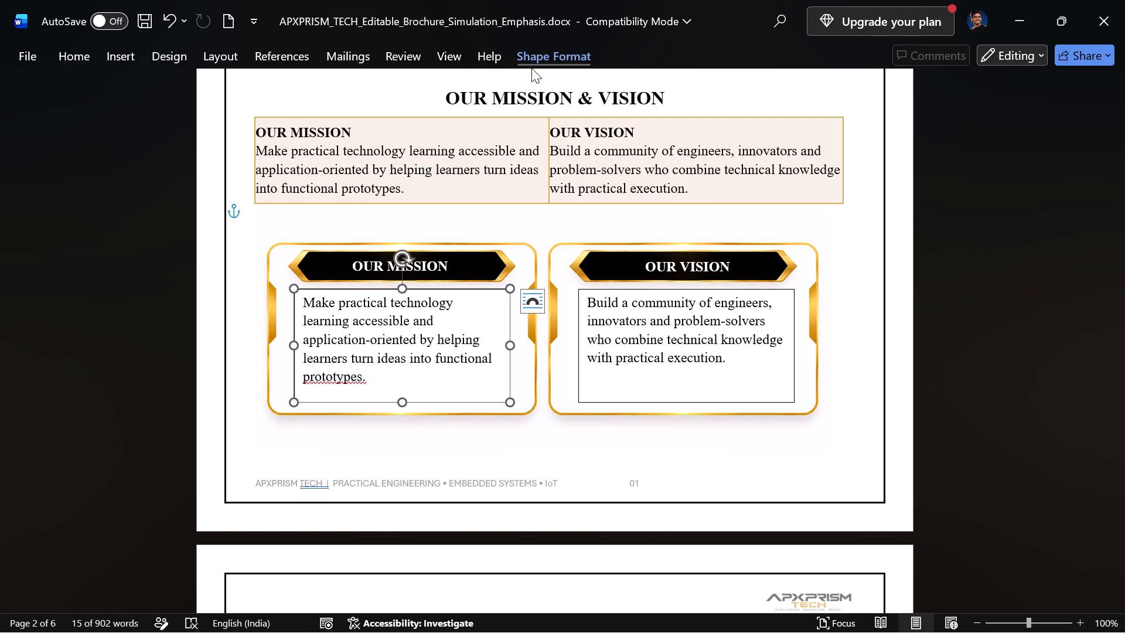
click(291, 88)
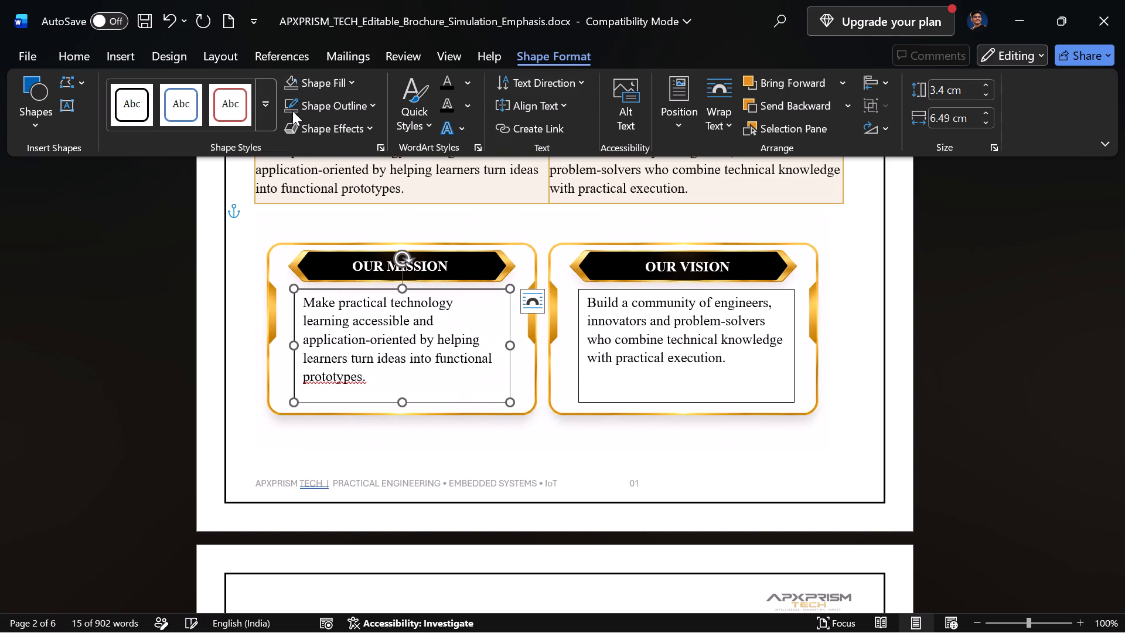
click(292, 110)
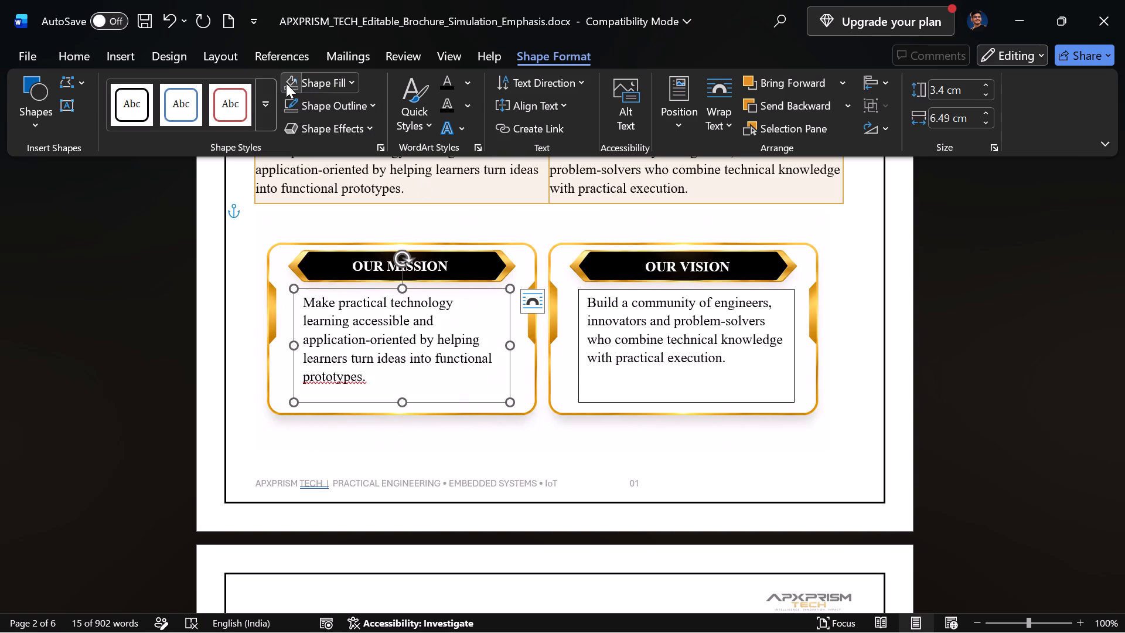
click(286, 83)
click(292, 104)
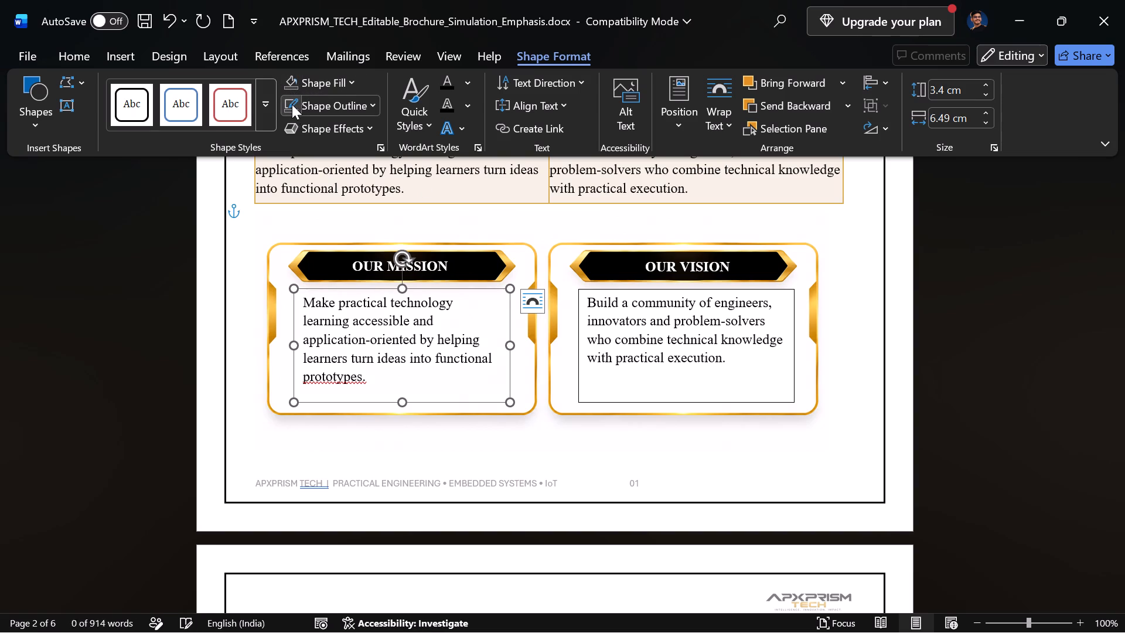
click(605, 451)
click(546, 427)
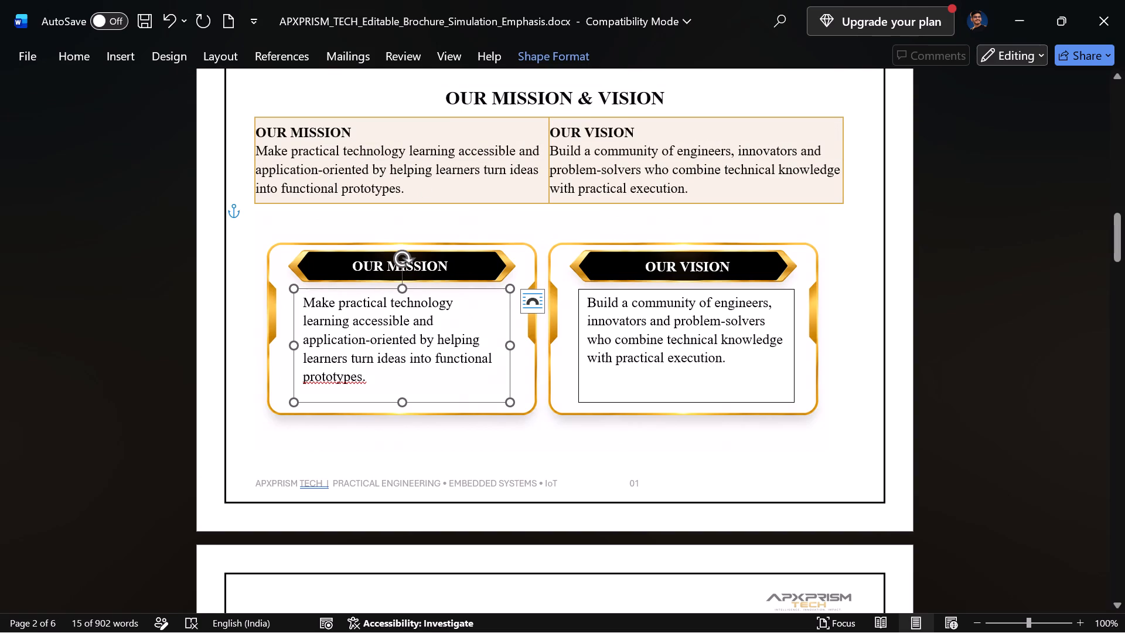
Remove the outline and fill from the vision paragraph text box in the right gold frame.
click(583, 403)
click(589, 400)
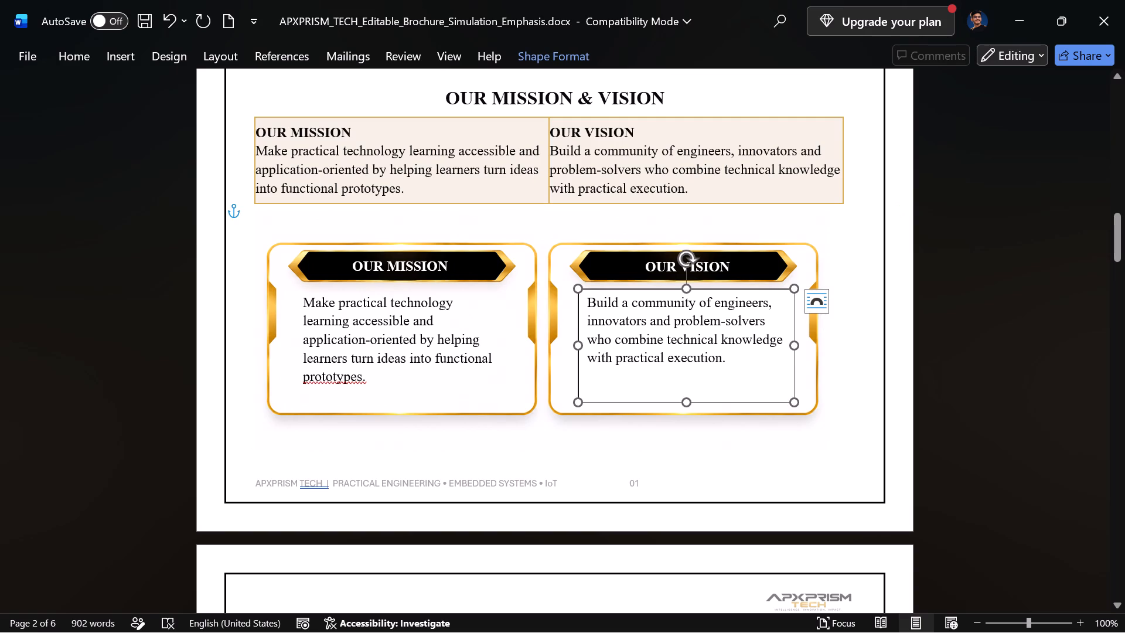
click(537, 59)
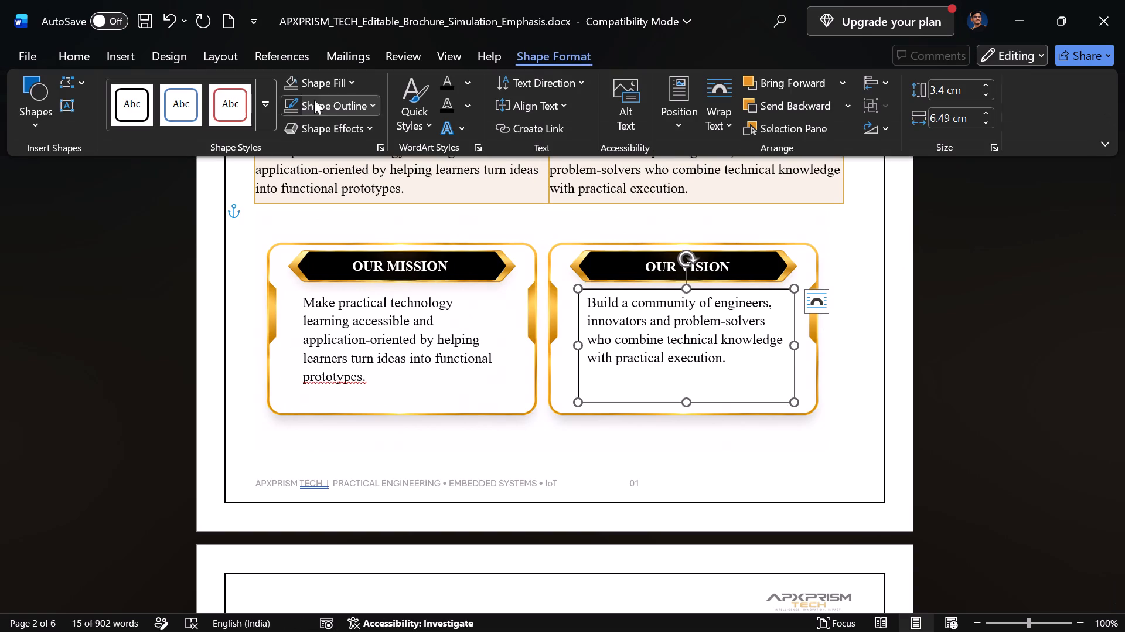
click(288, 107)
click(304, 87)
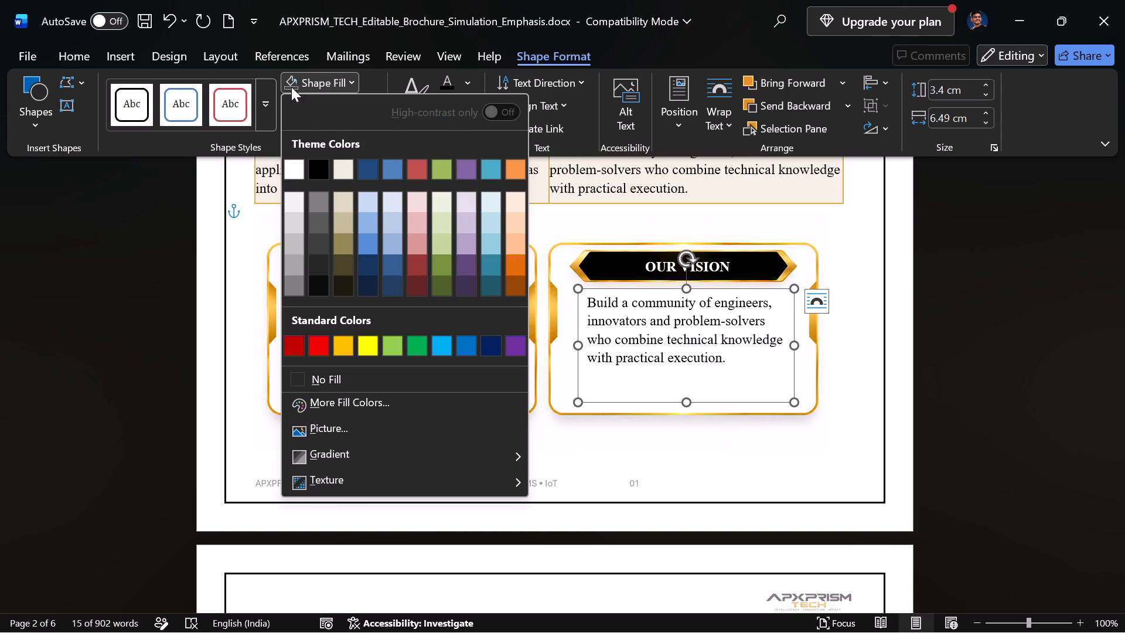
click(291, 87)
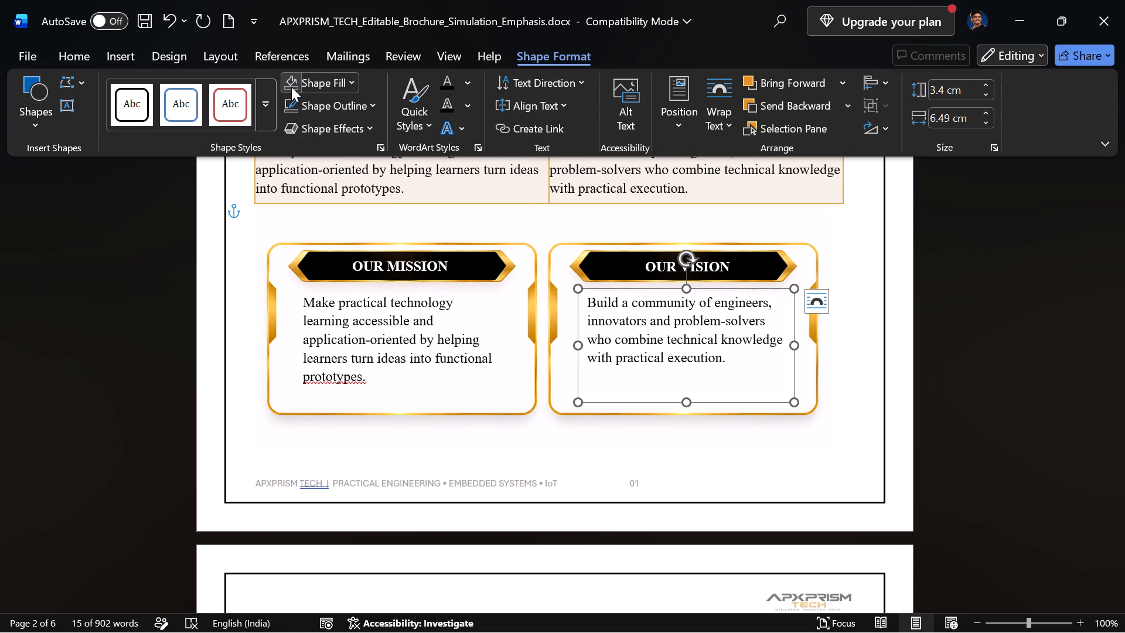
click(802, 432)
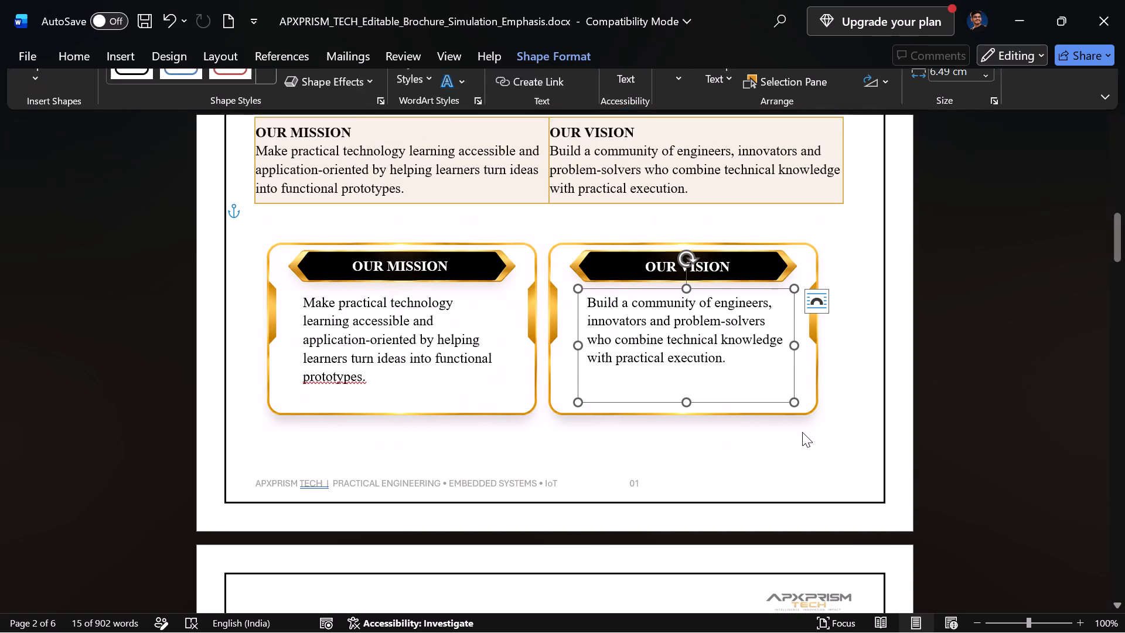
click(802, 432)
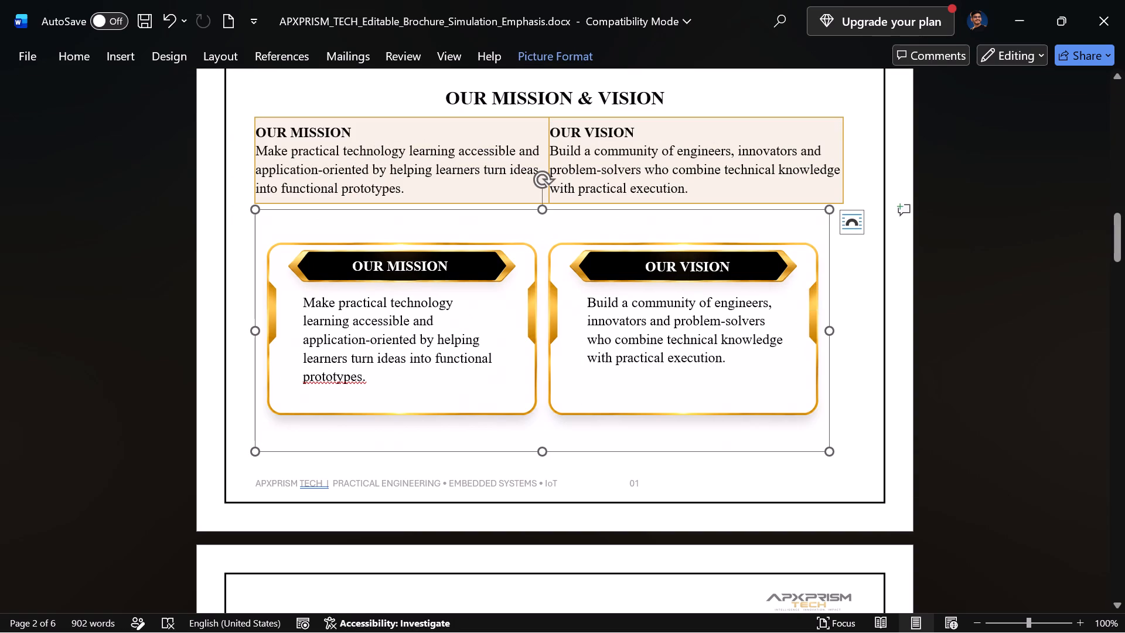
Clear all text from the two-column mission and vision table above the gold frames.
click(247, 116)
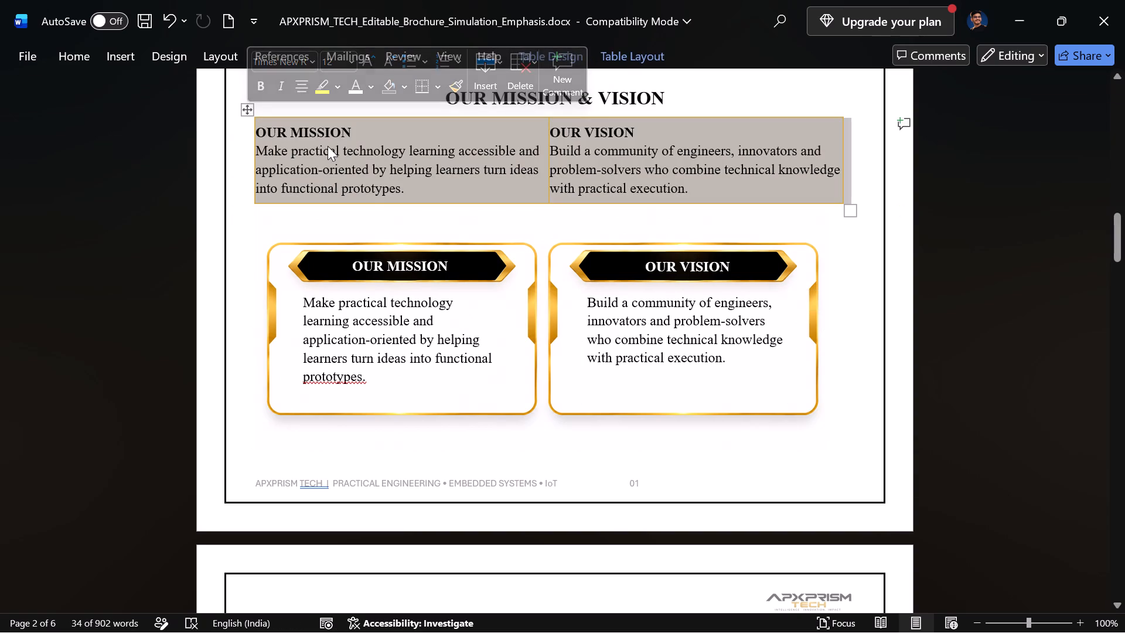
key(Delete)
drag(296, 124, 635, 136)
key(Delete)
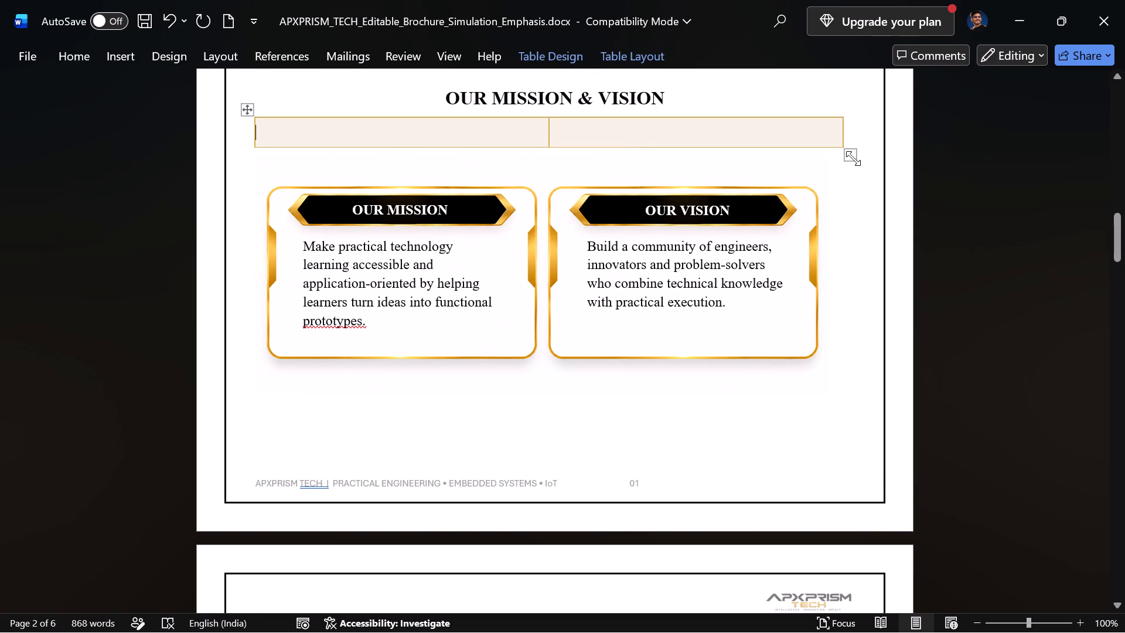
Delete the entire row of the emptied two-column table above the gold mission and vision frames.
drag(853, 158, 689, 142)
key(Delete)
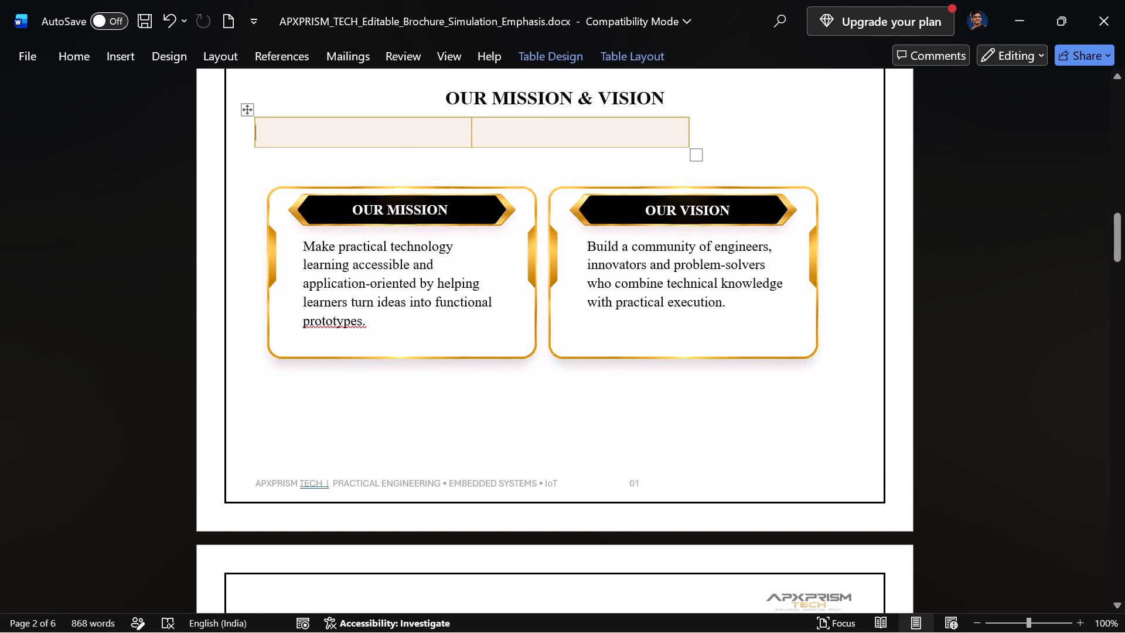
right_click(638, 130)
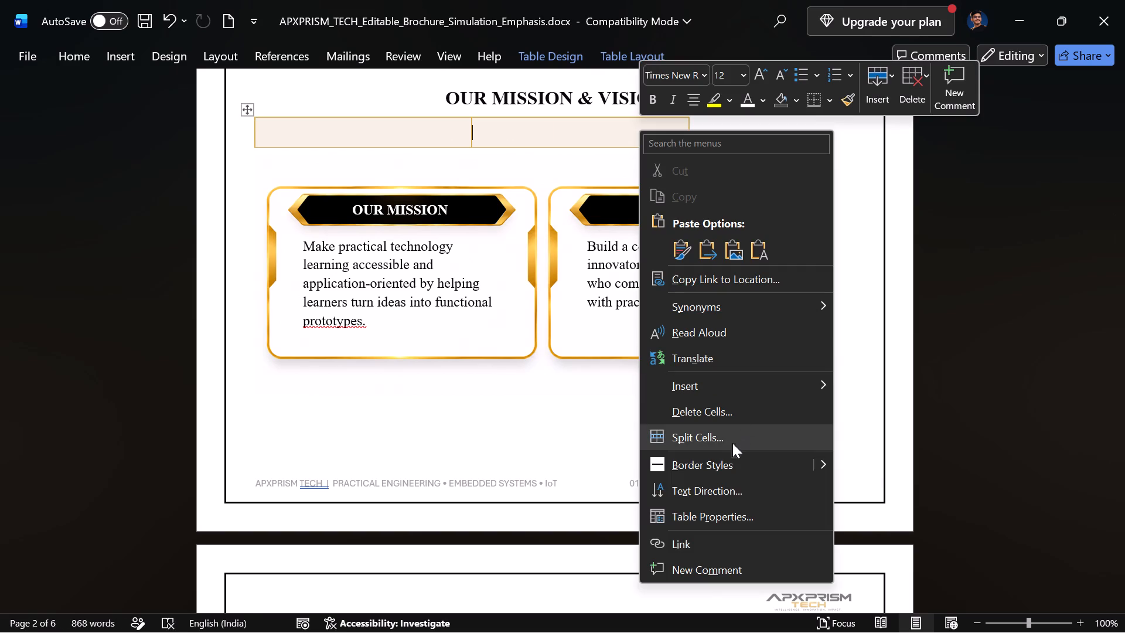
click(717, 416)
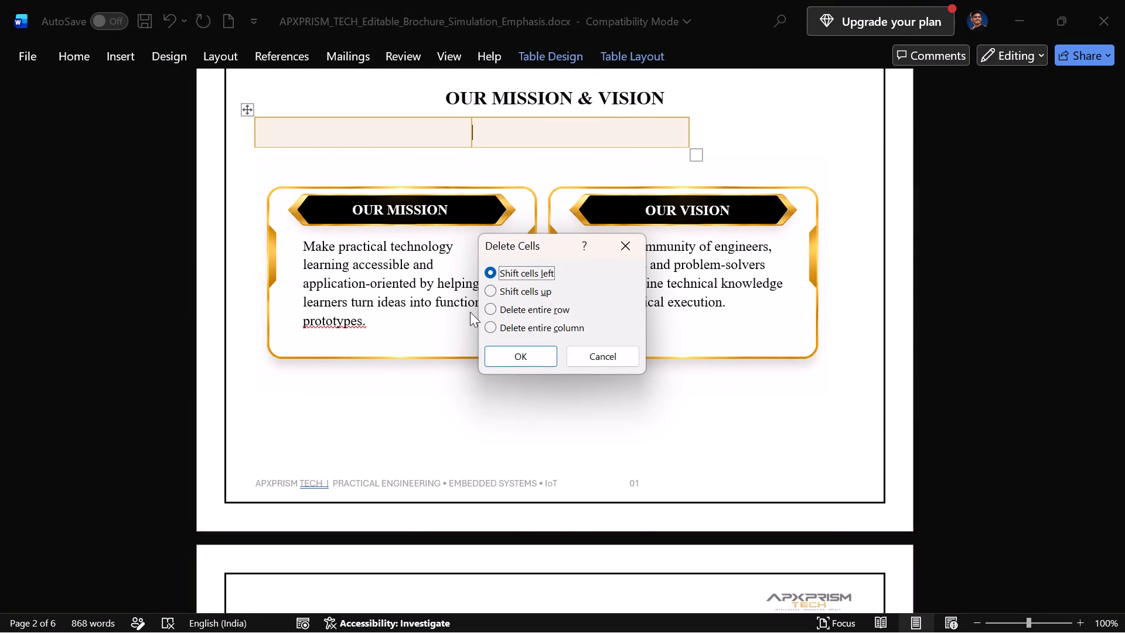
click(489, 309)
click(516, 356)
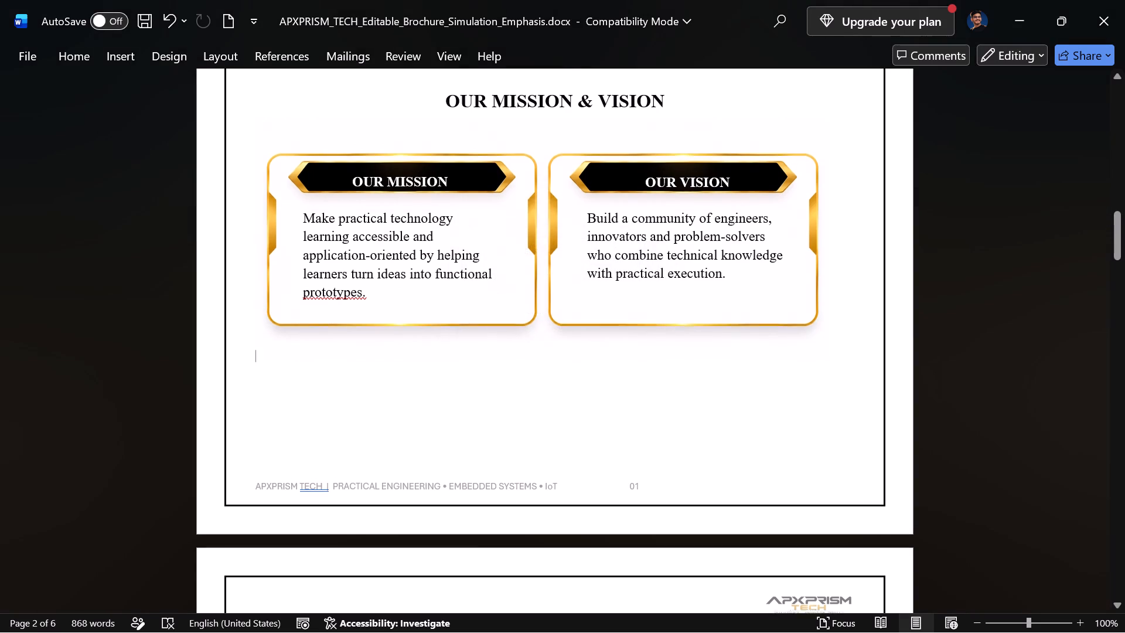
Insert two blank lines above the OUR MISSION & VISION heading on page 2.
ctrl+scroll(550, 255, down, 2)
scroll(550, 255, up, 1)
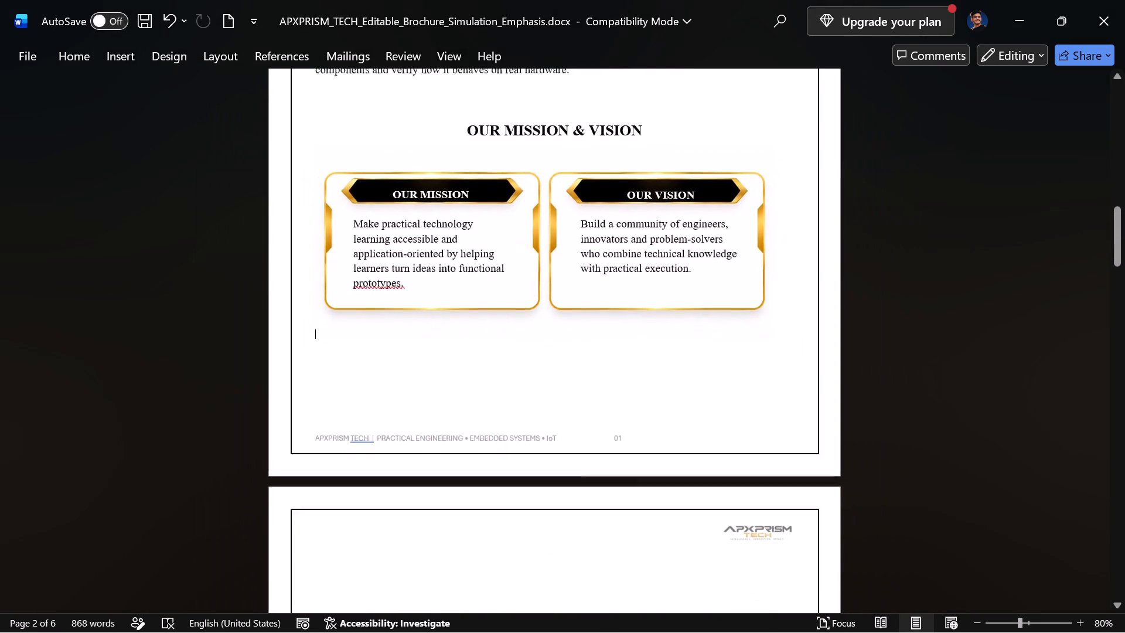
scroll(550, 255, up, 1)
click(512, 295)
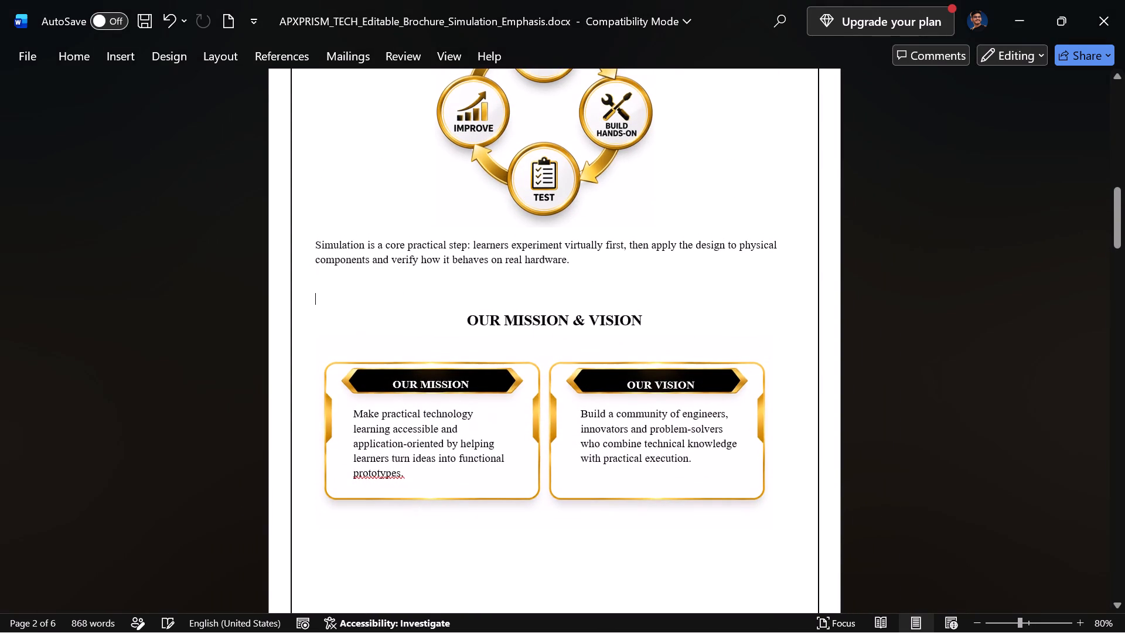
key(Return)
key(Return)
Remove the blank lines above the heading FROM A REAL PROBLEM TO A TESTED PROTOTYPE so it starts at the top of page 3.
ctrl+scroll(512, 295, down, 2)
scroll(512, 295, up, 1)
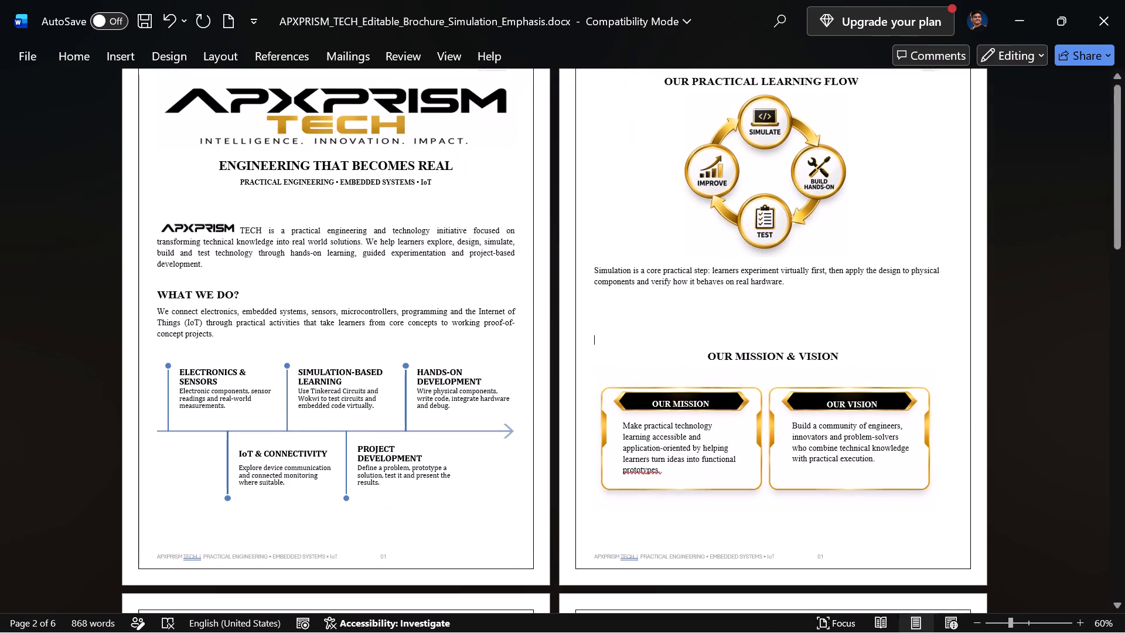
scroll(512, 295, up, 1)
ctrl+scroll(512, 295, down, 1)
scroll(512, 295, down, 1)
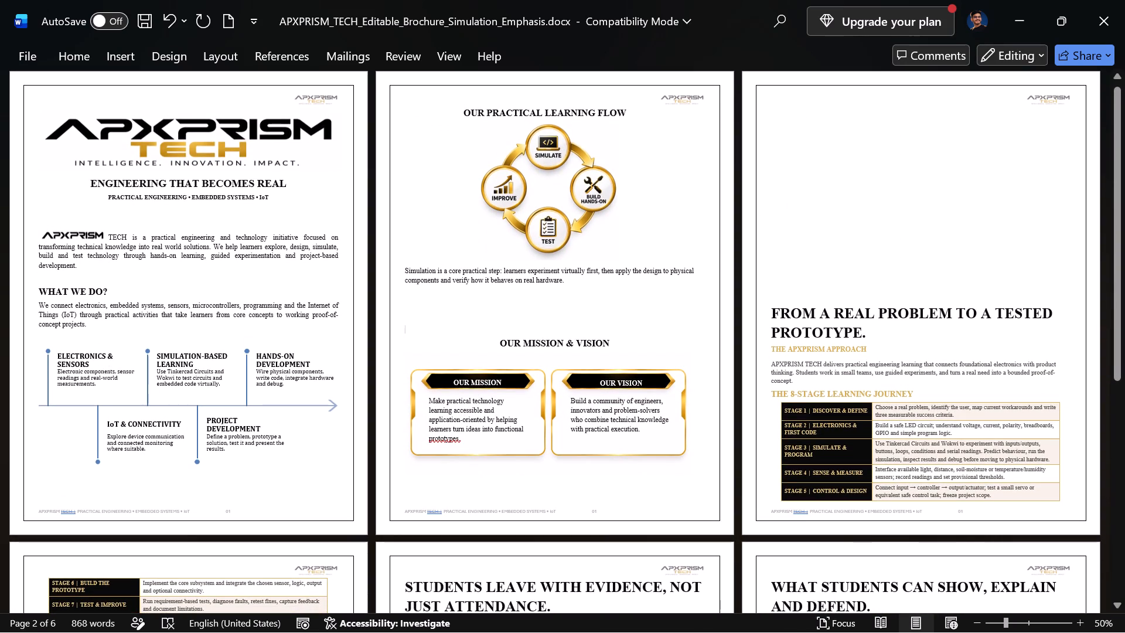
click(797, 294)
key(BackSpace)
key(BackSpace)
key(BackSpace)
key(BackSpace)
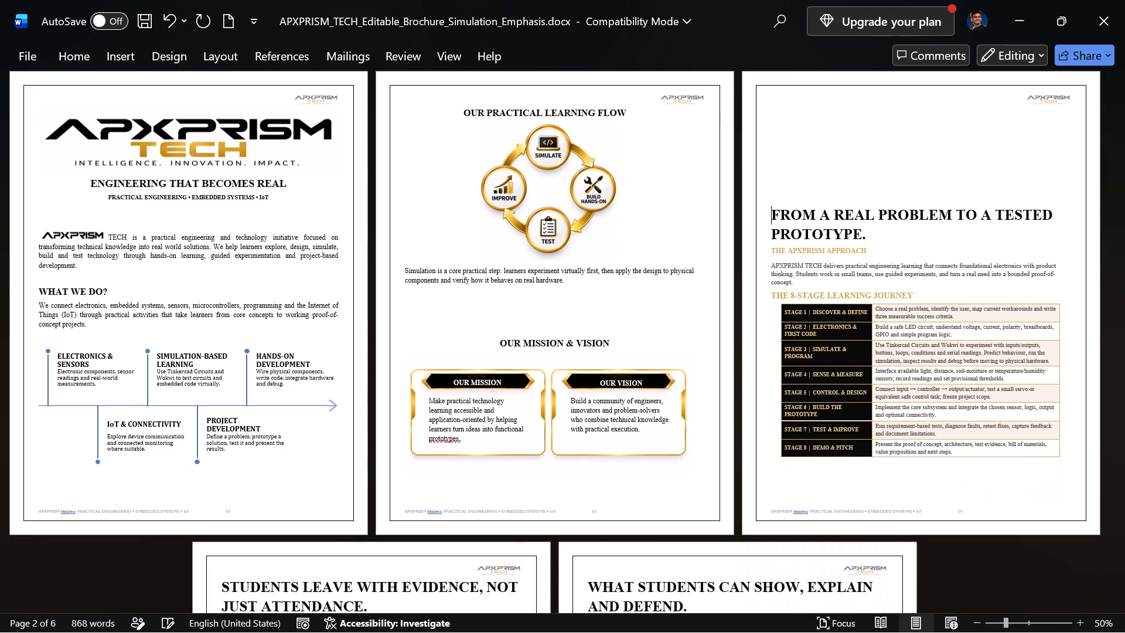
key(BackSpace)
key(BackSpace)
key(BackSpace)
key(BackSpace)
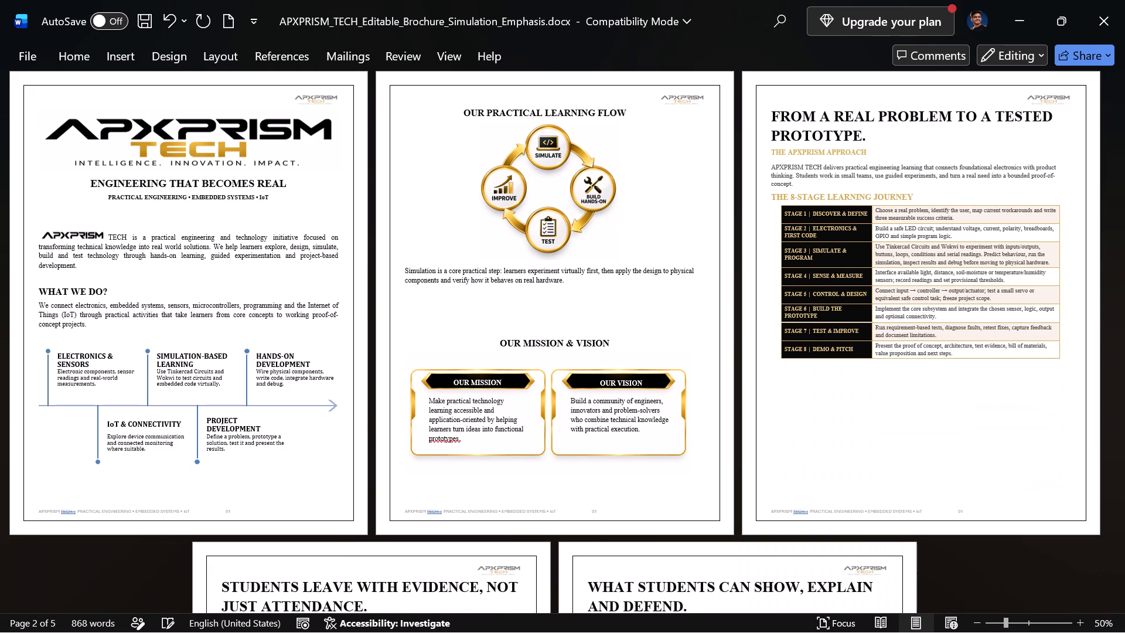
Insert a space before the gold mission and vision frames on page 2 to shift them slightly right.
click(615, 435)
click(521, 478)
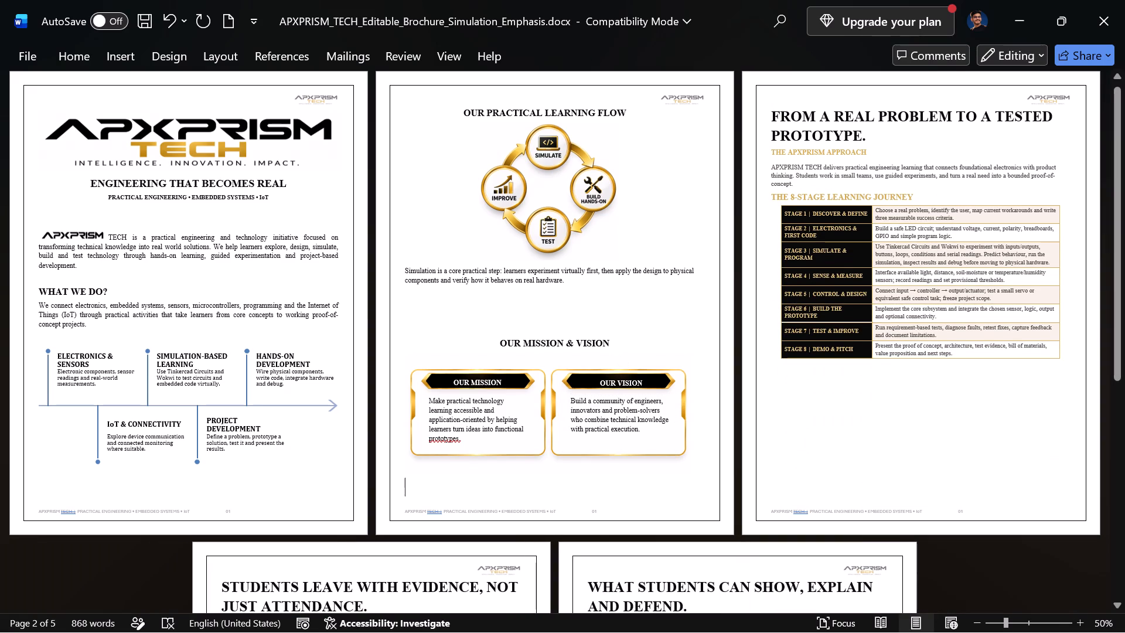
click(500, 467)
key(space)
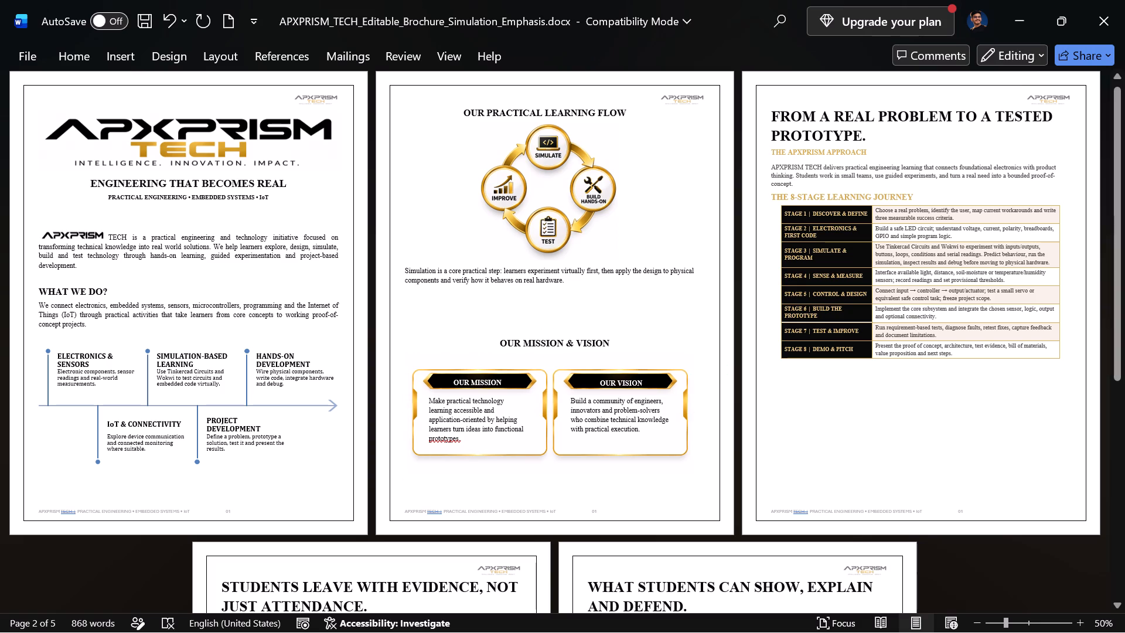
Nudge the OUR VISION heading text box slightly left and up on its black banner, and select the OUR MISSION heading text box.
click(617, 384)
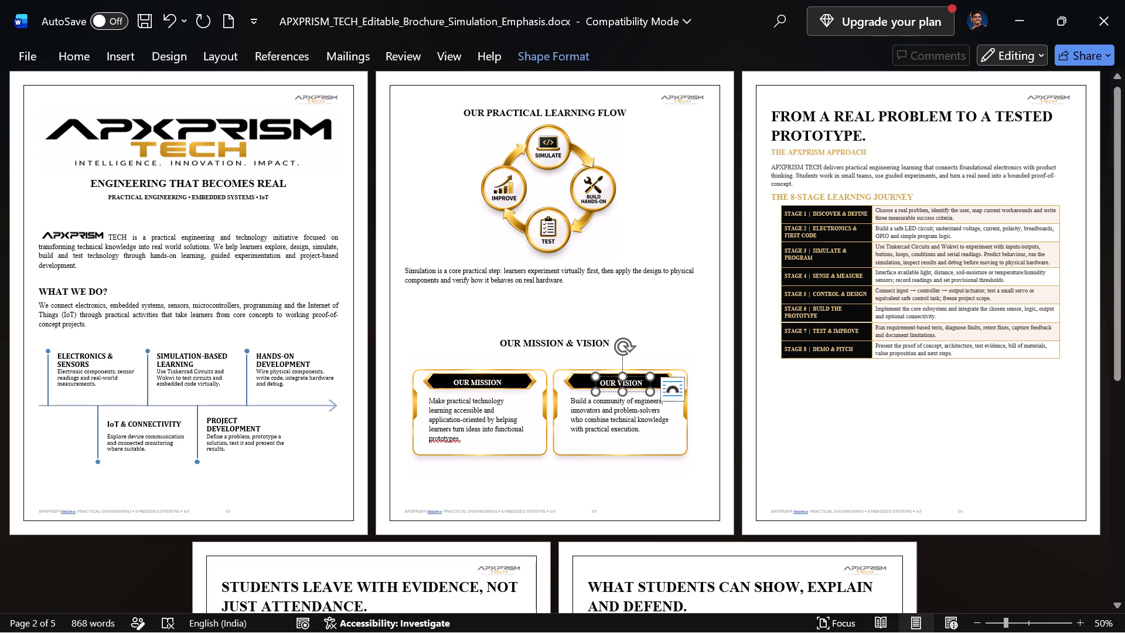
click(614, 378)
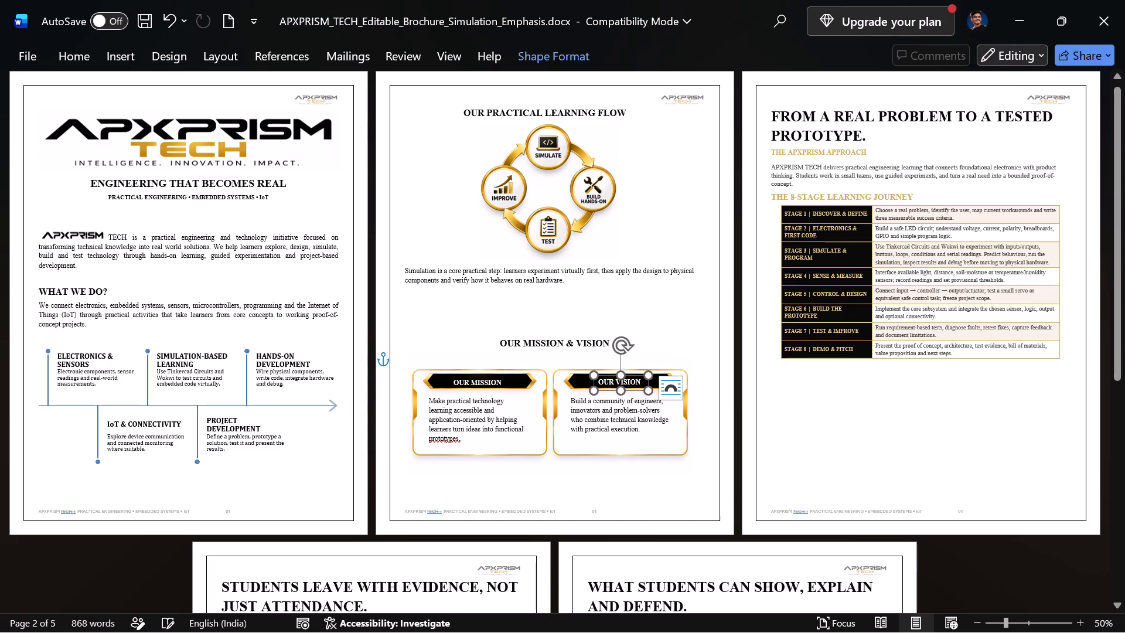
click(496, 379)
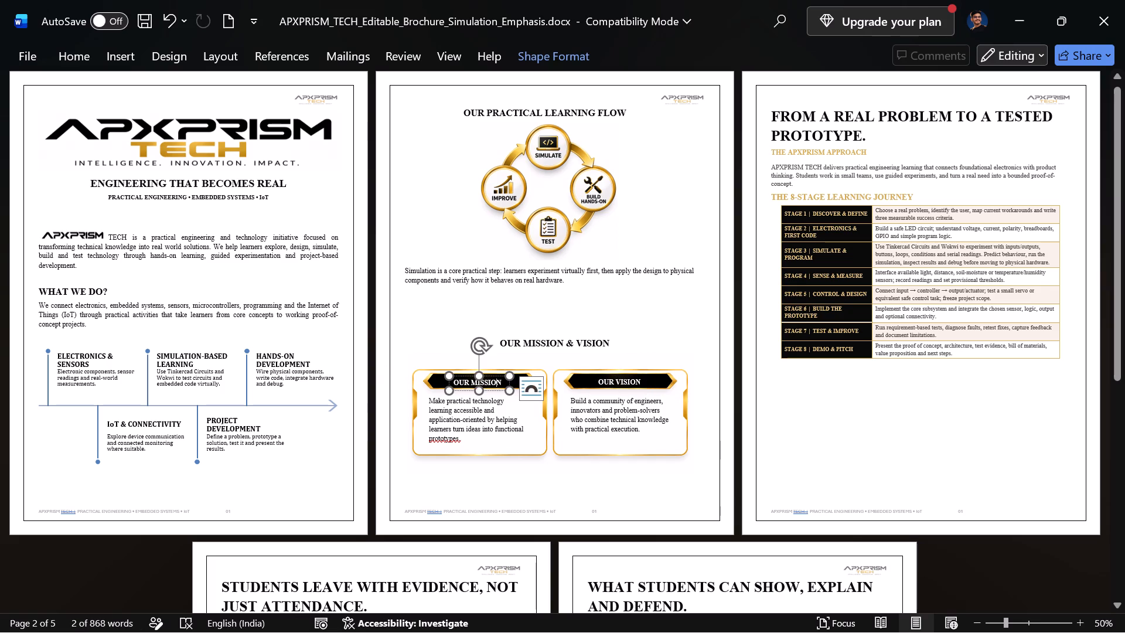
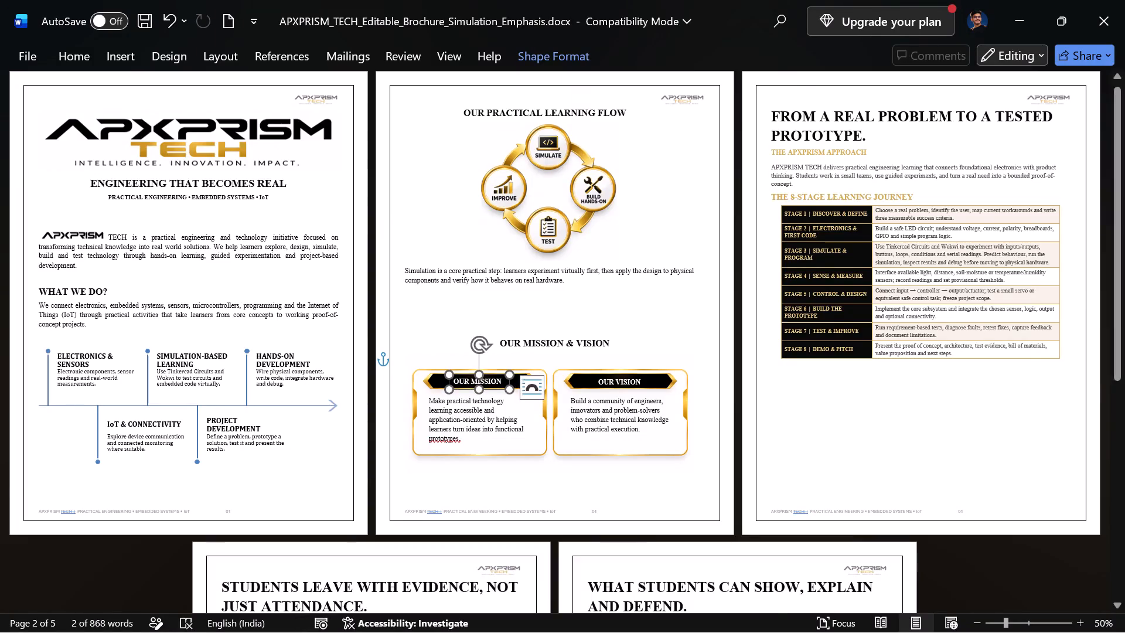
Nudge the OUR VISION heading text box slightly right and up to centre it on its black banner on page 2.
ctrl+scroll(591, 414, up, 5)
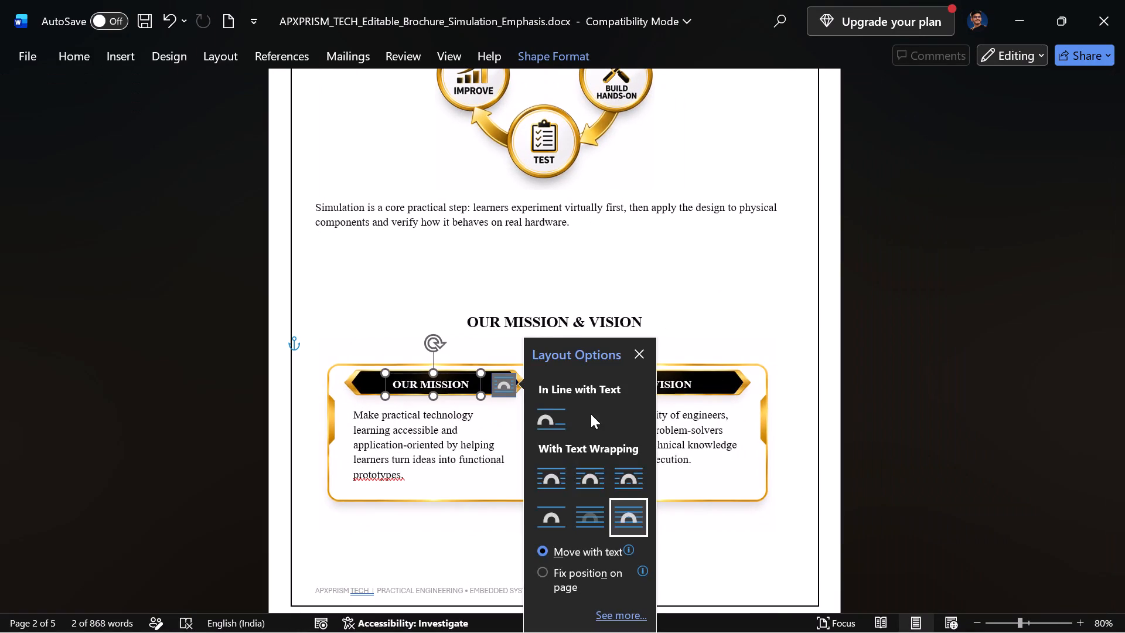
ctrl+scroll(591, 414, up, 3)
click(827, 321)
ctrl+scroll(660, 348, up, 4)
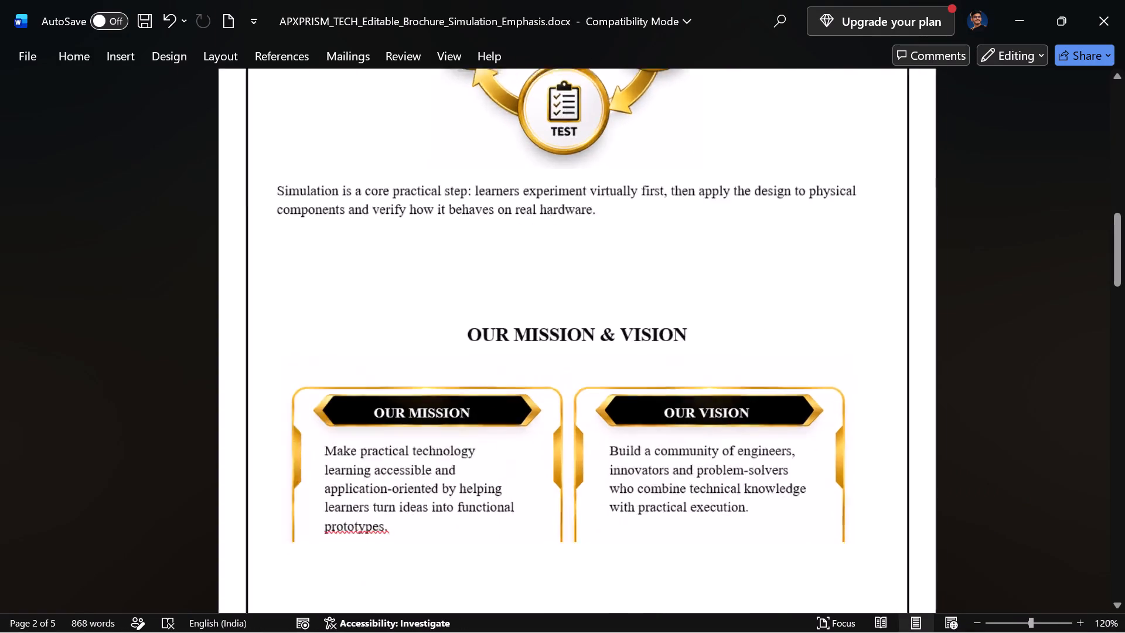
ctrl+scroll(660, 348, up, 4)
scroll(660, 348, down, 1)
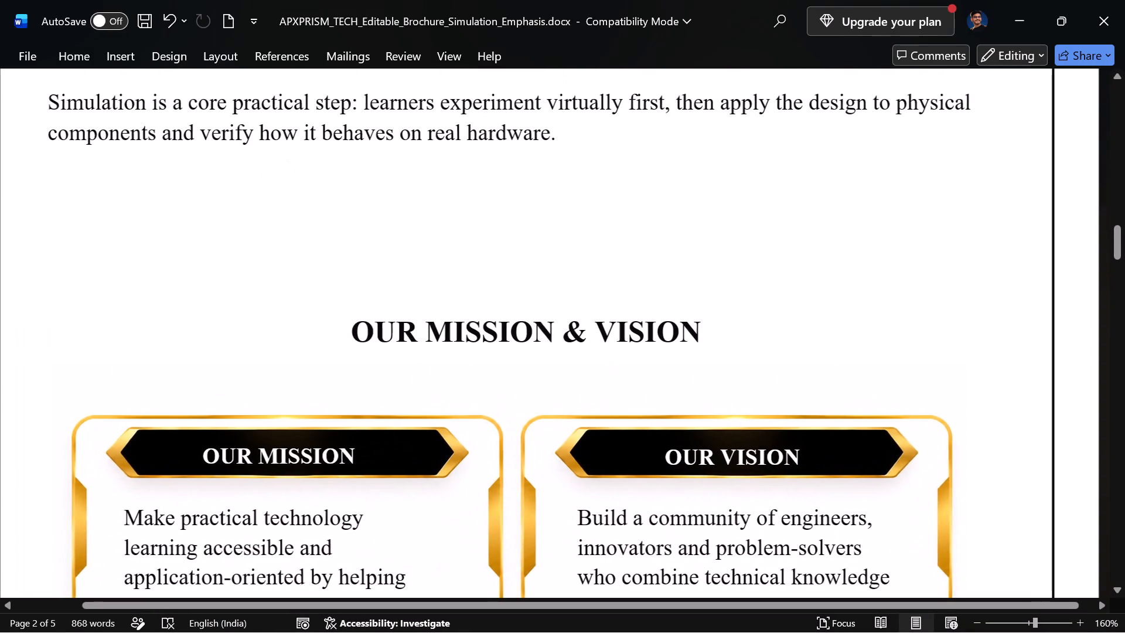
scroll(660, 348, down, 1)
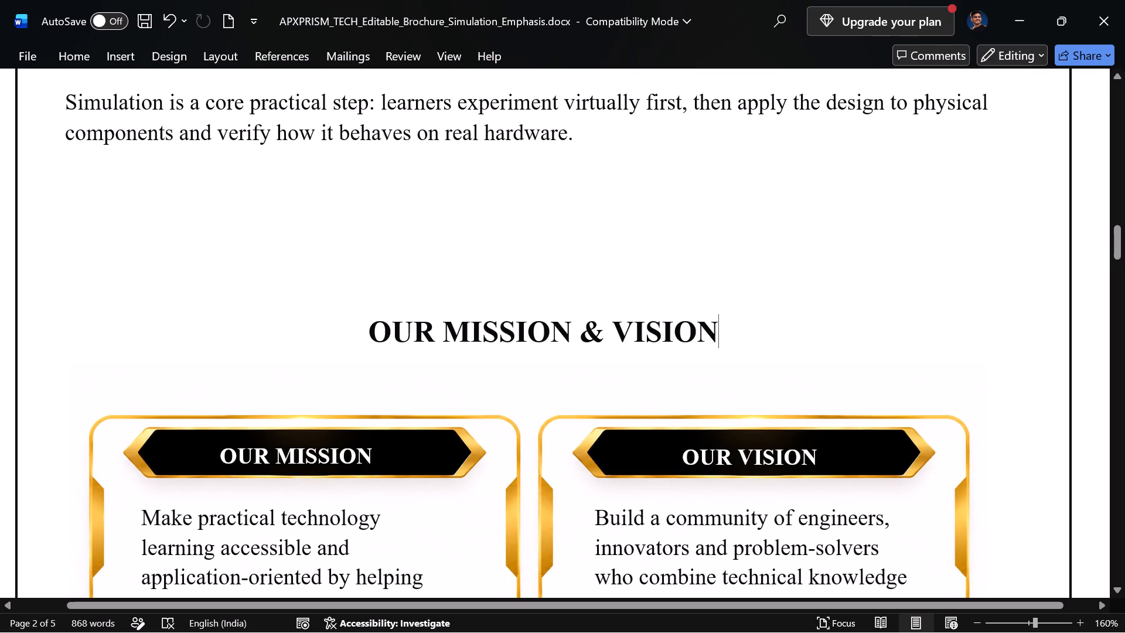
click(746, 457)
click(728, 440)
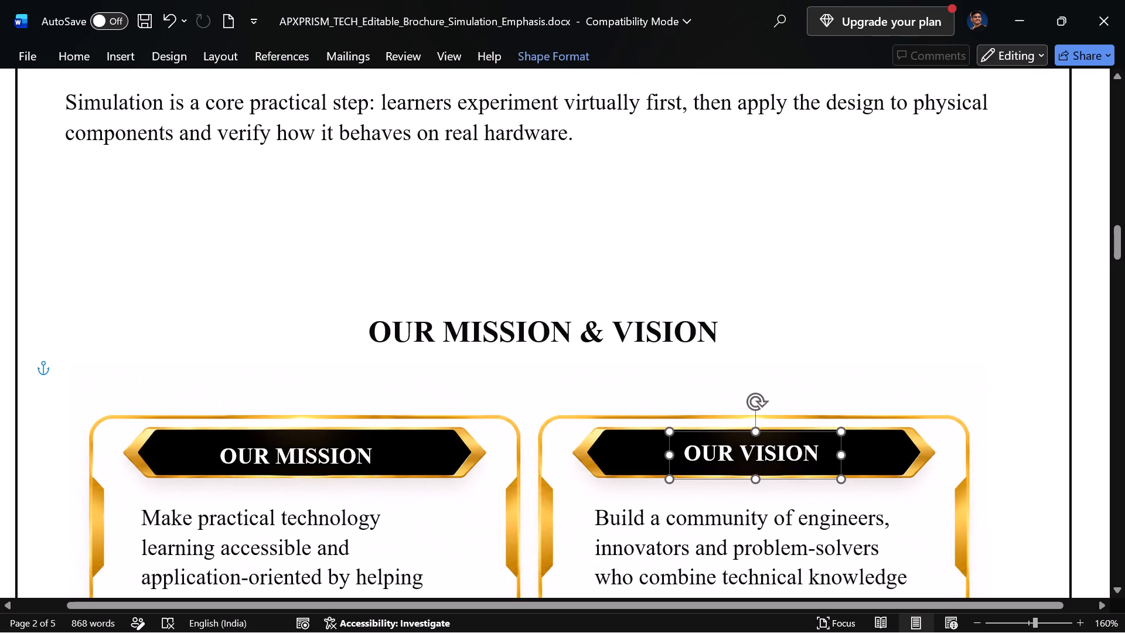
Nudge the OUR MISSION heading text box slightly up on its black banner and deselect it.
click(363, 456)
click(333, 440)
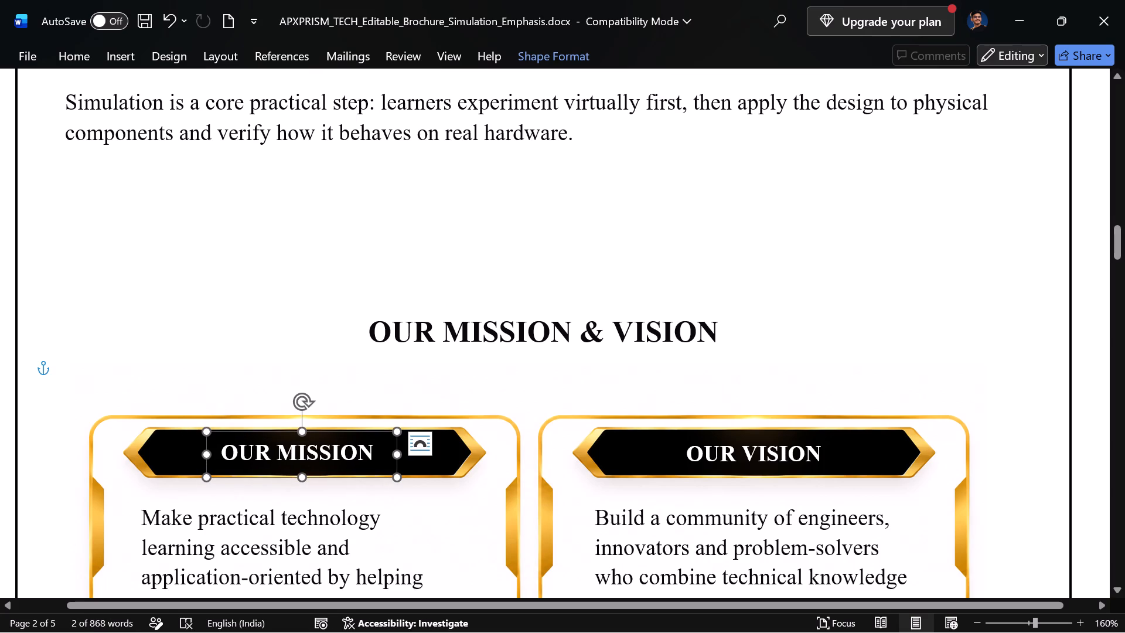
click(539, 265)
Open page 1's footer for editing and set the APXPRISM TECH | PRACTICAL ENGINEERING • EMBEDDED SYSTEMS • IoT text to Times New Roman.
ctrl+scroll(539, 265, down, 7)
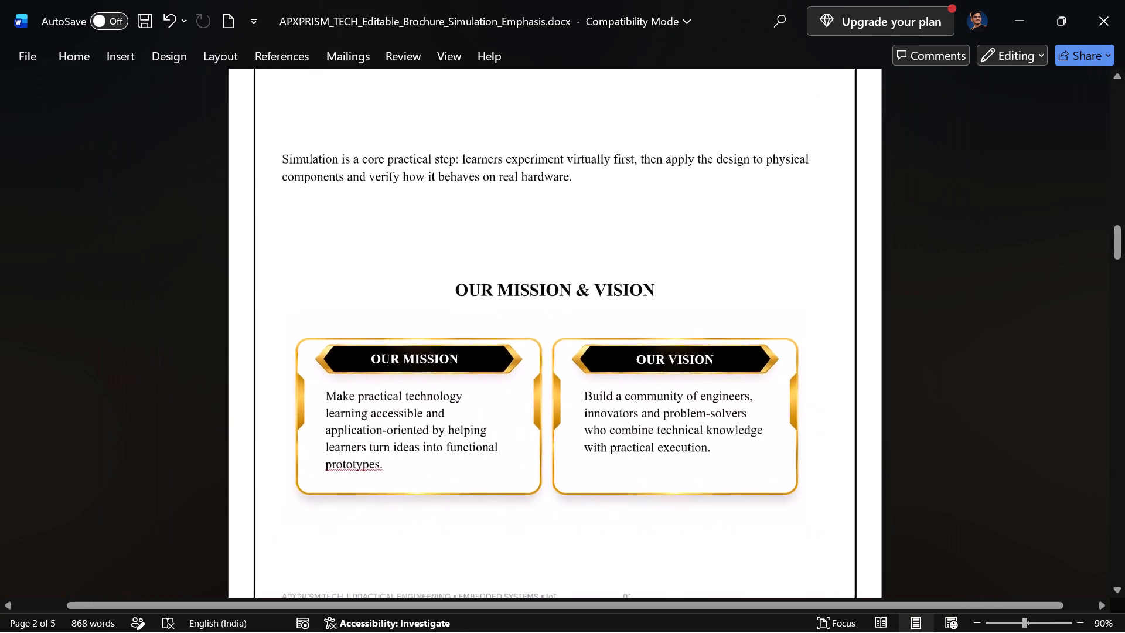
ctrl+scroll(539, 265, down, 3)
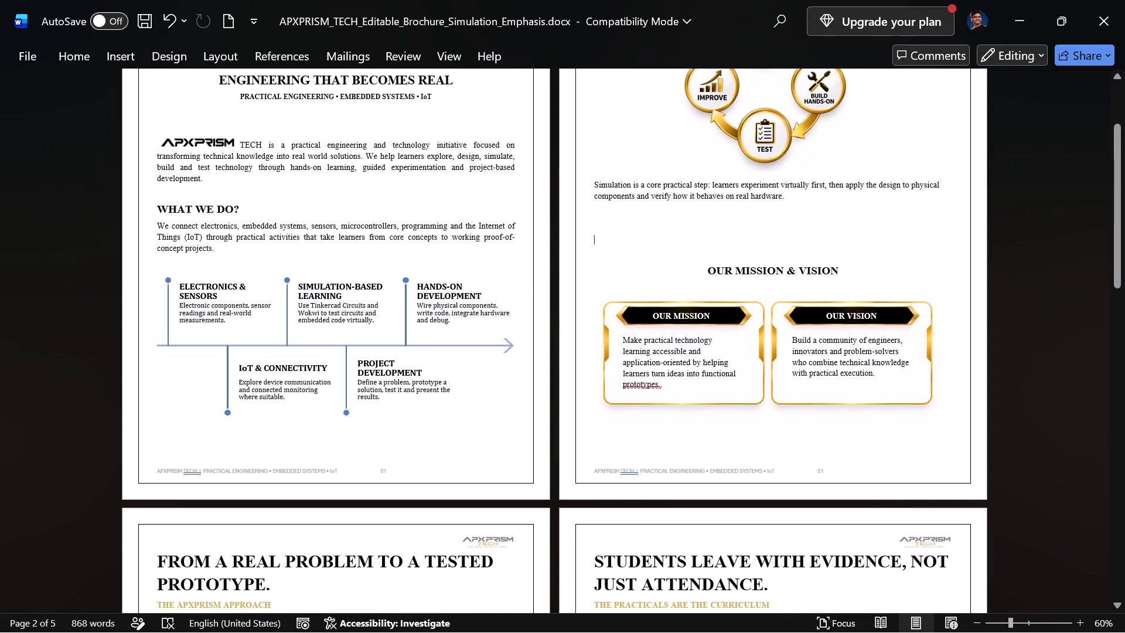
double_click(328, 465)
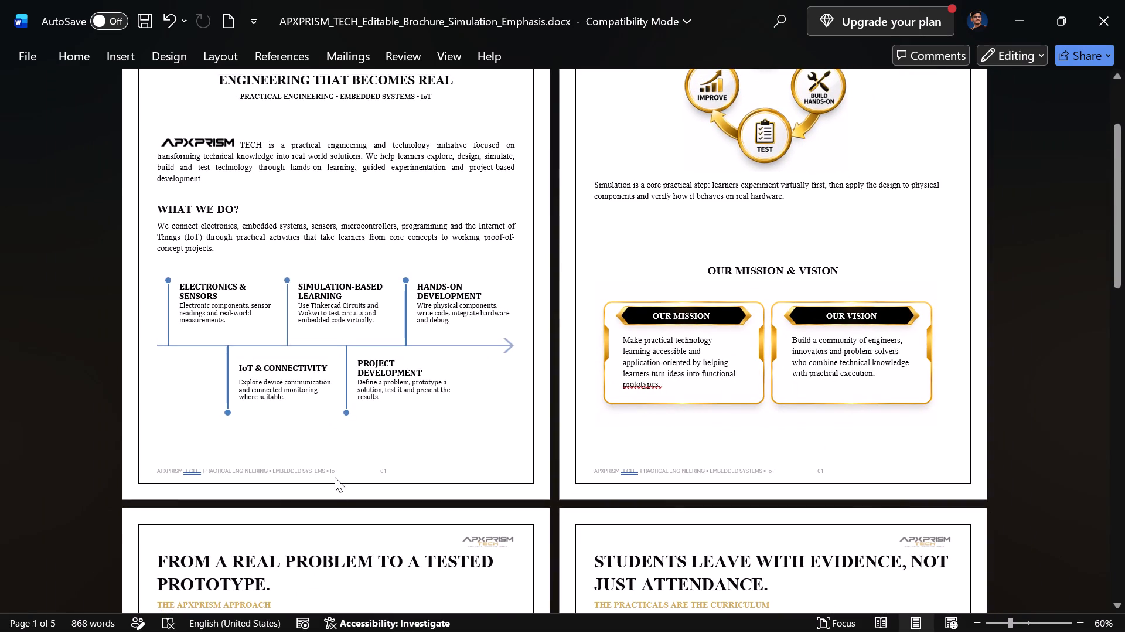
double_click(335, 477)
ctrl+scroll(335, 477, up, 4)
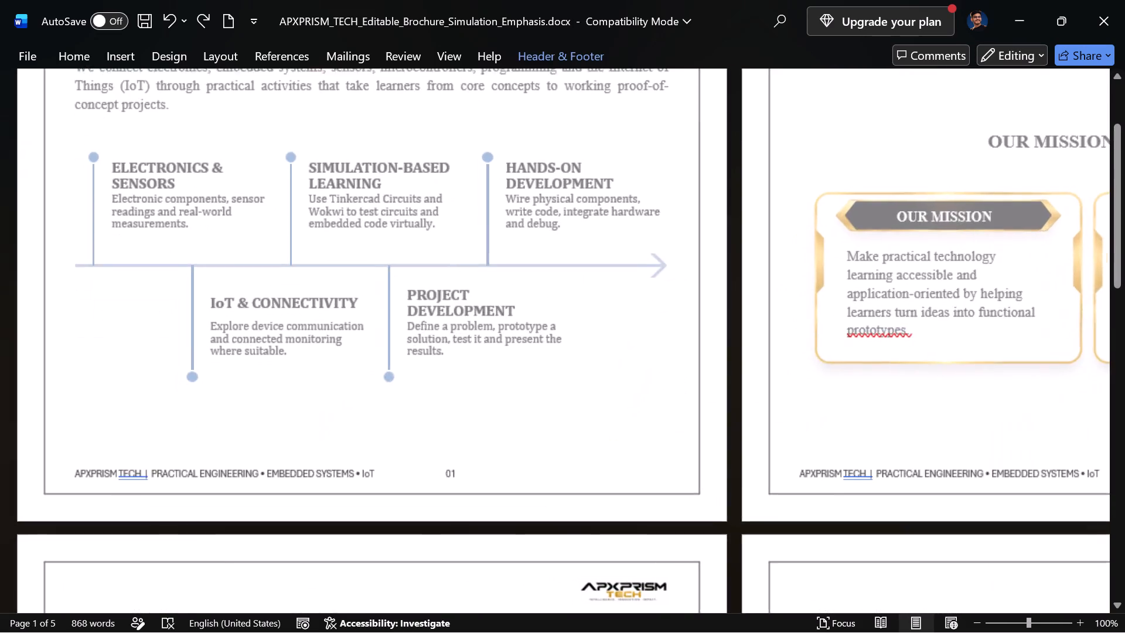
ctrl+scroll(335, 477, up, 4)
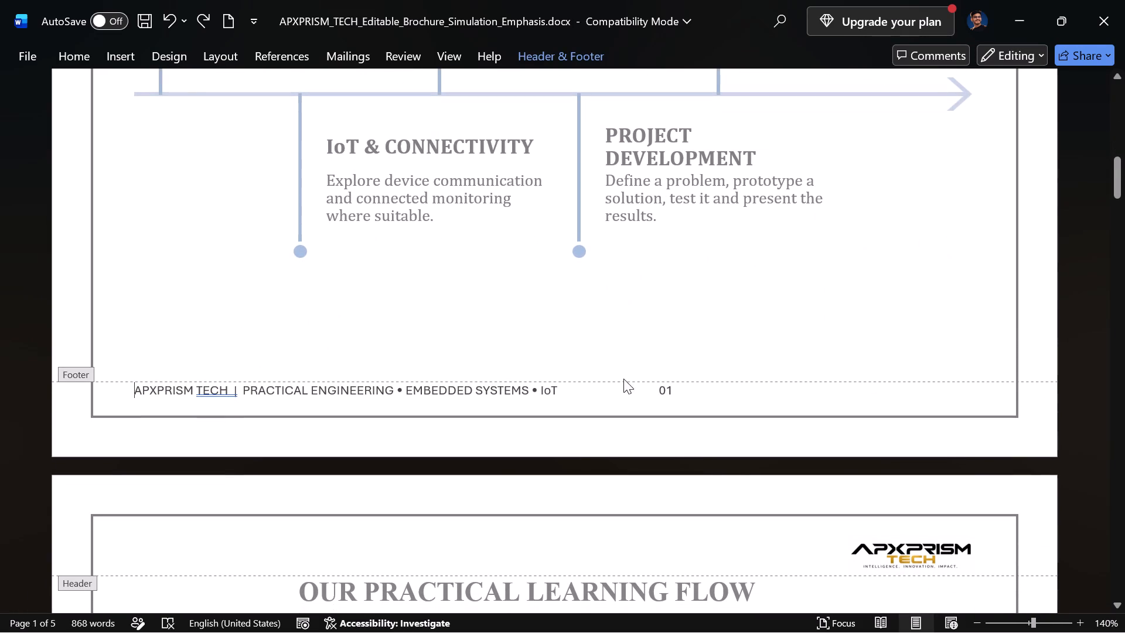
drag(575, 394, 146, 386)
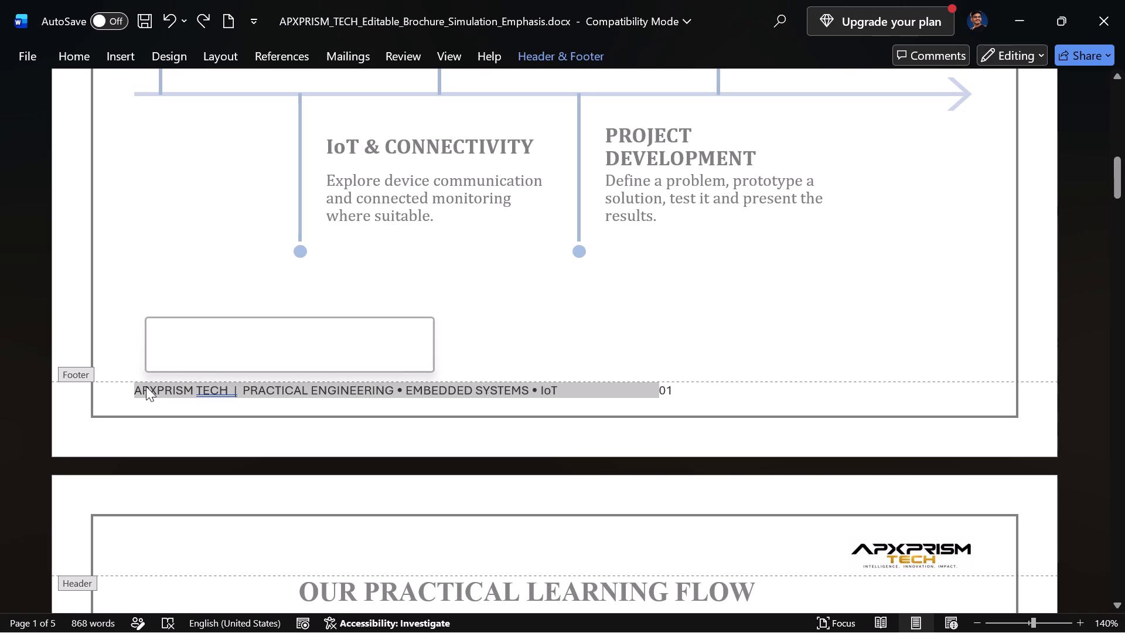
click(209, 328)
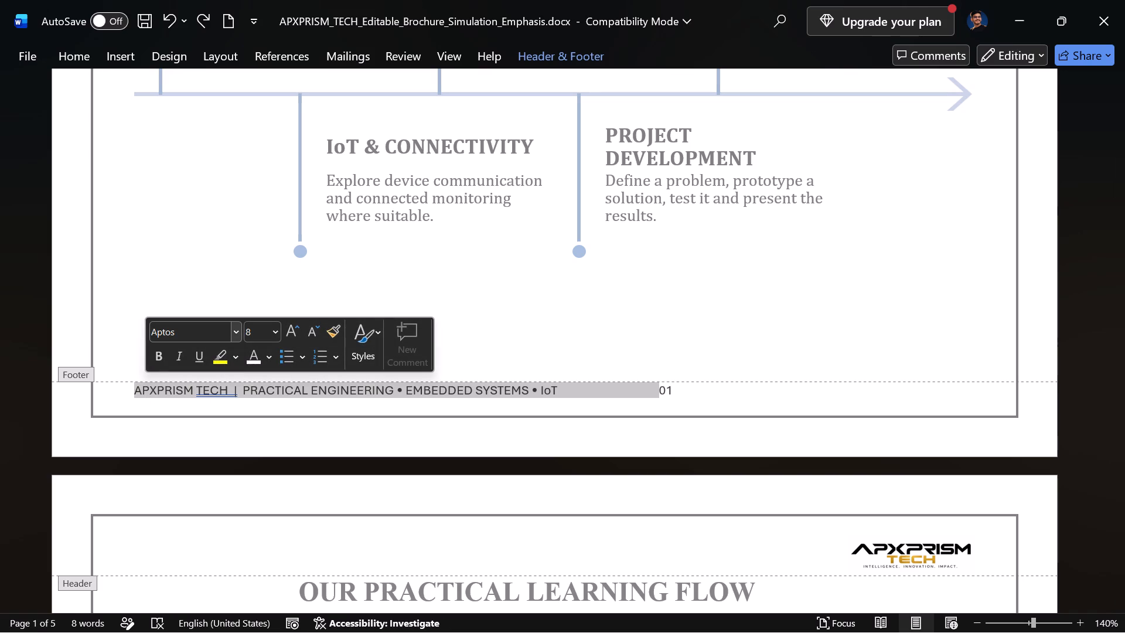
text(TIM)
key(Return)
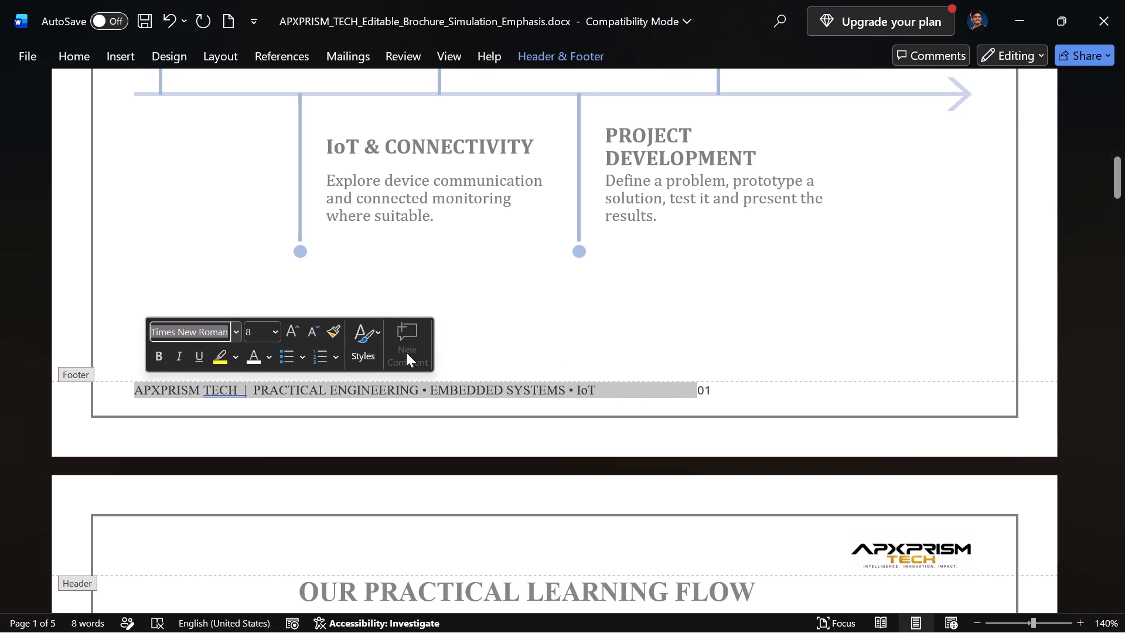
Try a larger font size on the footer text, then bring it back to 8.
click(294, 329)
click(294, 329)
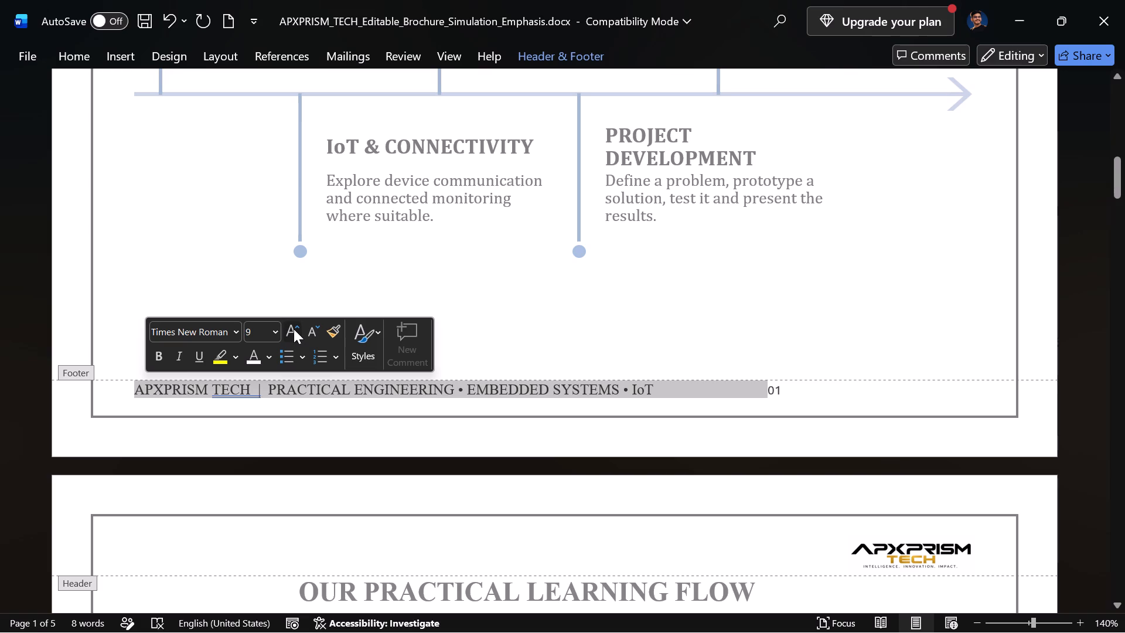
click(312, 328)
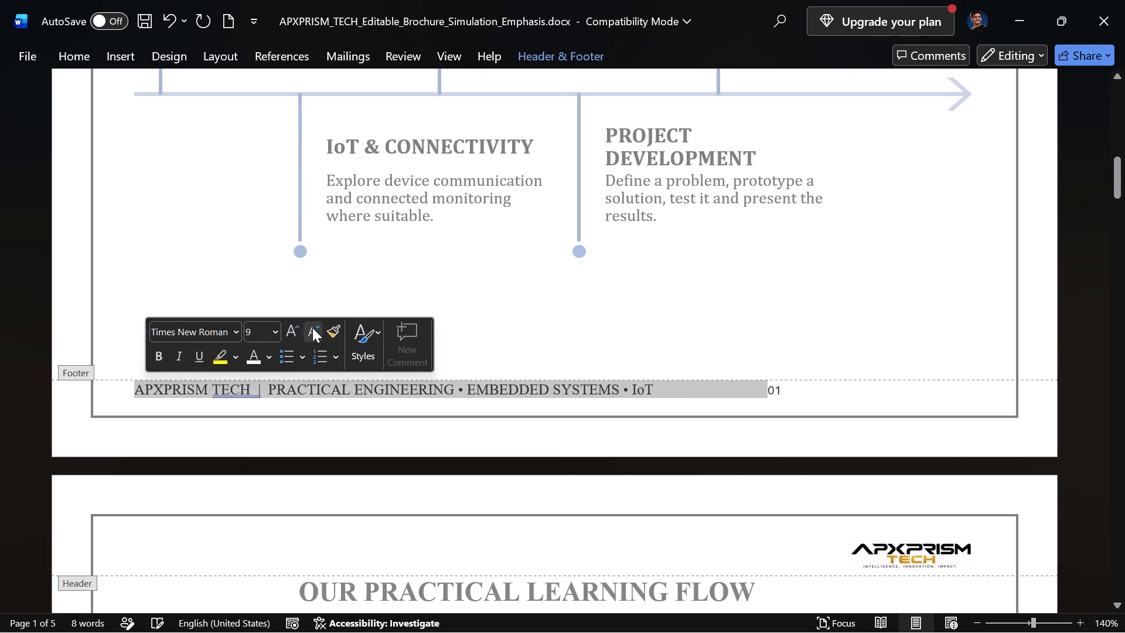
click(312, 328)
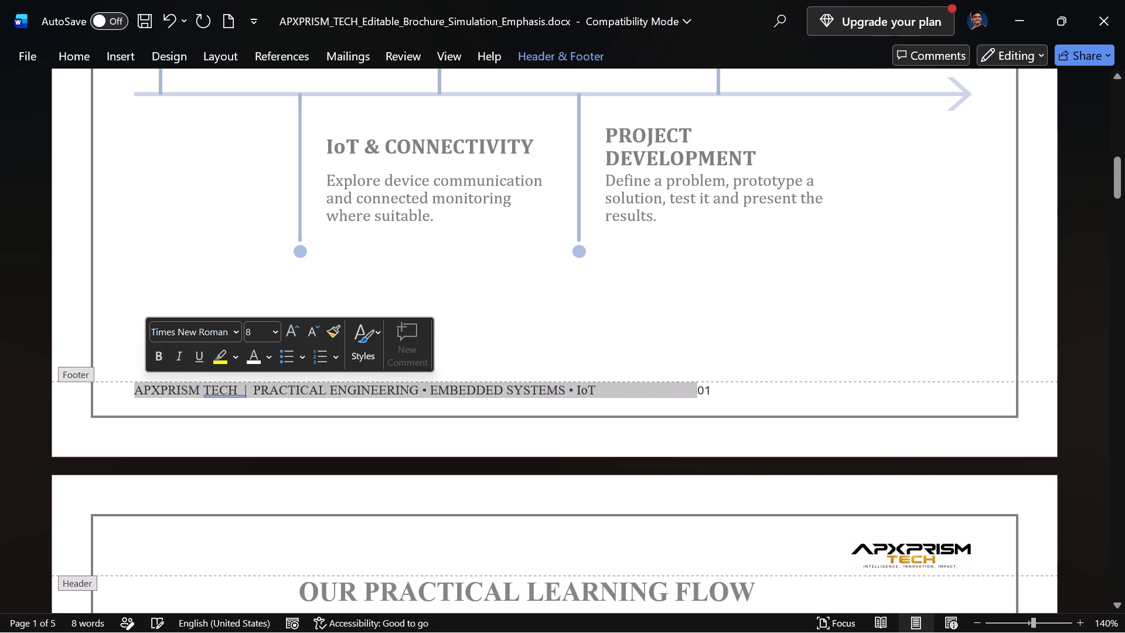
Insert spaces before the footer's page number 01 to push it close to the right margin, and close the footer.
click(696, 399)
key(space)
key(space)
key(space)
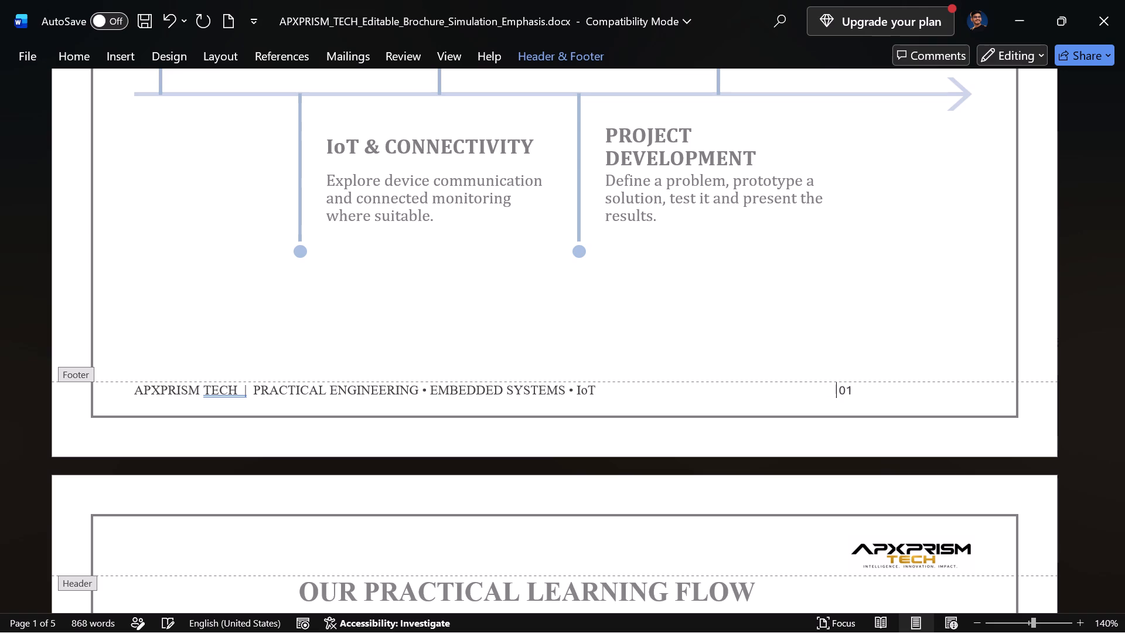
key(space)
key(space)
key(space)
key(space)
key(space)
key(space)
key(space)
key(space)
key(space)
key(space)
key(space)
key(space)
key(space)
key(space)
key(space)
key(space)
click(814, 270)
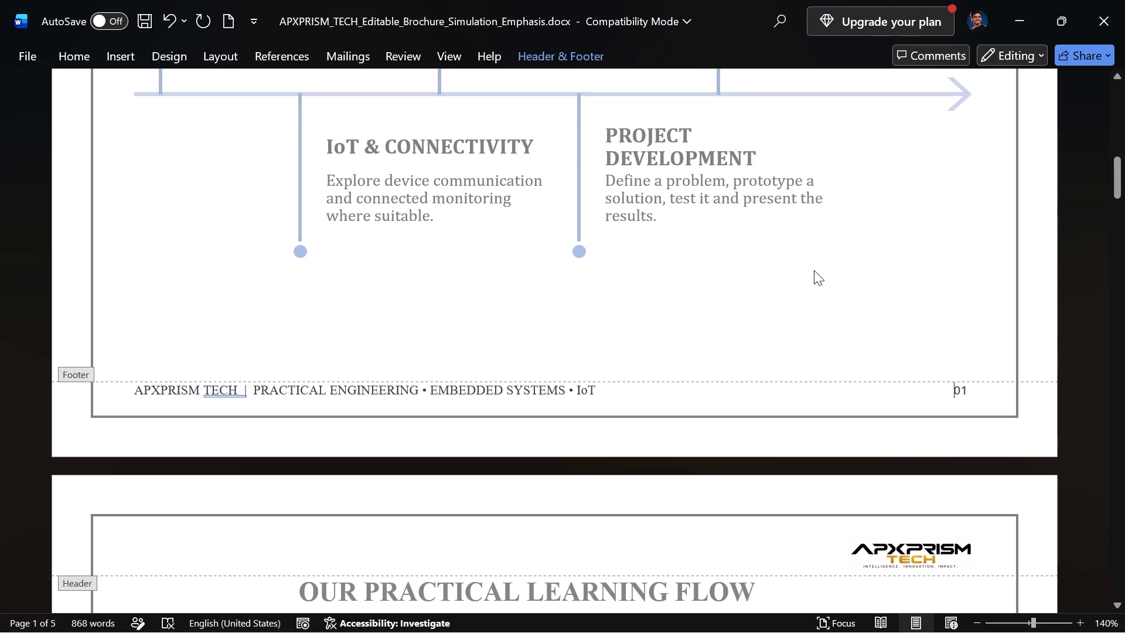
double_click(1071, 296)
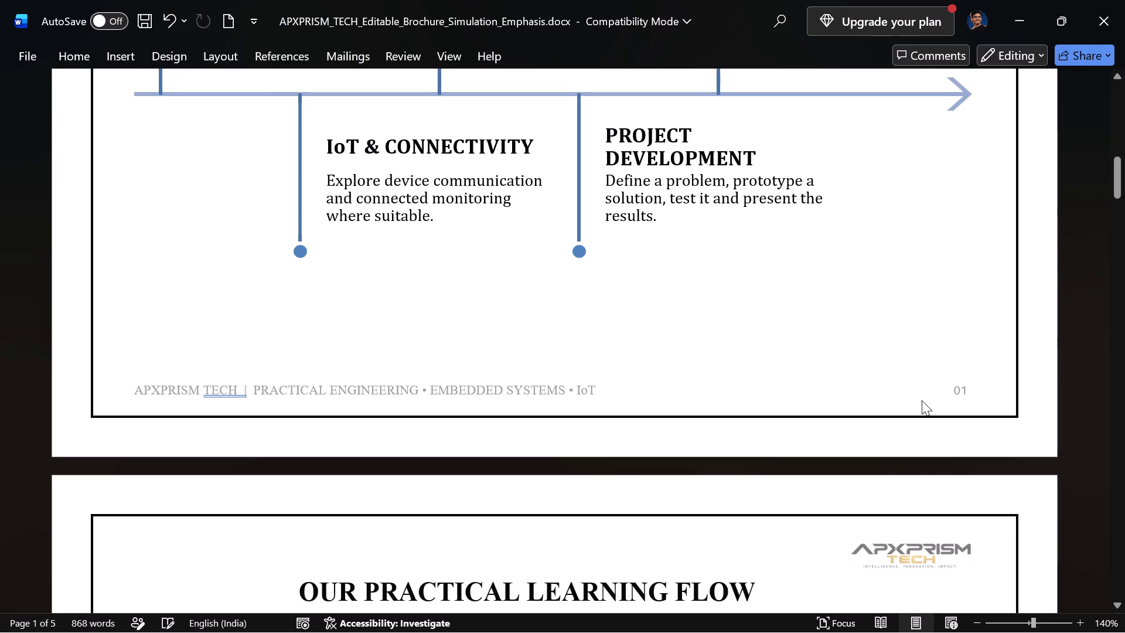
Look through the brochure's opening pages to check the footer and the overall page layout.
scroll(922, 400, down, 1)
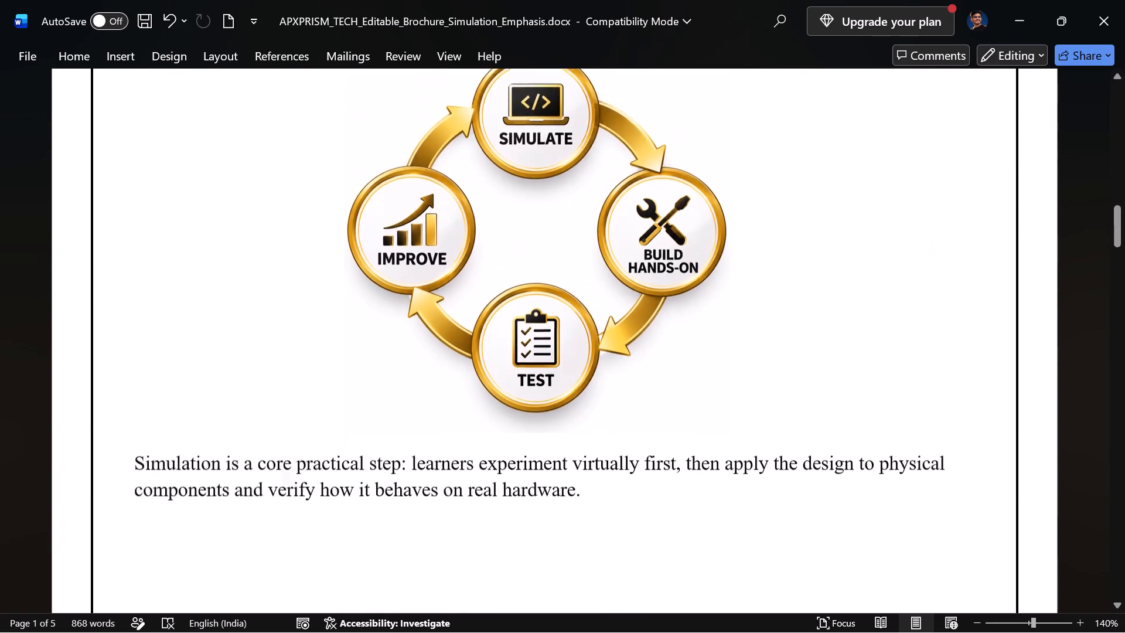
scroll(922, 400, down, 1)
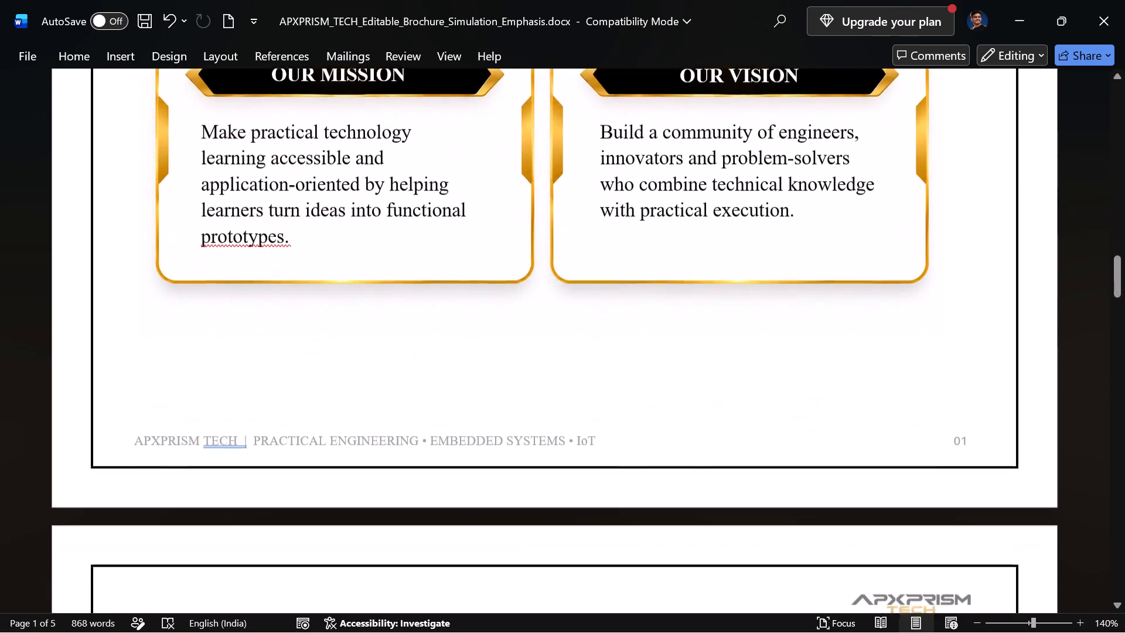
scroll(922, 400, down, 2)
scroll(907, 380, up, 2)
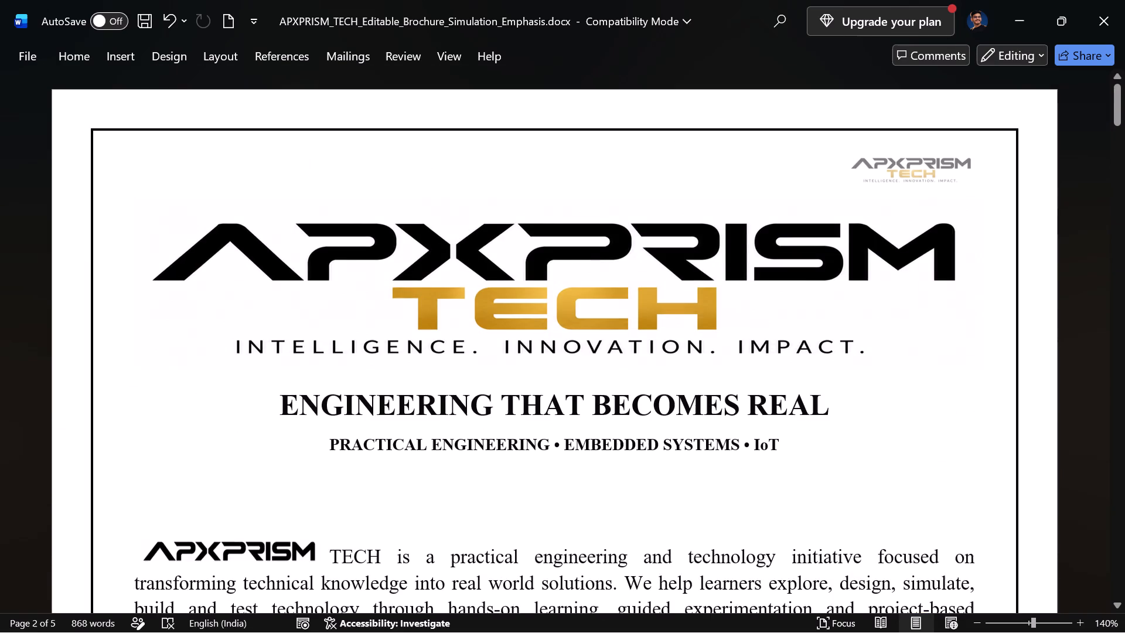
scroll(907, 380, up, 1)
scroll(907, 380, down, 1)
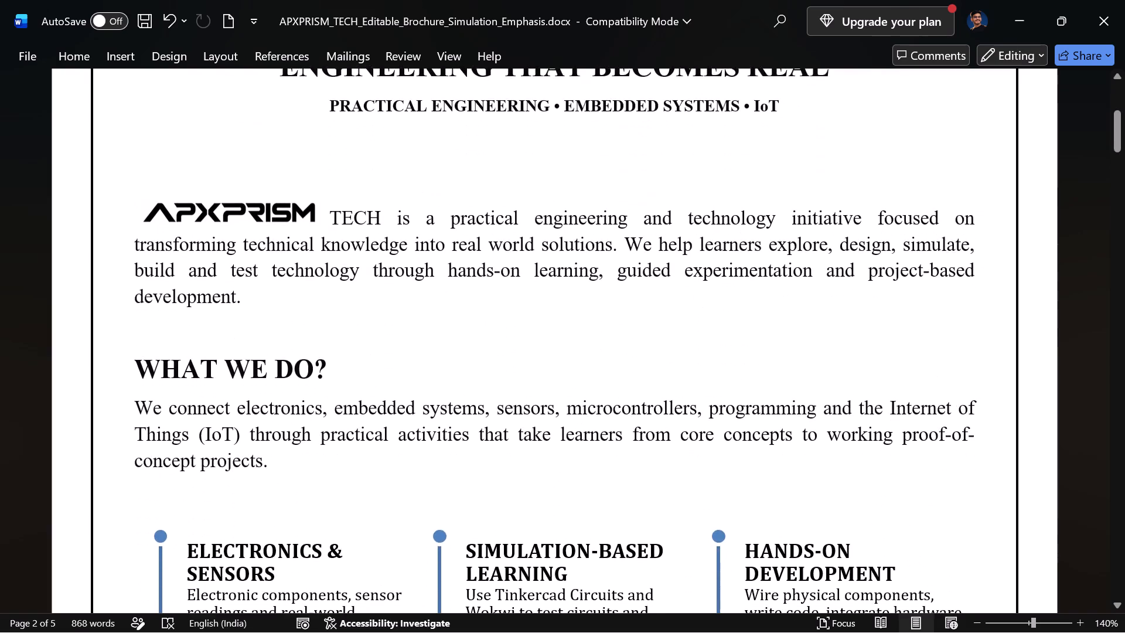
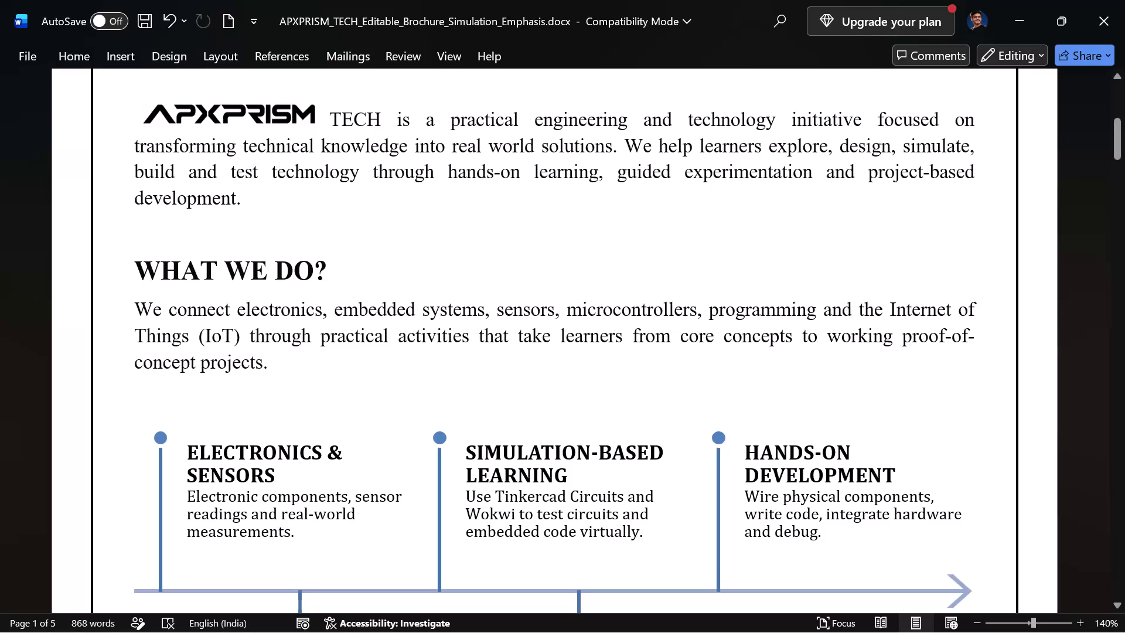
Add a blank line above page 2's OUR PRACTICAL LEARNING FLOW heading and pad the heading with spaces to centre it over the diagram.
scroll(838, 348, down, 2)
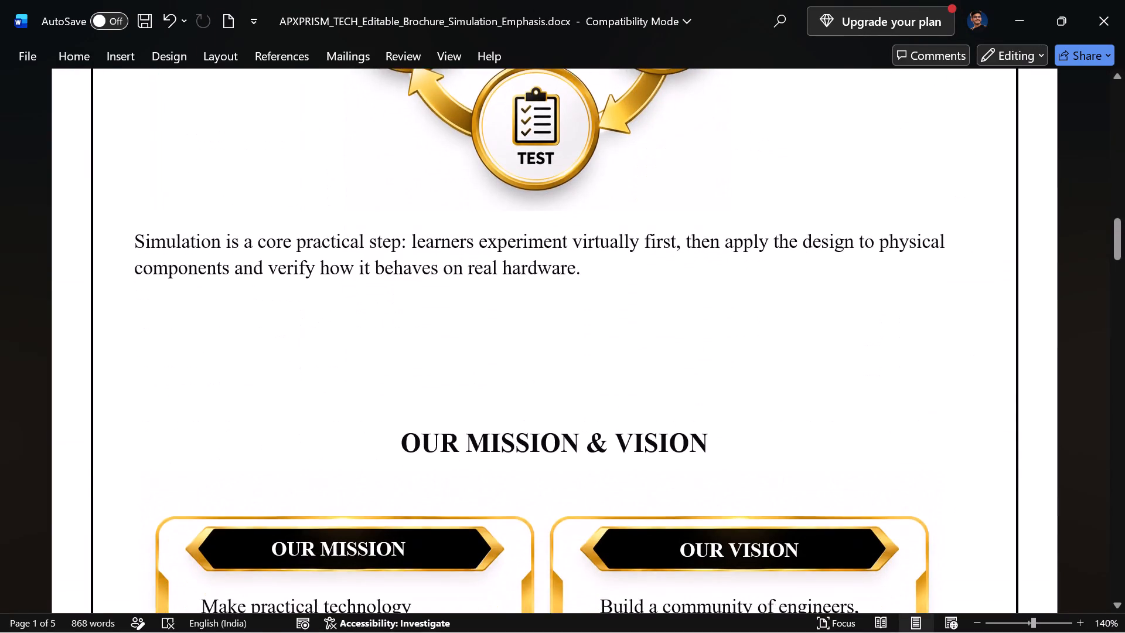
scroll(838, 348, down, 1)
ctrl+scroll(838, 348, down, 4)
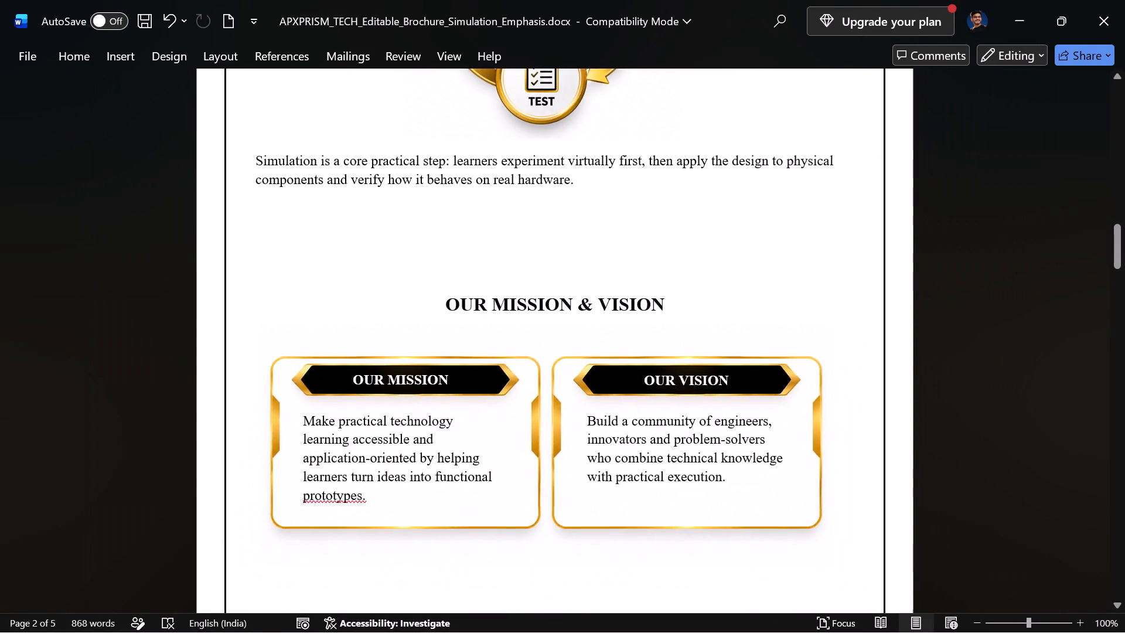
ctrl+scroll(838, 348, down, 4)
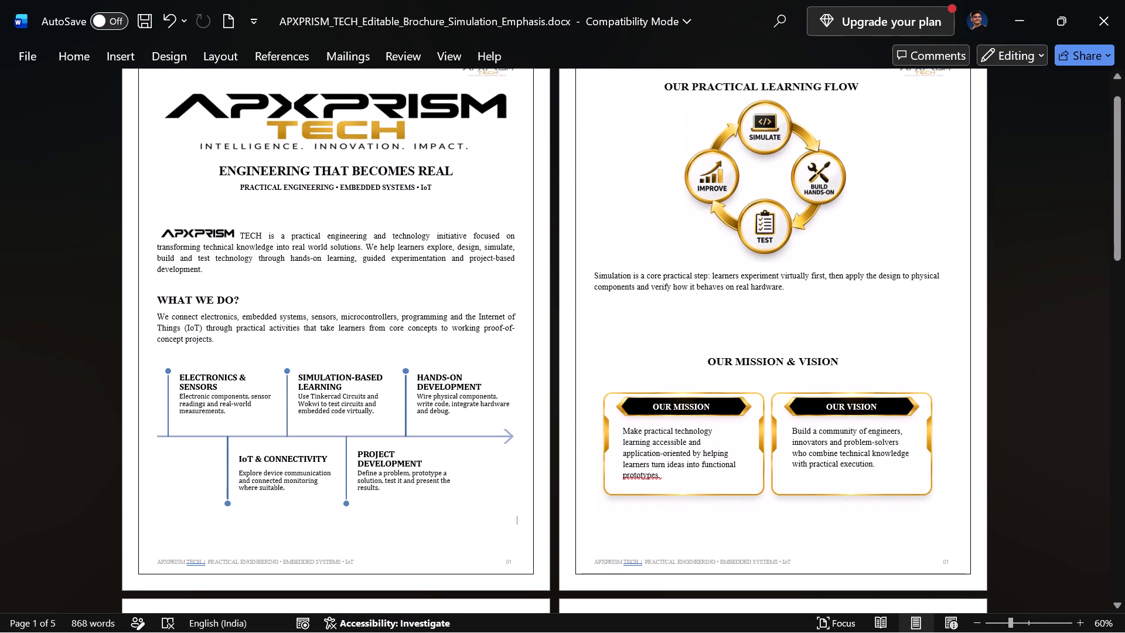
scroll(717, 133, up, 1)
click(663, 125)
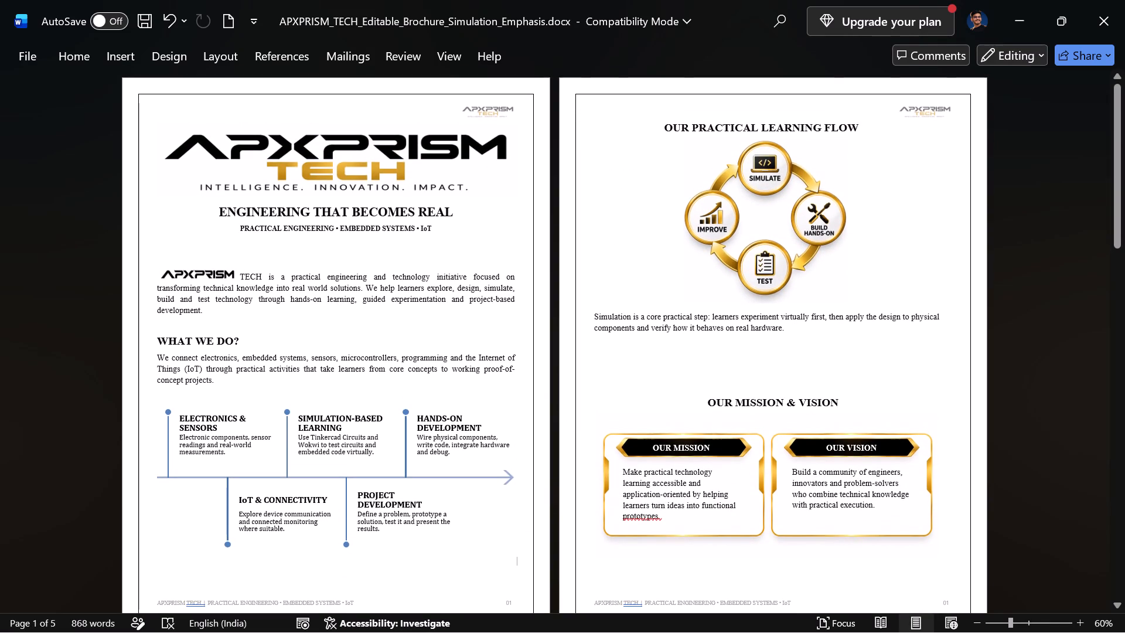
key(Return)
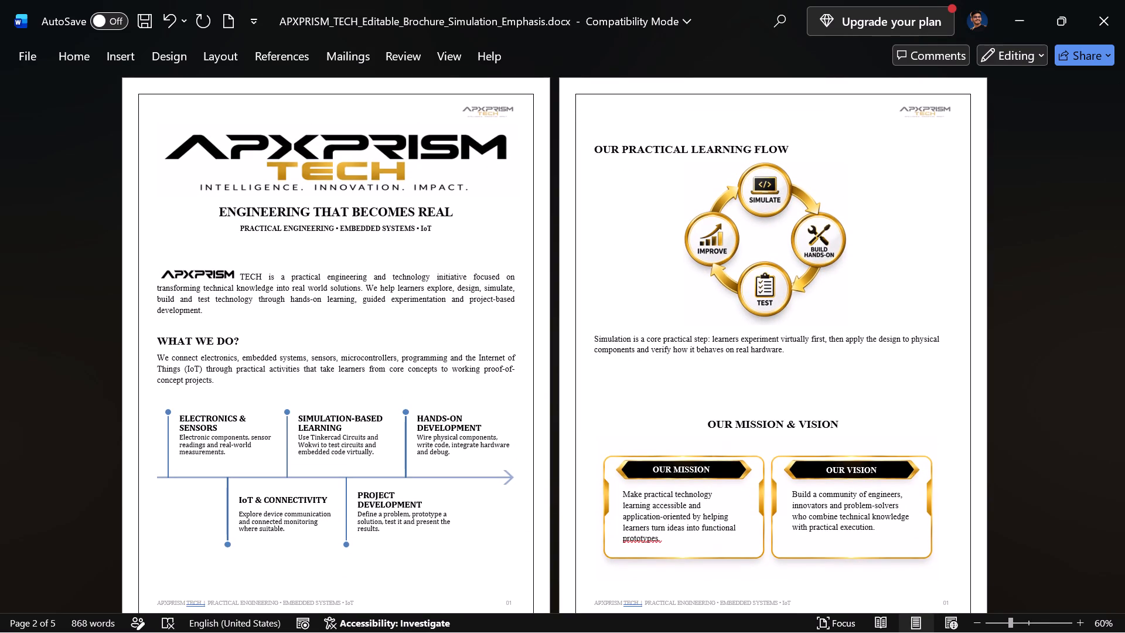
key(space)
key(space)
key(space)
key(space)
key(space)
key(space)
key(space)
key(space)
key(space)
key(space)
key(space)
key(space)
key(space)
key(space)
key(space)
key(space)
key(space)
key(space)
key(space)
key(space)
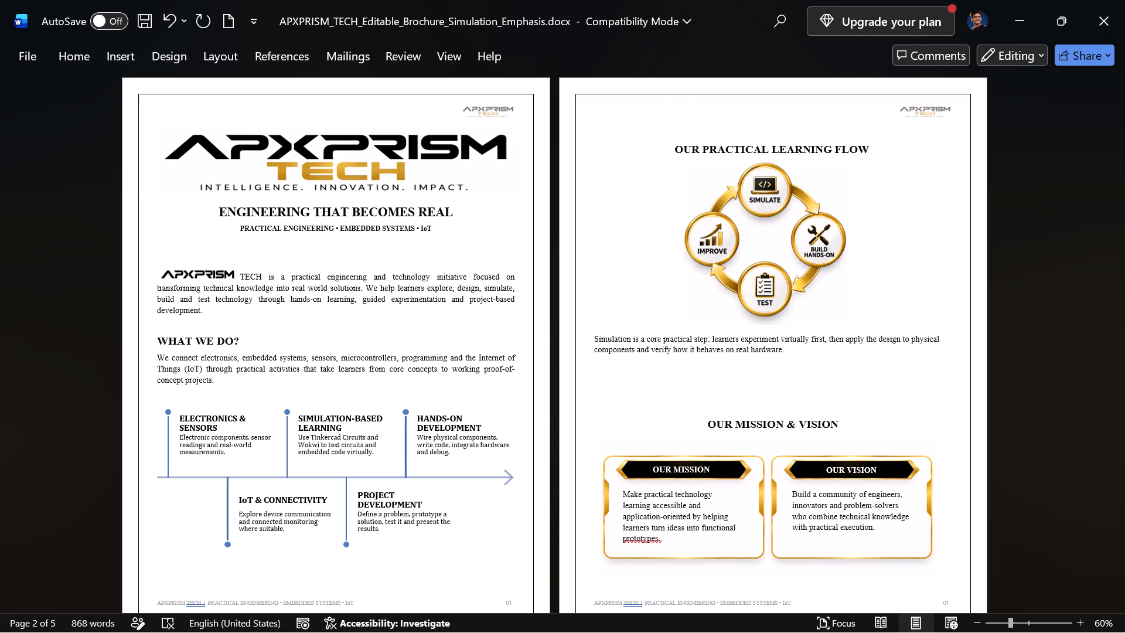
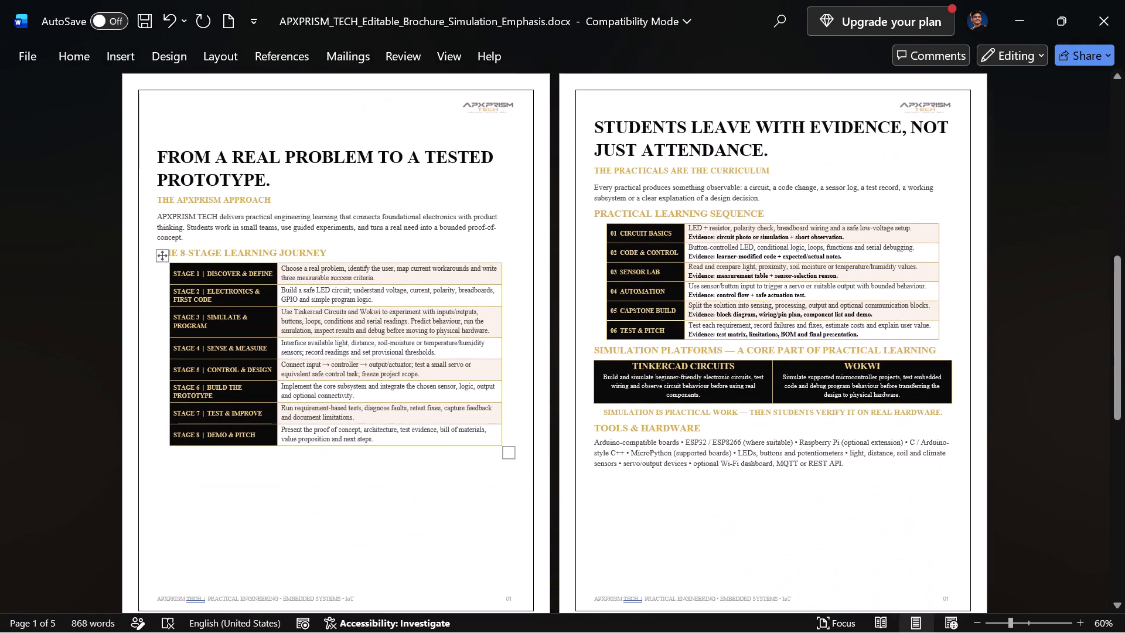
scroll(493, 416, down, 1)
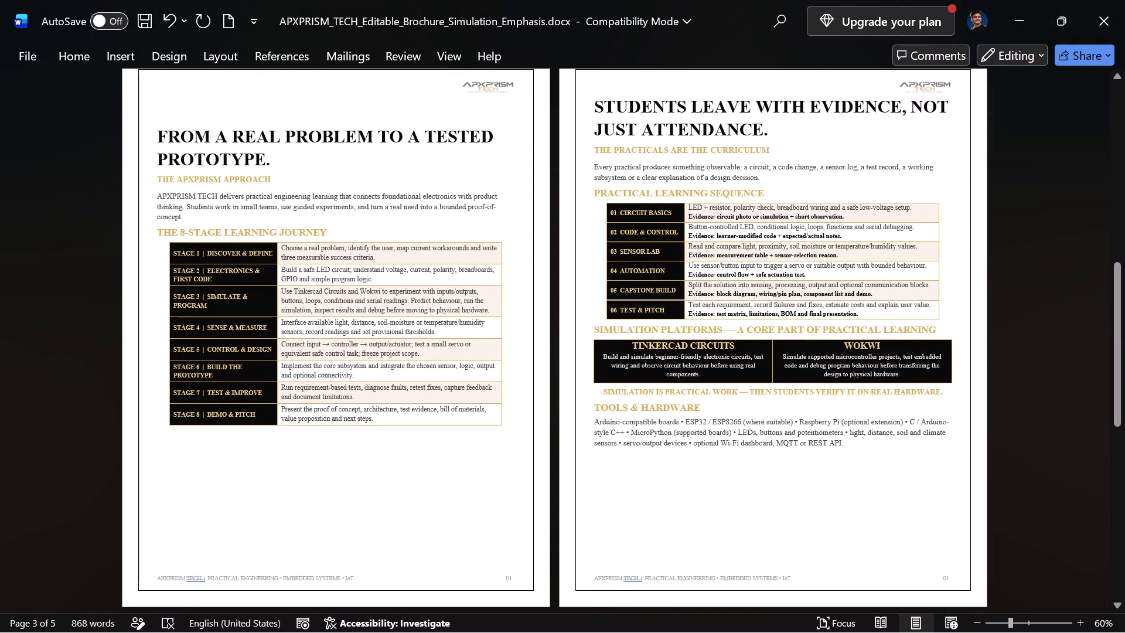
ctrl+scroll(157, 183, up, 2)
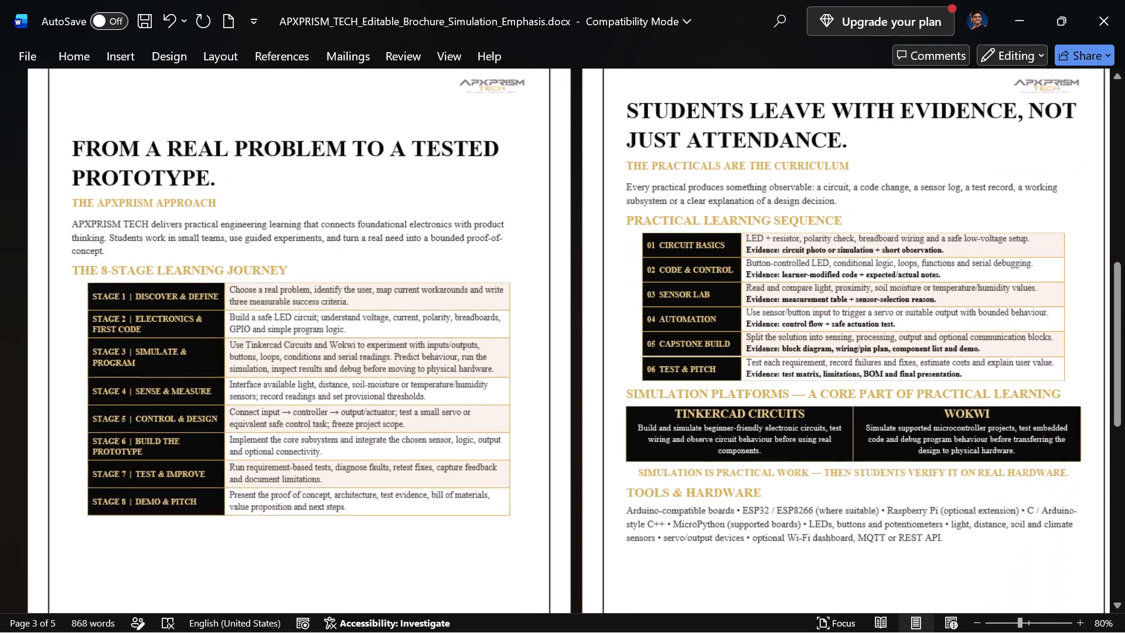
ctrl+scroll(157, 183, up, 3)
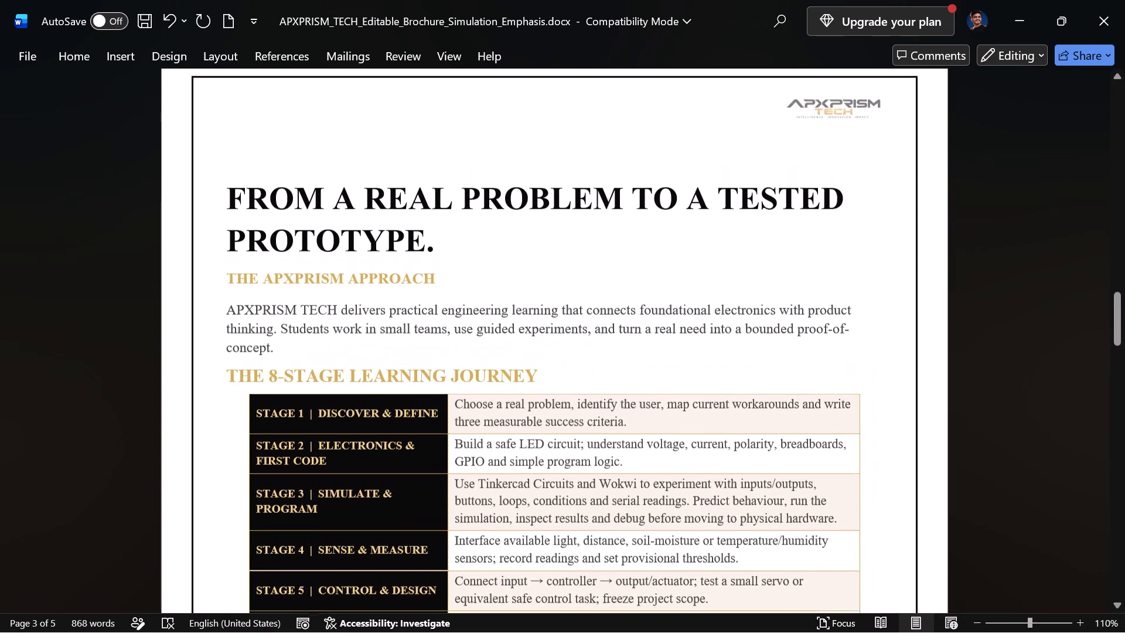
click(307, 263)
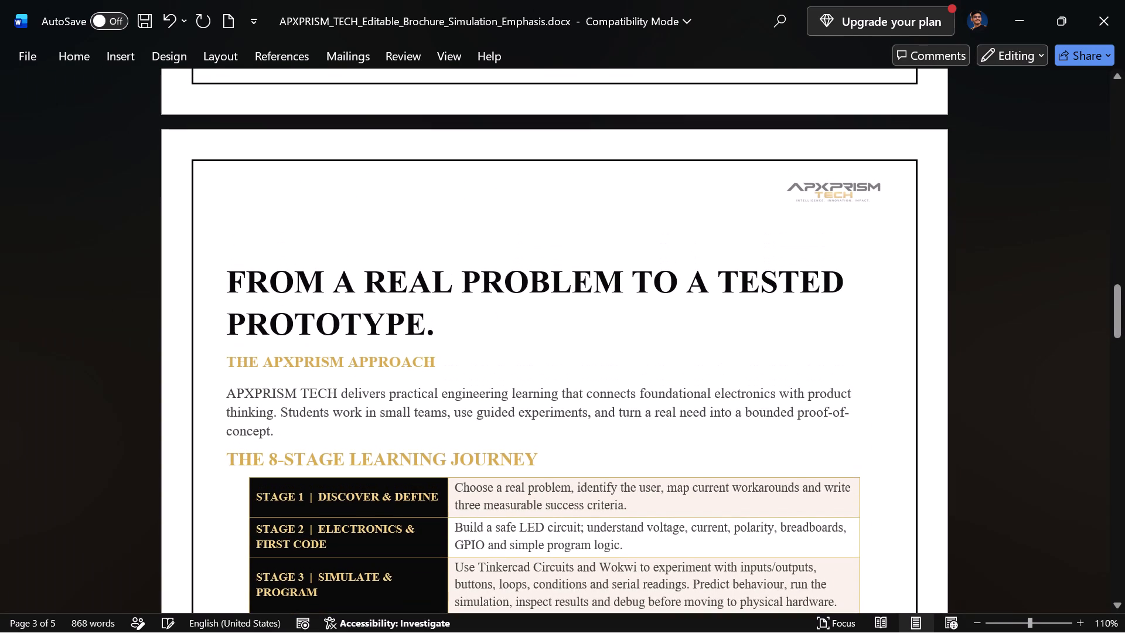
click(287, 239)
key(BackSpace)
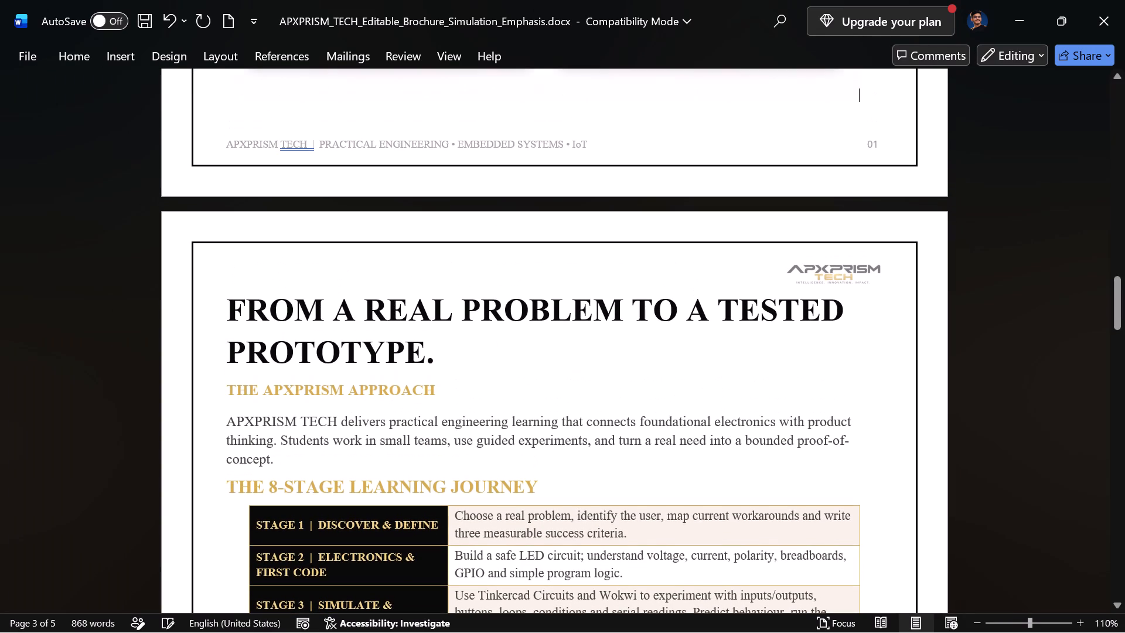
Reduce the font size of the heading "FROM A REAL PROBLEM TO A TESTED PROTOTYPE." until it fits on one line.
drag(229, 312, 387, 326)
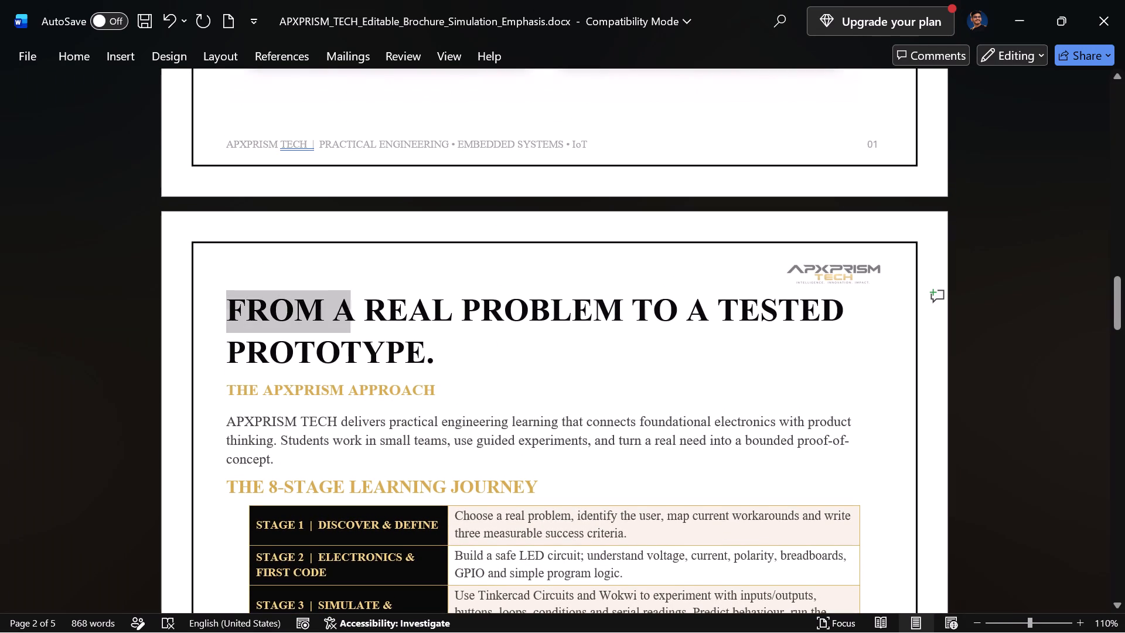
drag(387, 326, 444, 355)
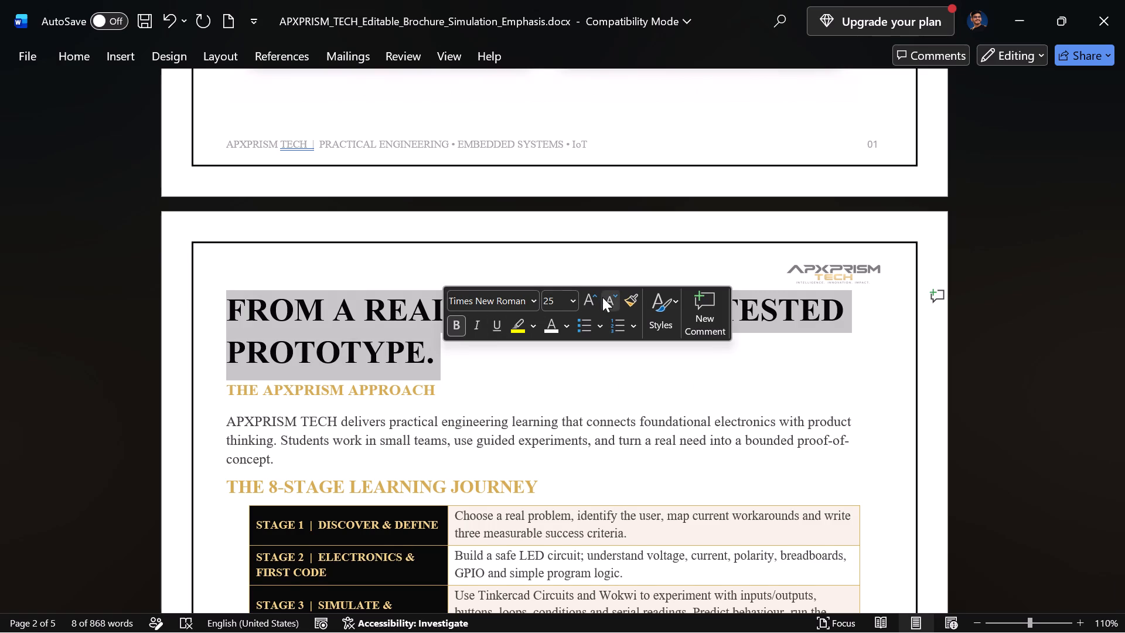
click(611, 294)
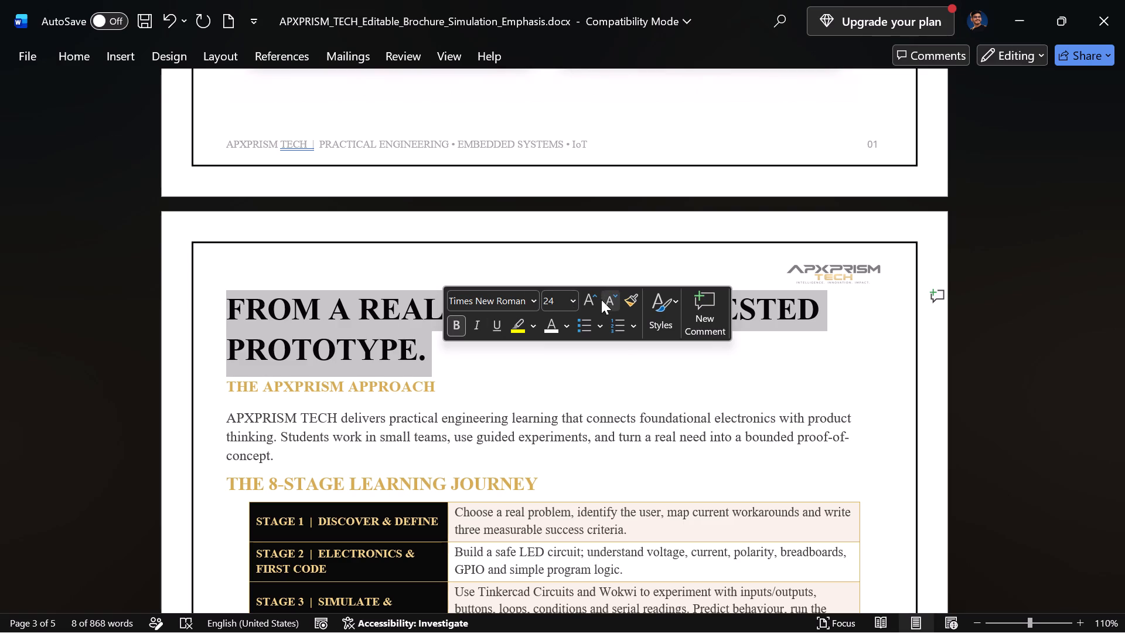
click(604, 300)
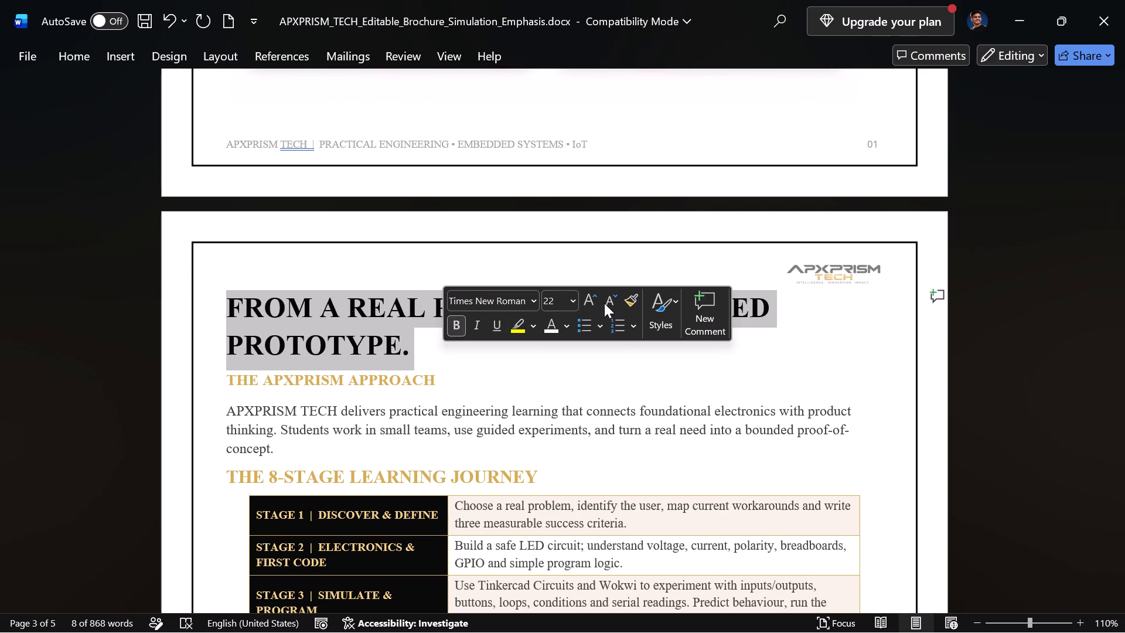
click(612, 300)
click(612, 300)
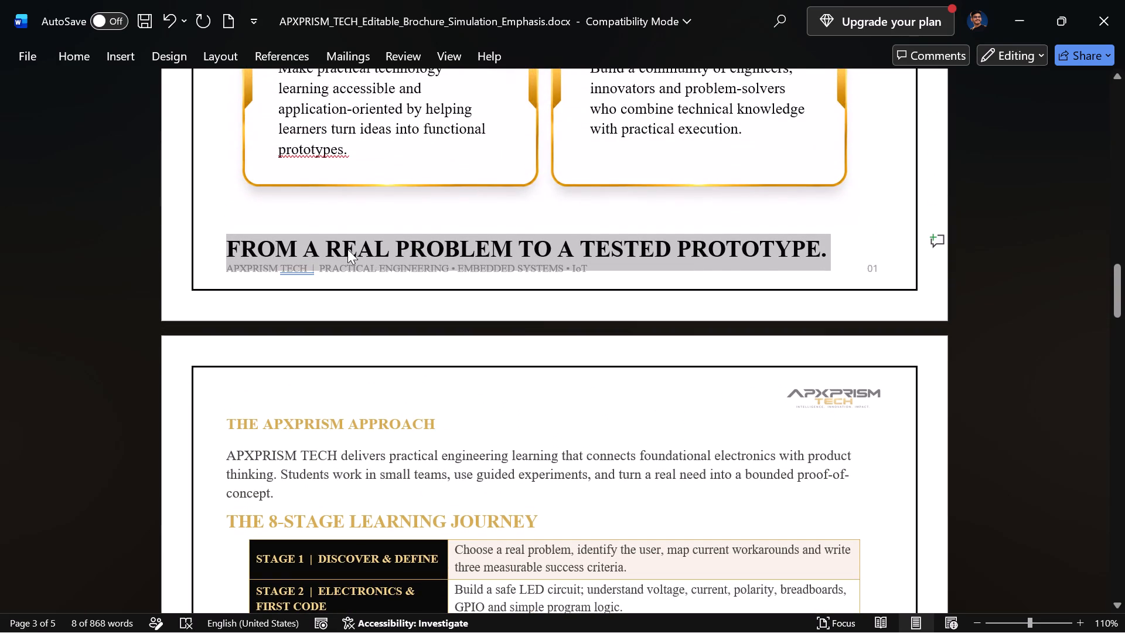
Reposition the heading at the top of page 3 with a paragraph break before it and a four-space indent.
click(221, 243)
key(Return)
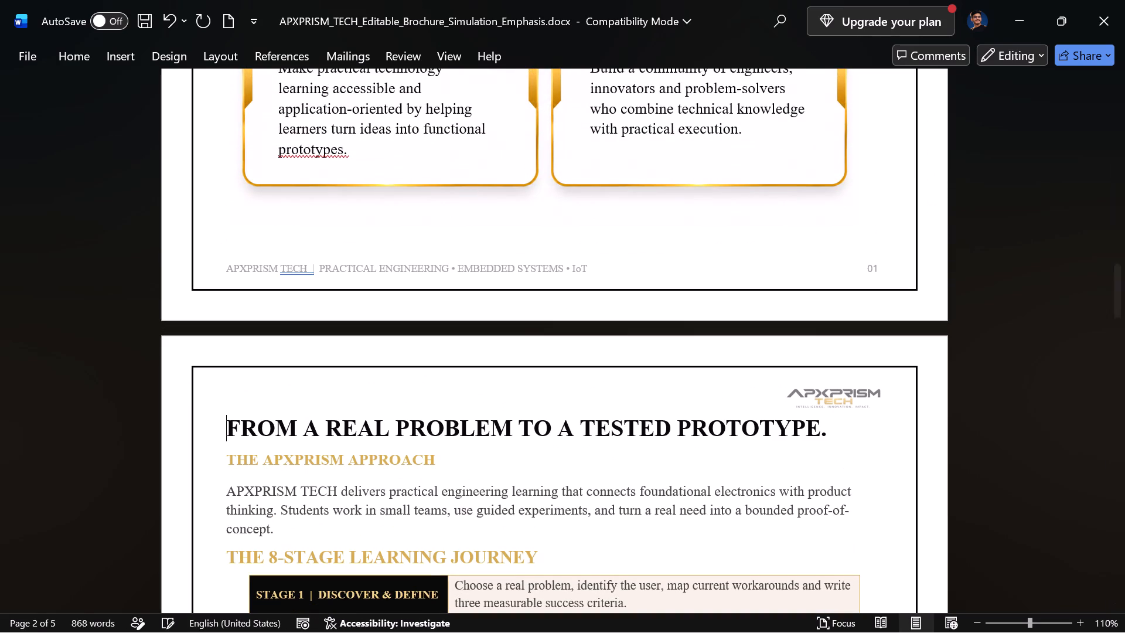
key(space)
key(space)
key(space)
key(space)
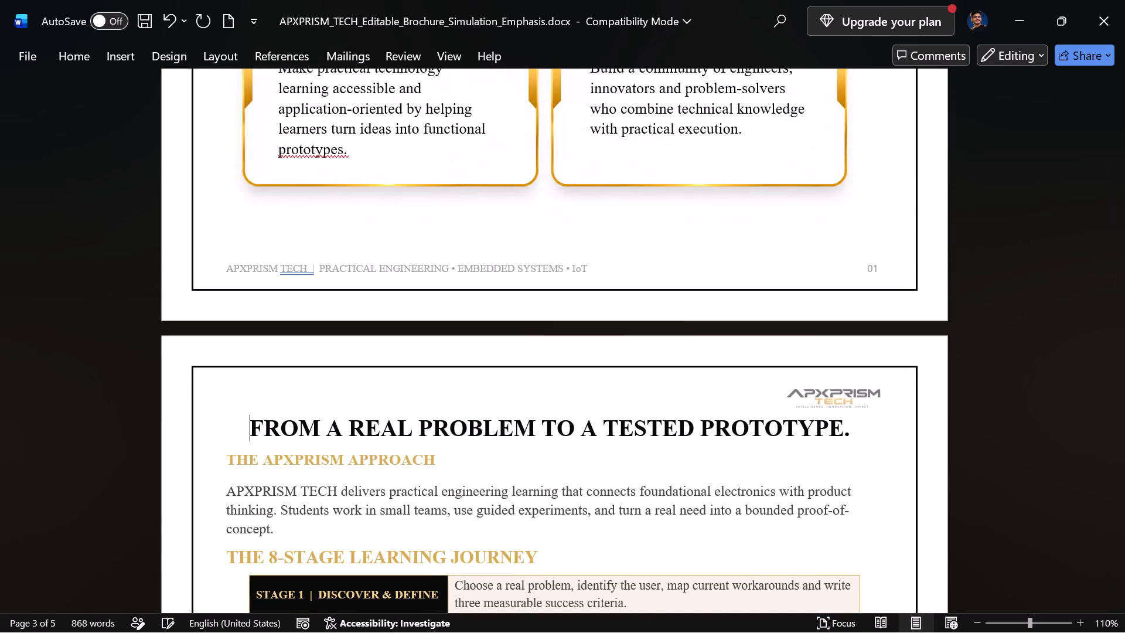
Delete the full stop at the end of the heading "FROM A REAL PROBLEM TO A TESTED PROTOTYPE".
click(853, 431)
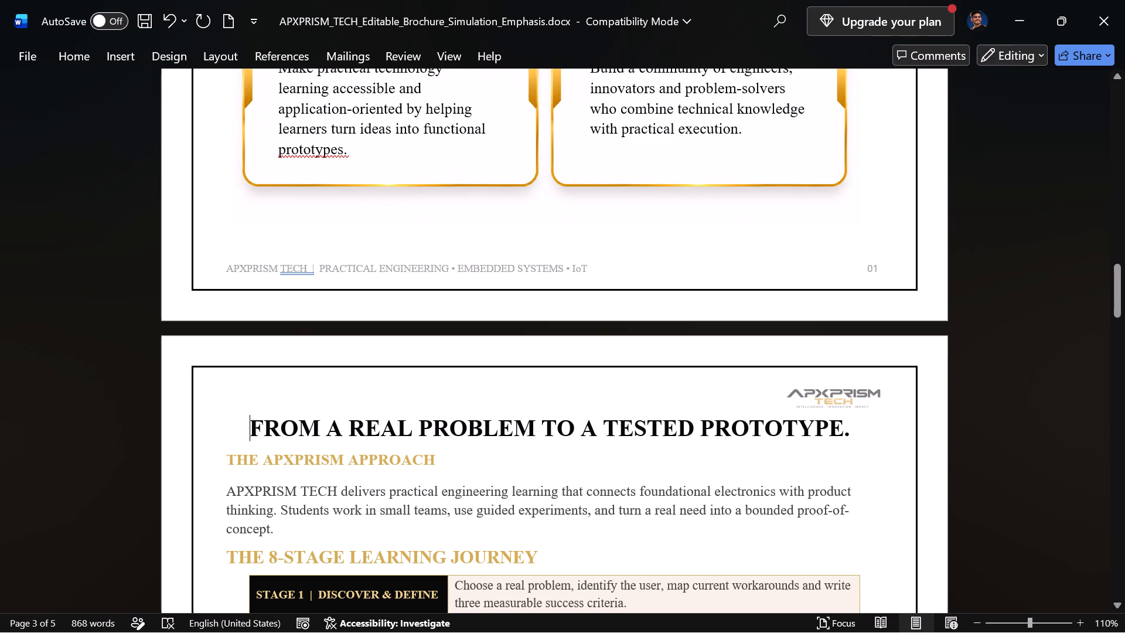
key(BackSpace)
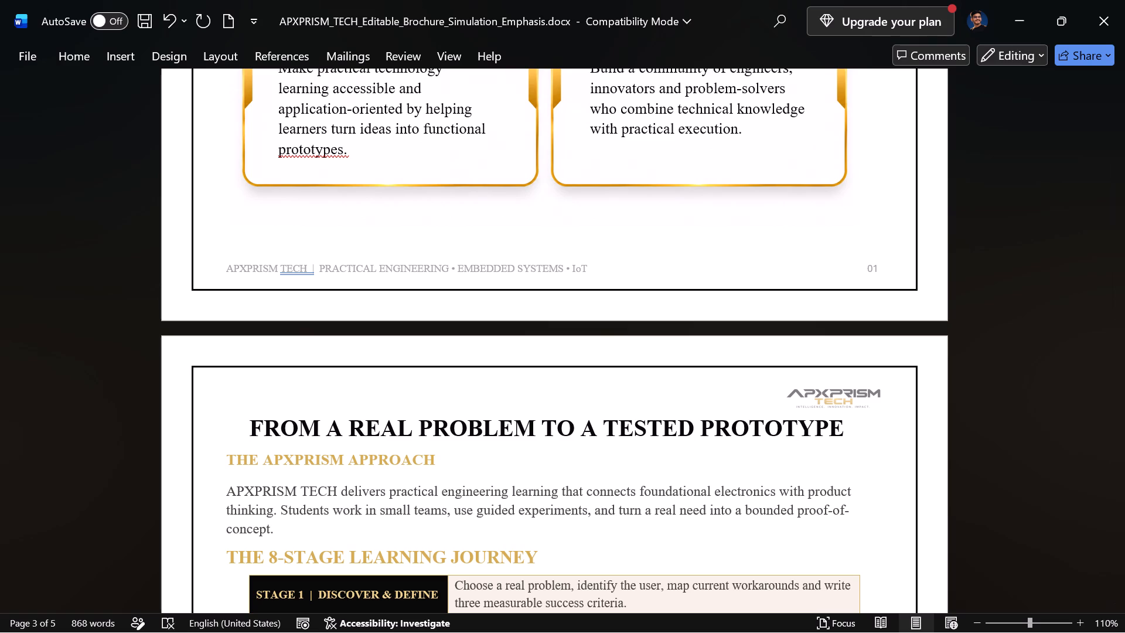
Centre the subheading "THE APXPRISM APPROACH" below the page 3 heading.
scroll(359, 446, down, 1)
scroll(345, 421, up, 1)
drag(440, 339, 414, 333)
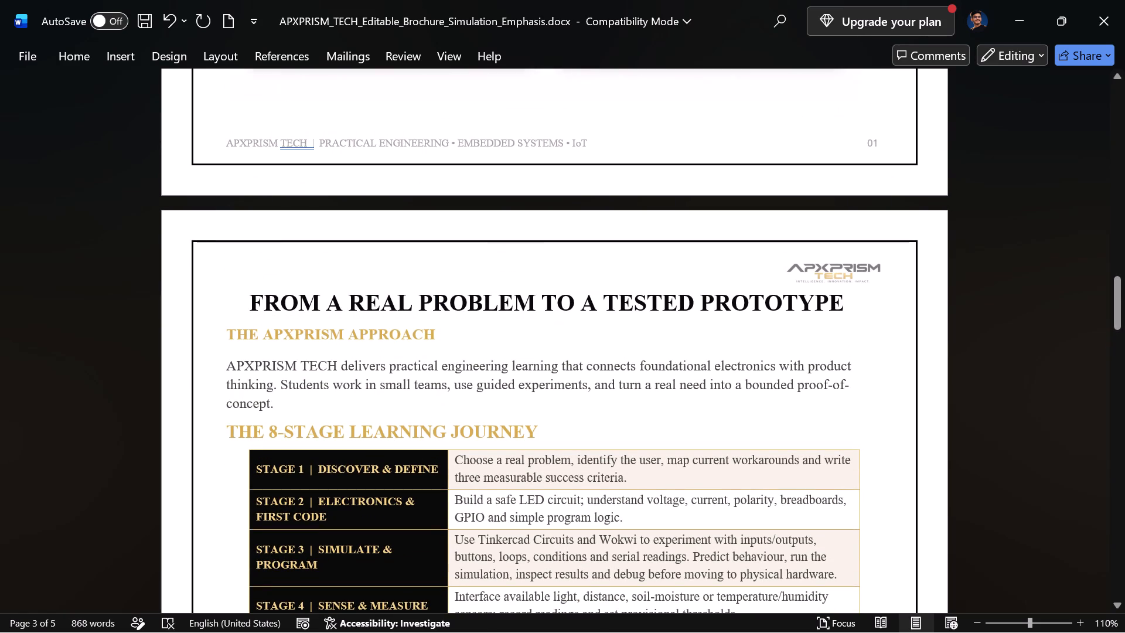
drag(414, 333, 234, 336)
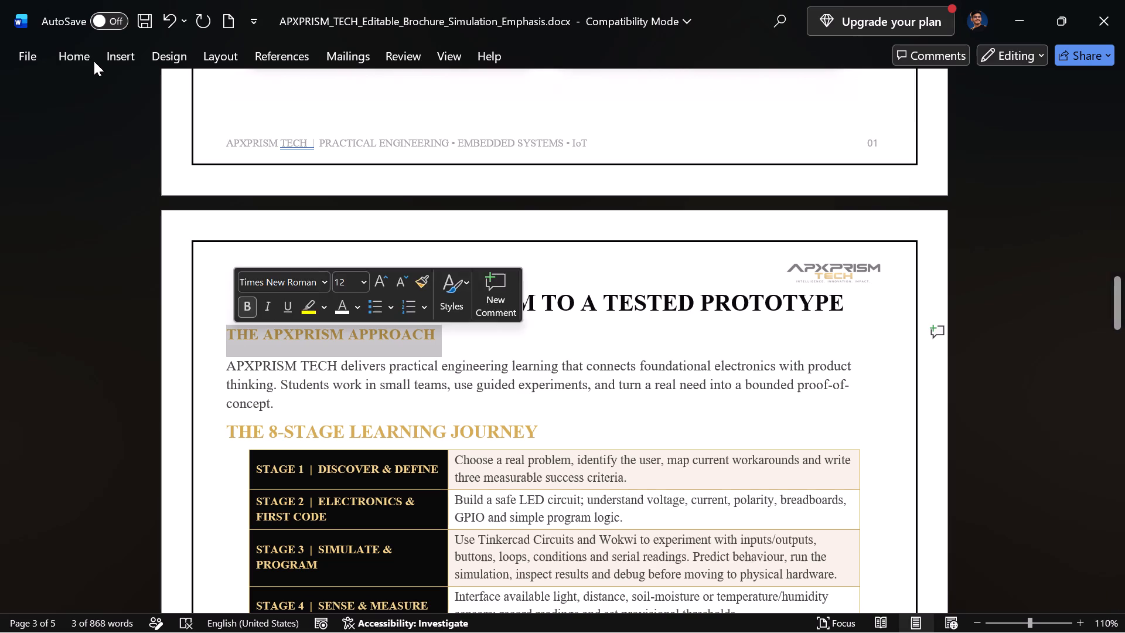
click(88, 56)
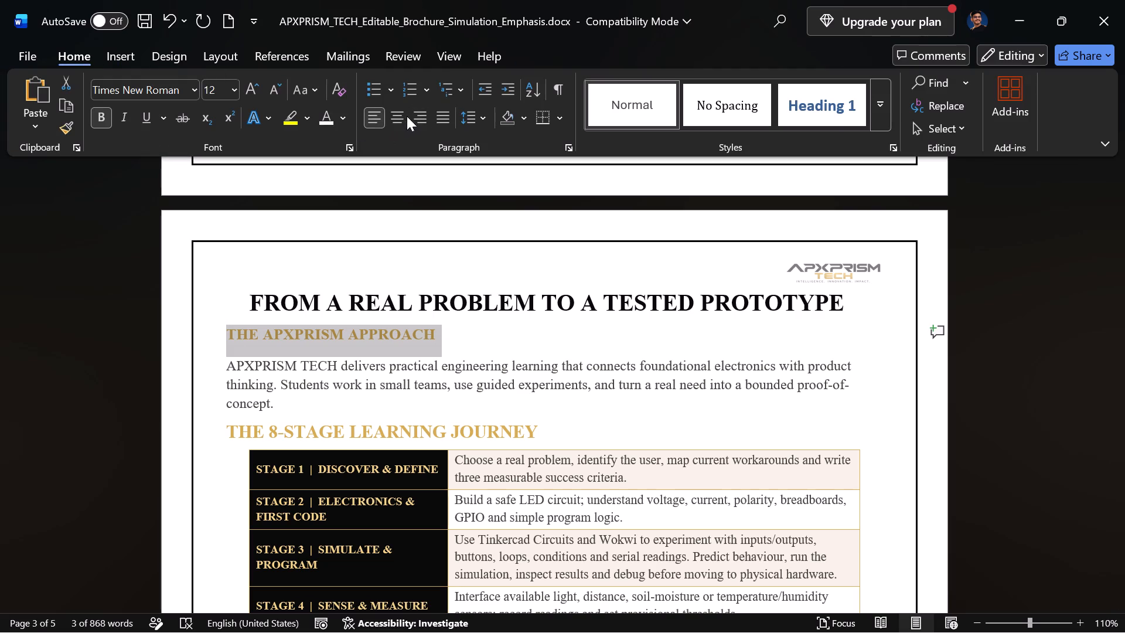
click(403, 117)
Apply the light-blue gradient text effect with reflection to the subheading "THE APXPRISM APPROACH".
click(265, 124)
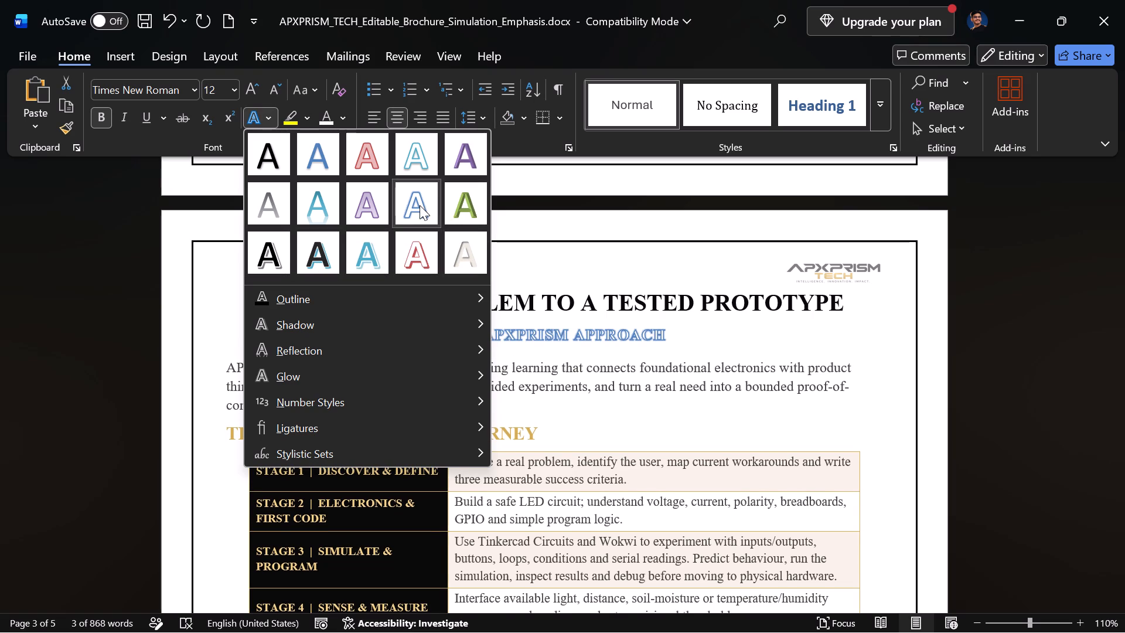
click(325, 202)
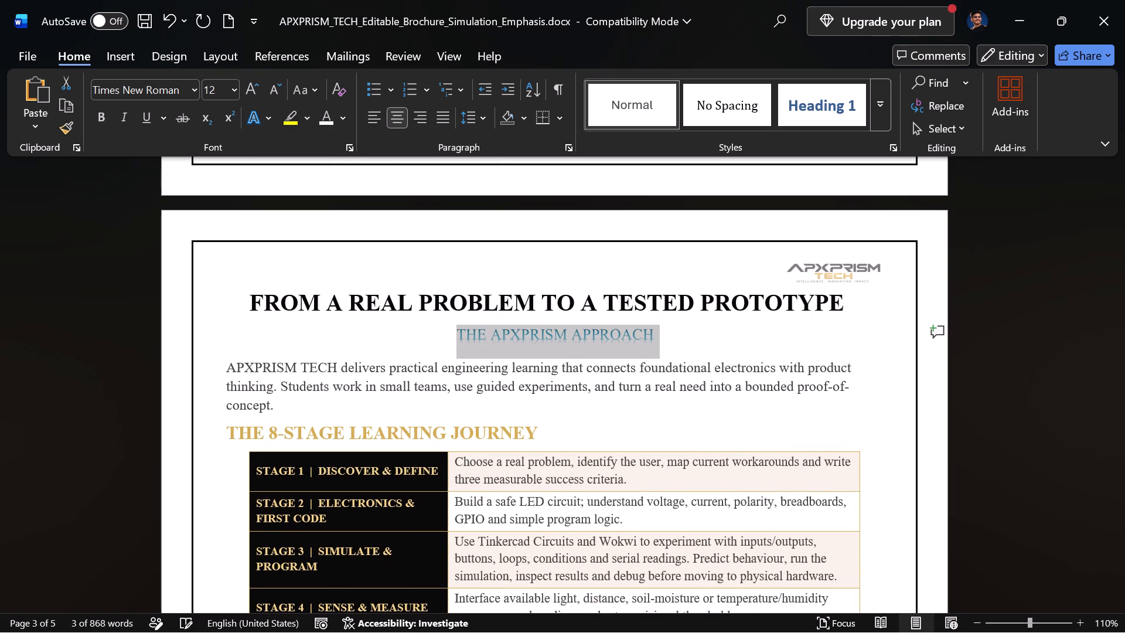
click(277, 314)
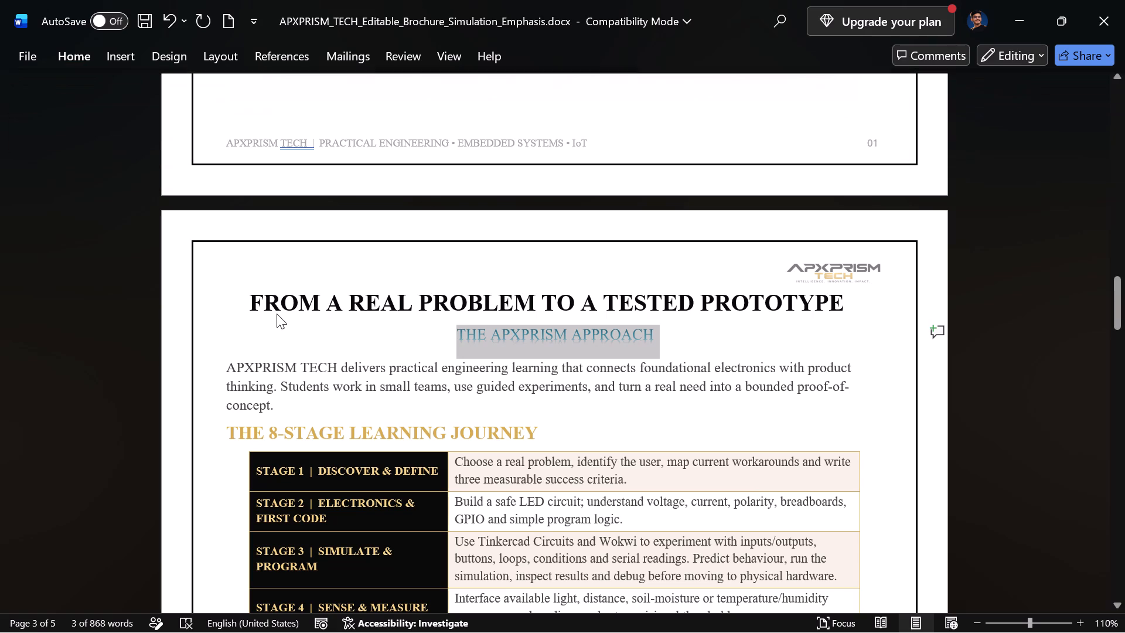
click(277, 314)
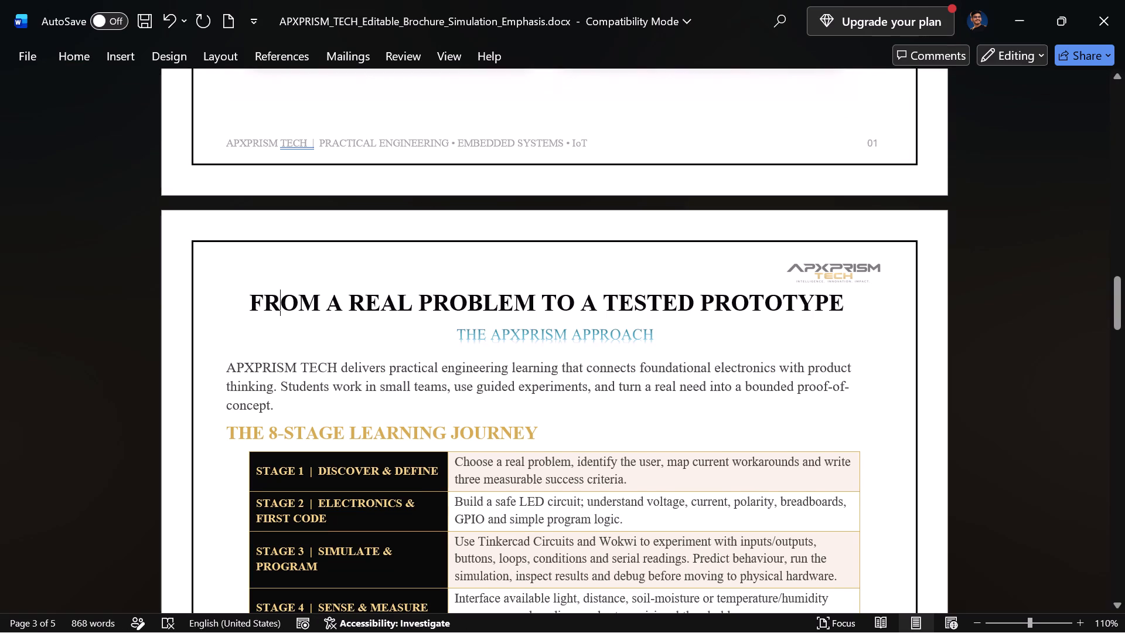
Give the letters "APX" in the subheading "THE APXPRISM APPROACH" a gold text outline chosen from the standard colours.
scroll(449, 350, down, 1)
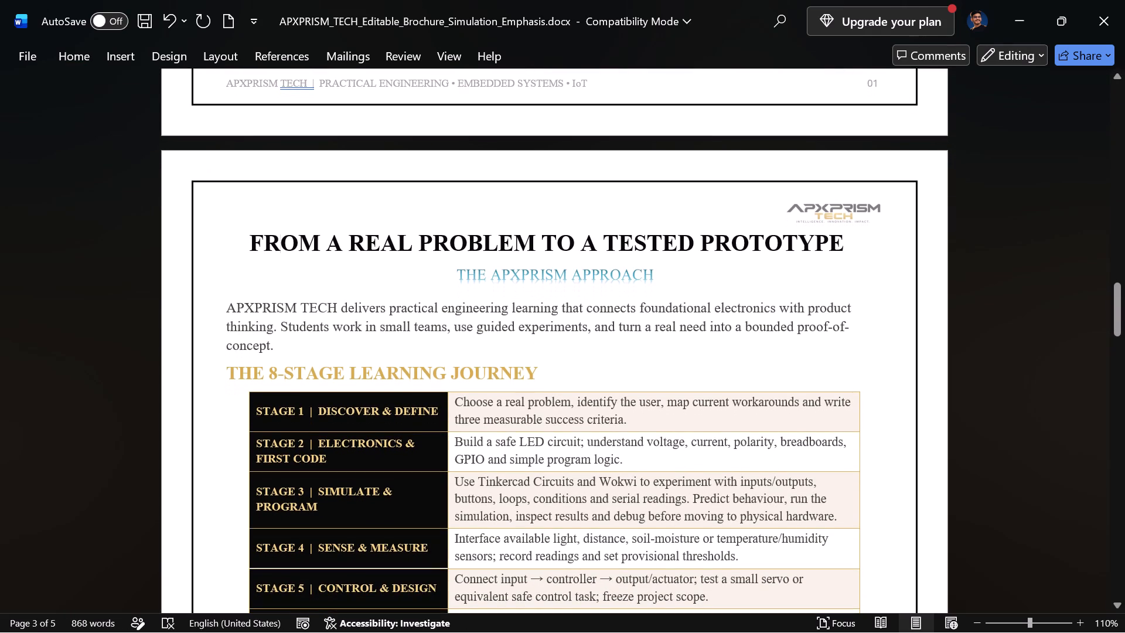
drag(517, 280, 493, 279)
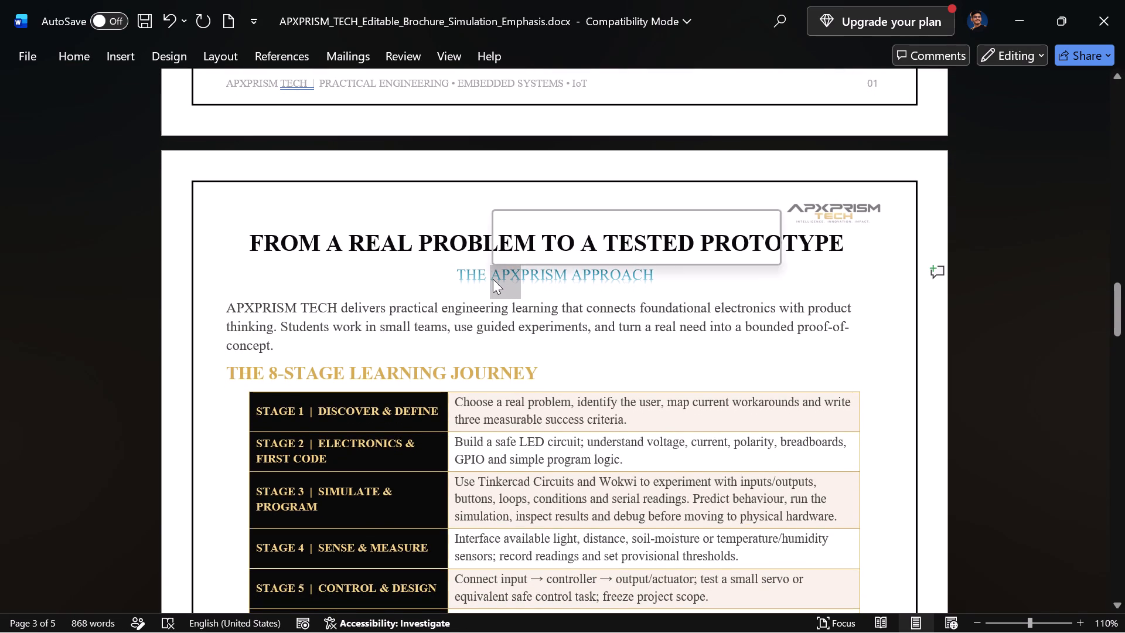
click(105, 51)
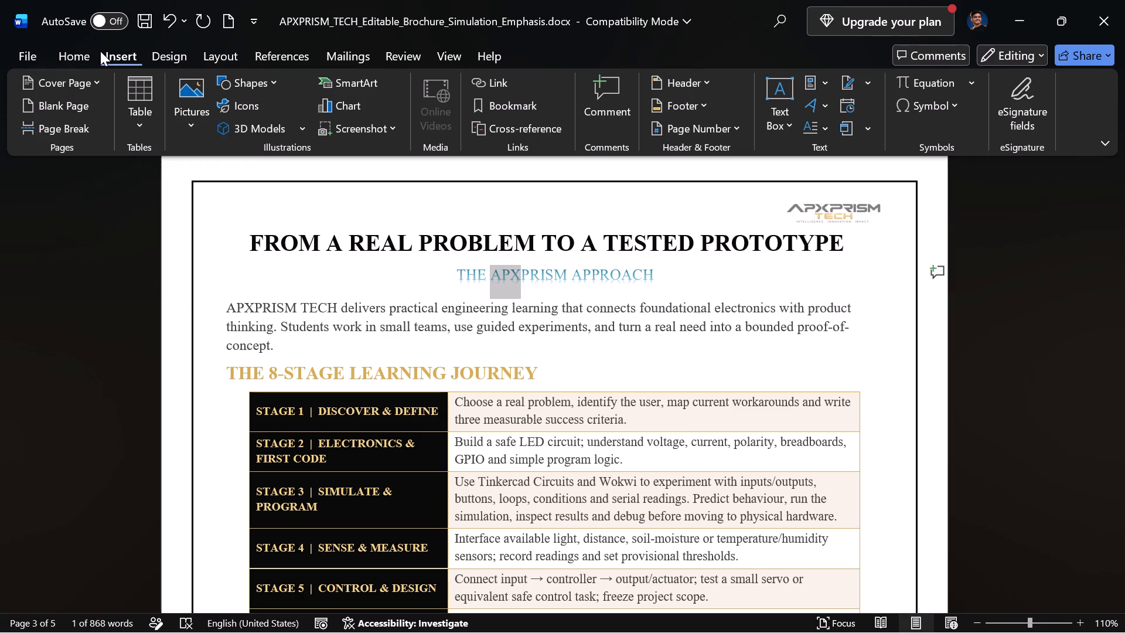
click(83, 58)
click(264, 122)
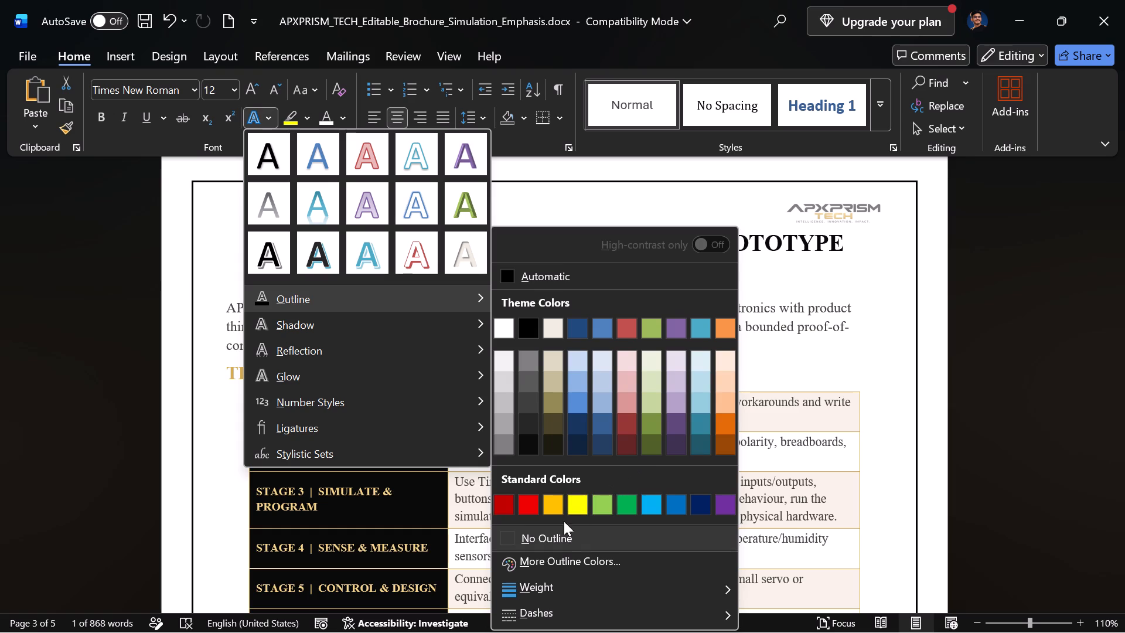
click(548, 561)
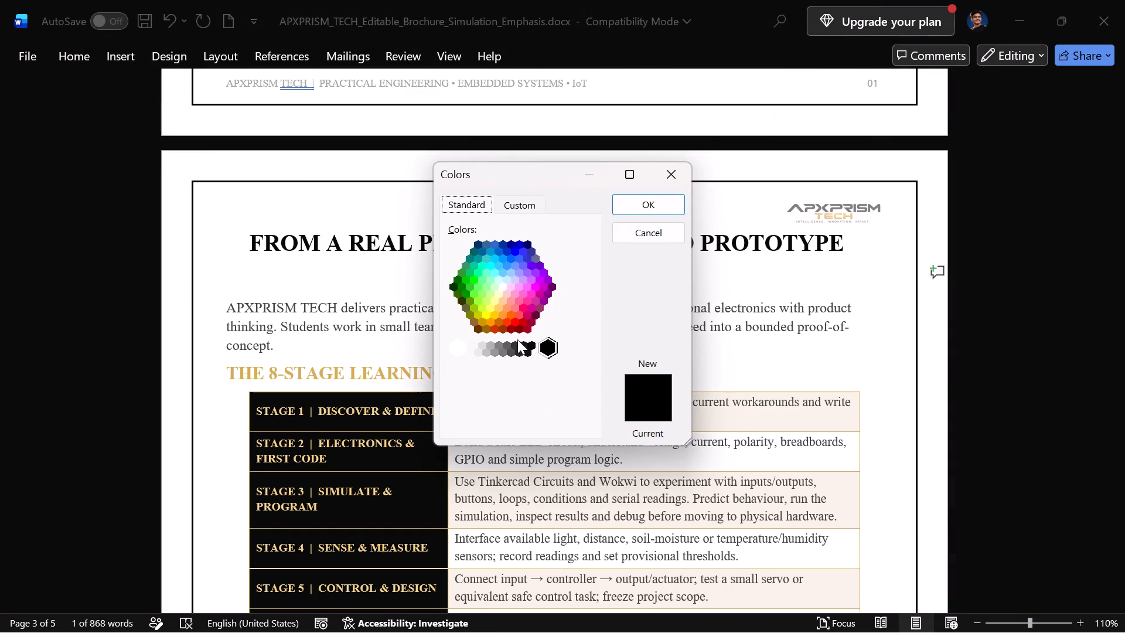
click(495, 315)
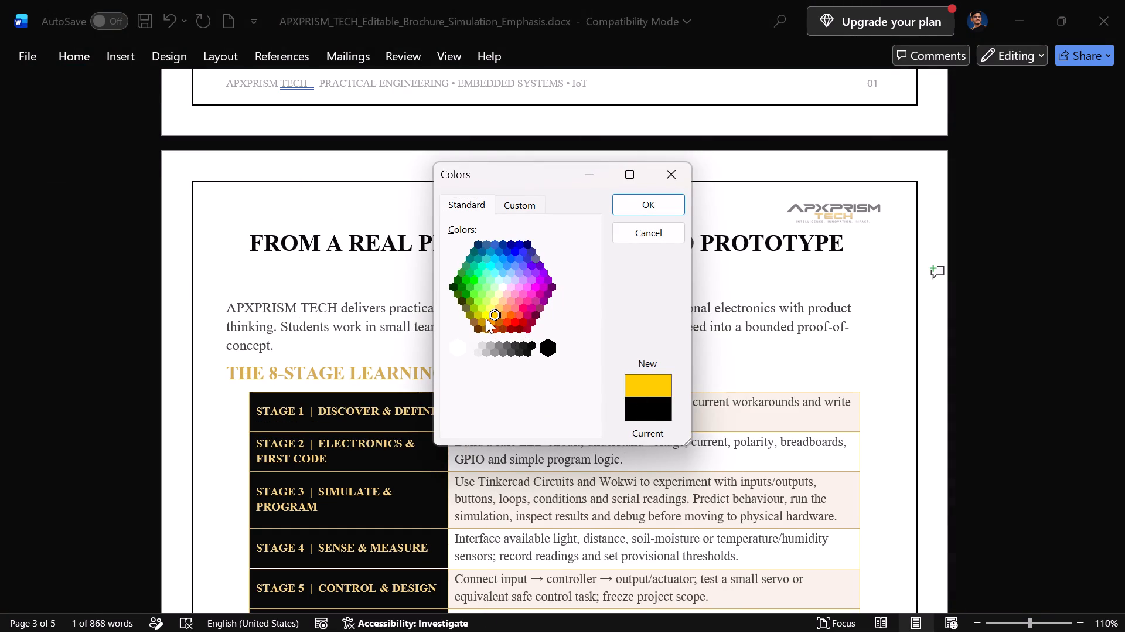
click(484, 322)
click(653, 209)
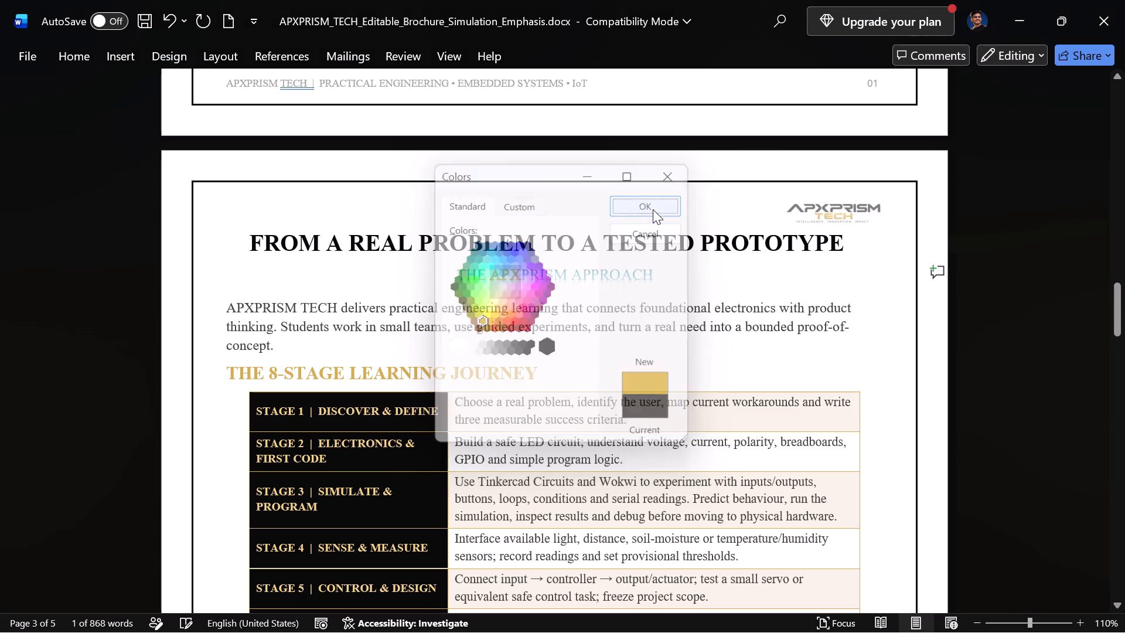
Compare the restyled page 3 heading and subheading with the styling of the brochure's earlier pages.
click(399, 288)
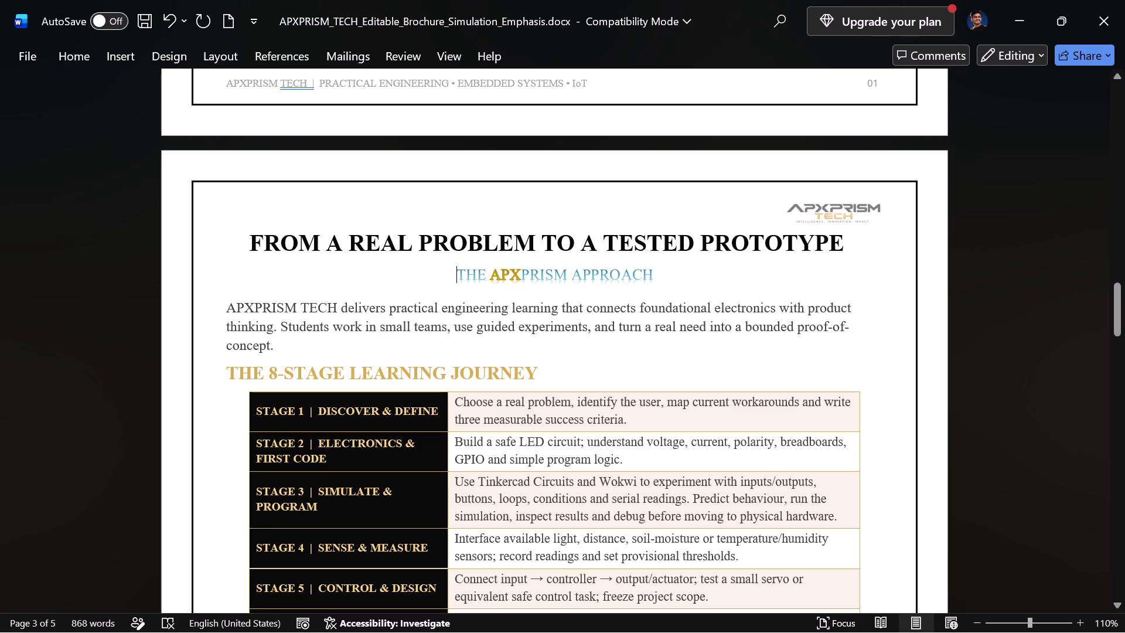
scroll(363, 349, up, 1)
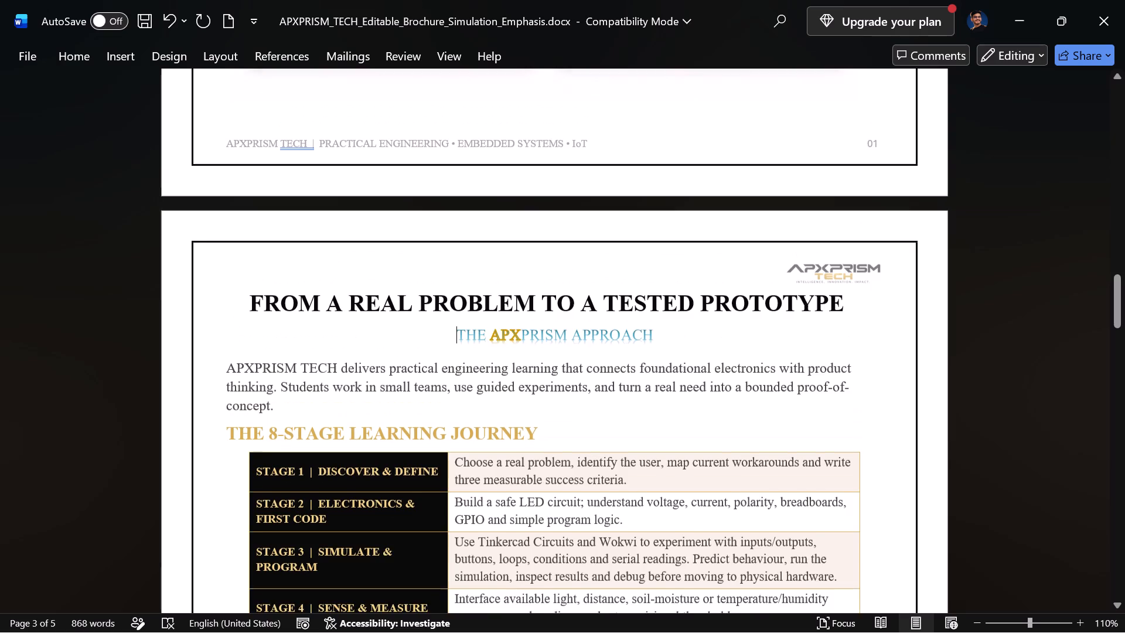
scroll(363, 349, up, 1)
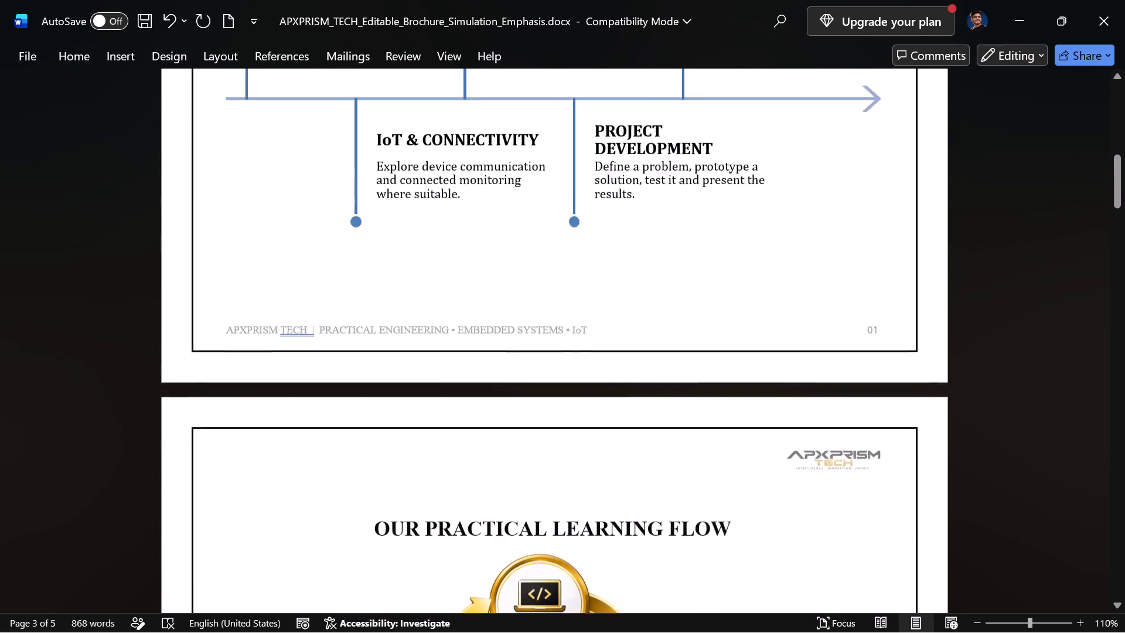
scroll(363, 349, up, 1)
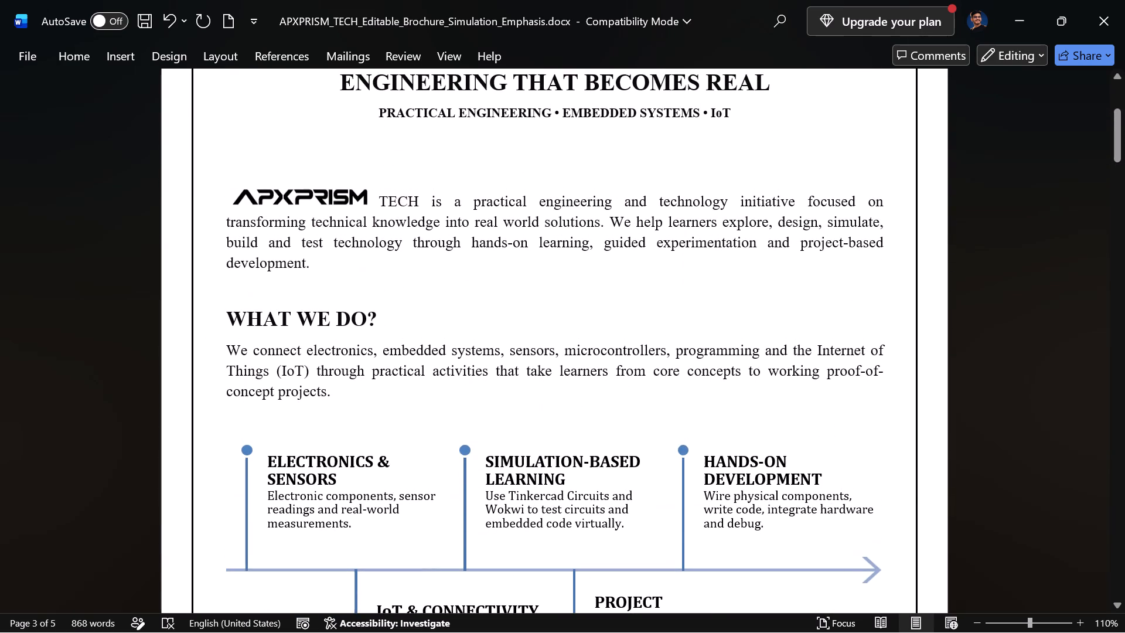
scroll(363, 349, down, 1)
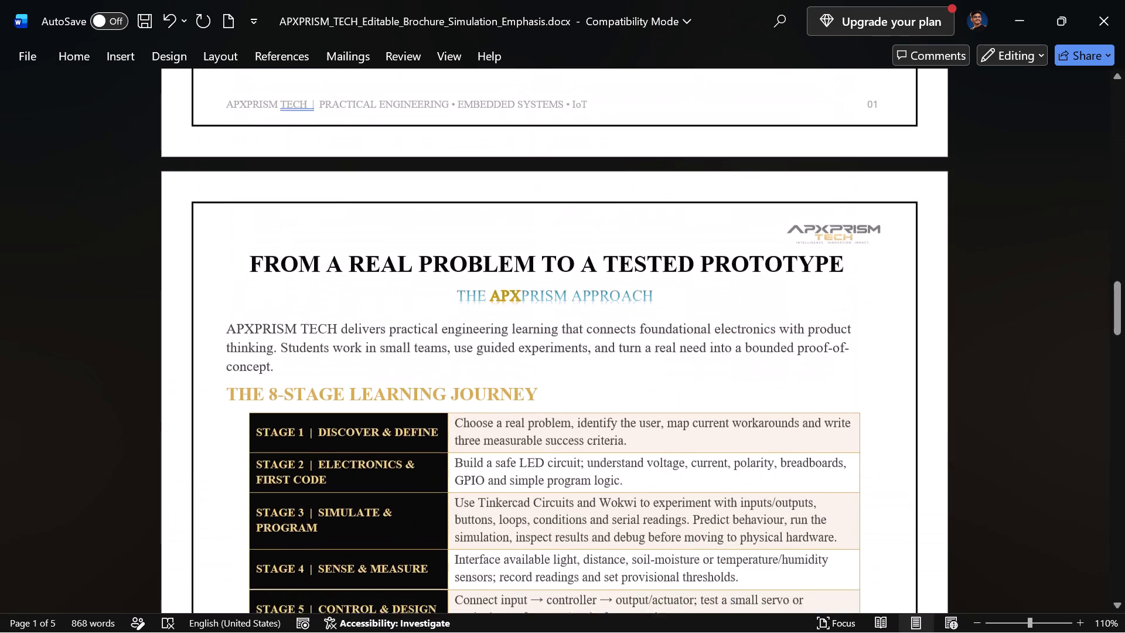
scroll(363, 349, down, 2)
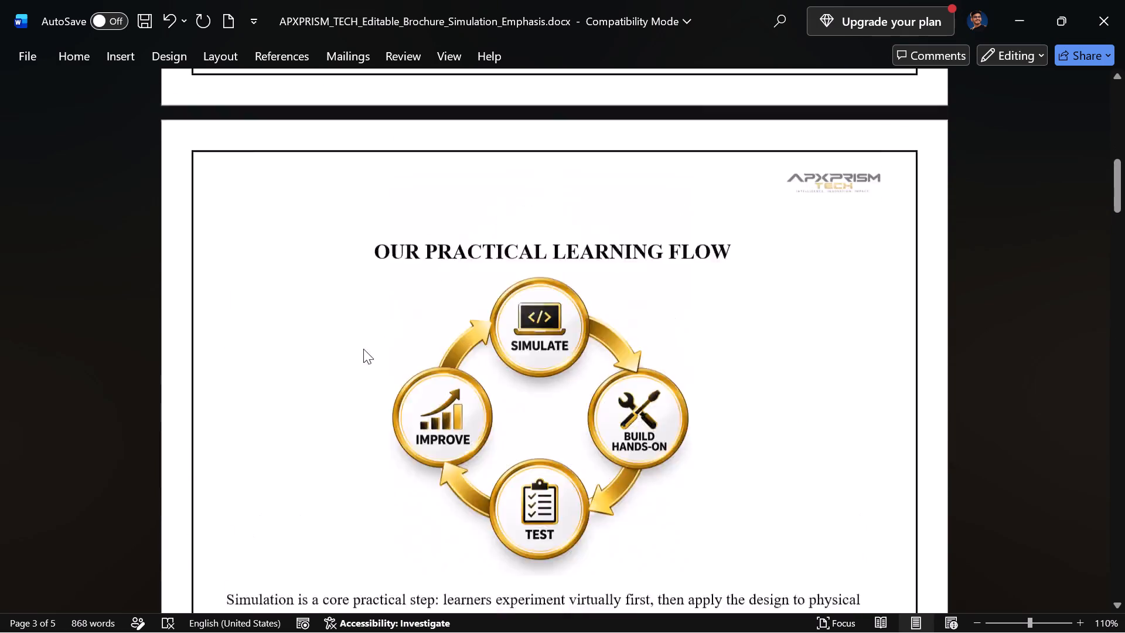
scroll(363, 349, down, 1)
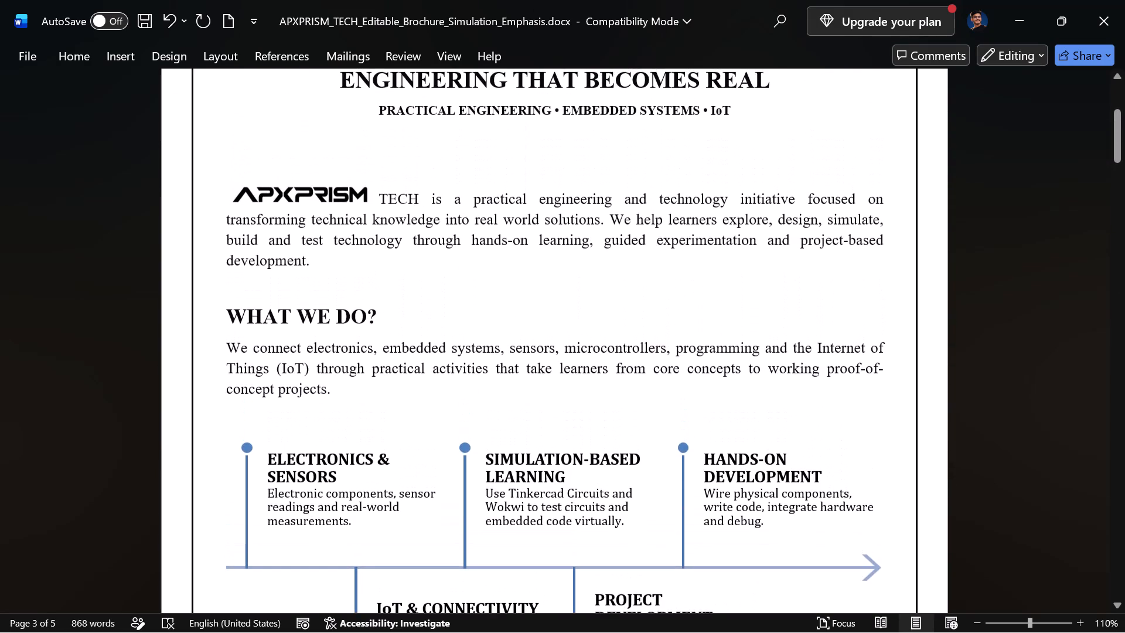
scroll(363, 349, down, 1)
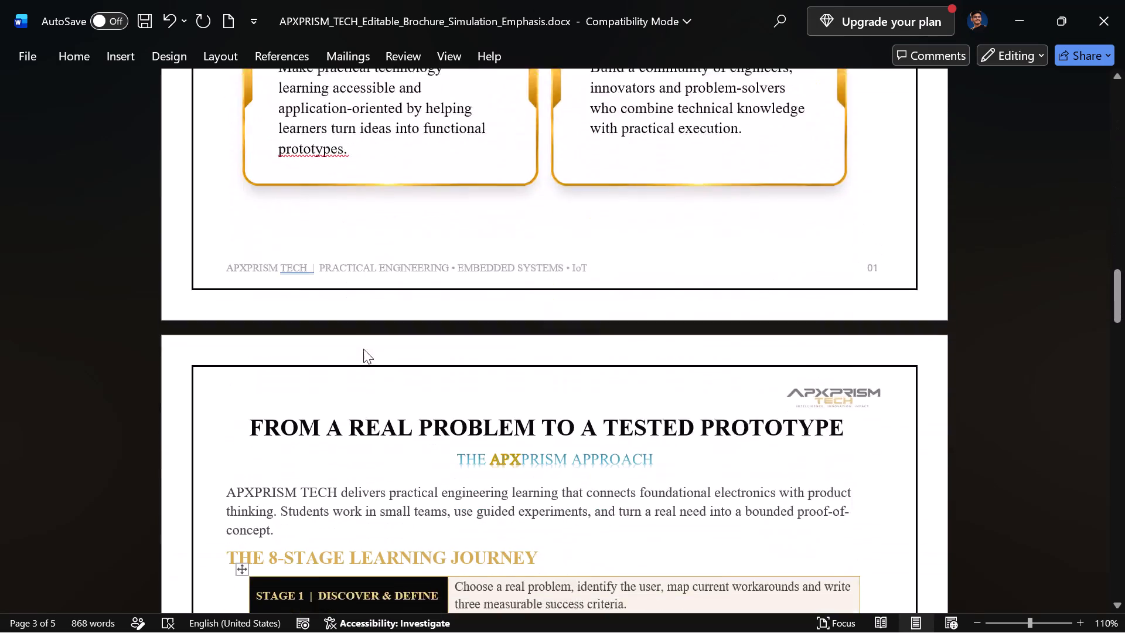
scroll(363, 349, down, 2)
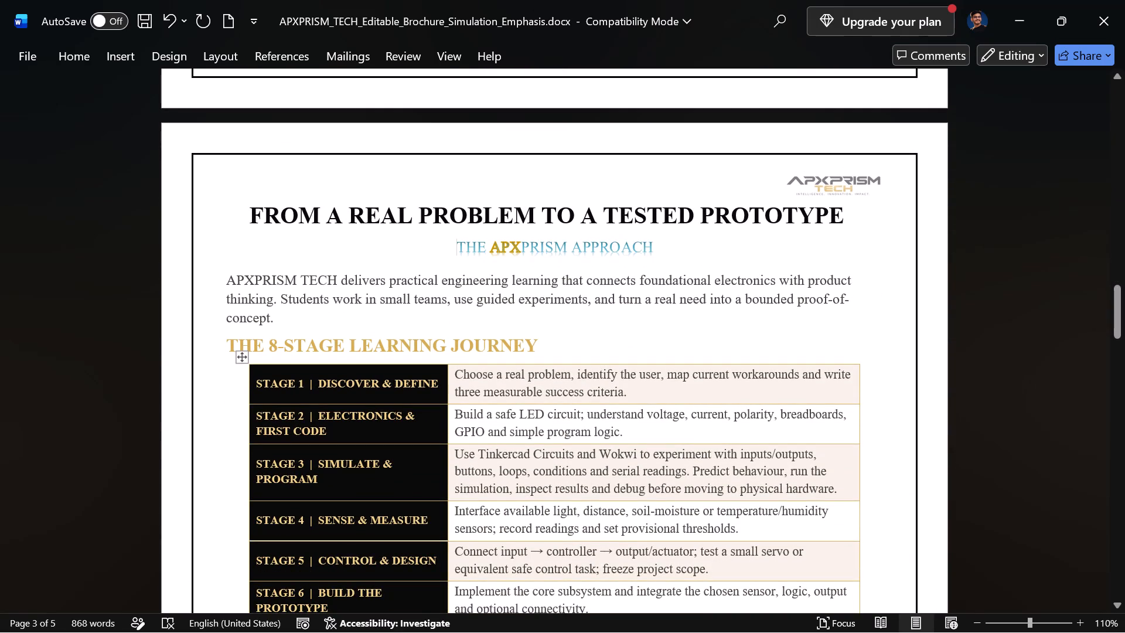
Undo the gold text outline on the letters "APX" in the subheading "THE APXPRISM APPROACH".
key(ctrl+z)
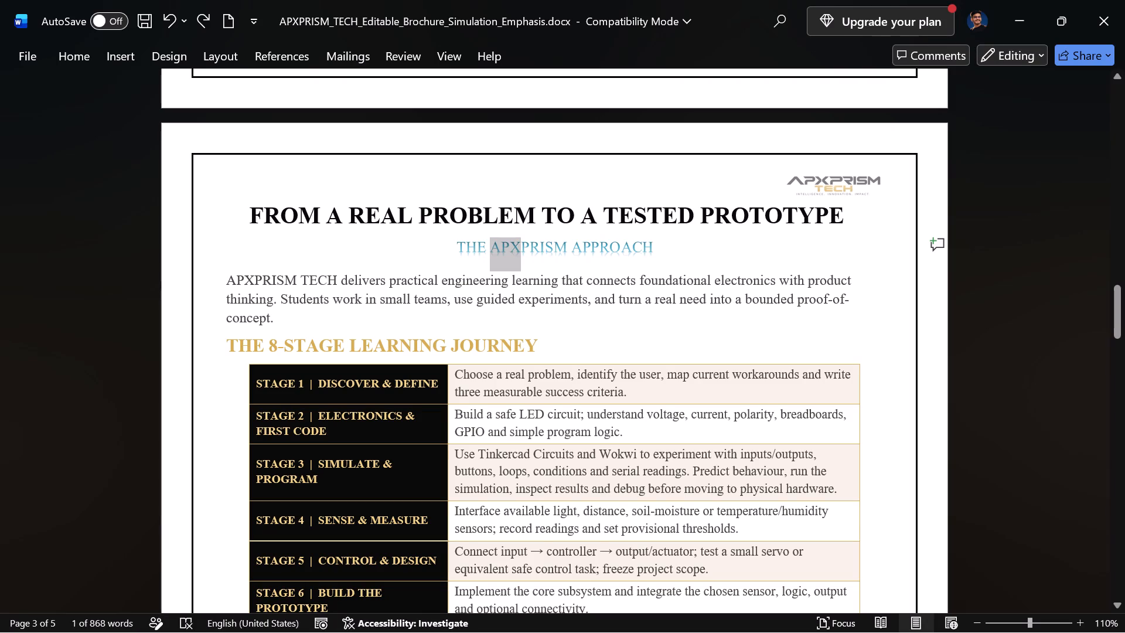
click(637, 260)
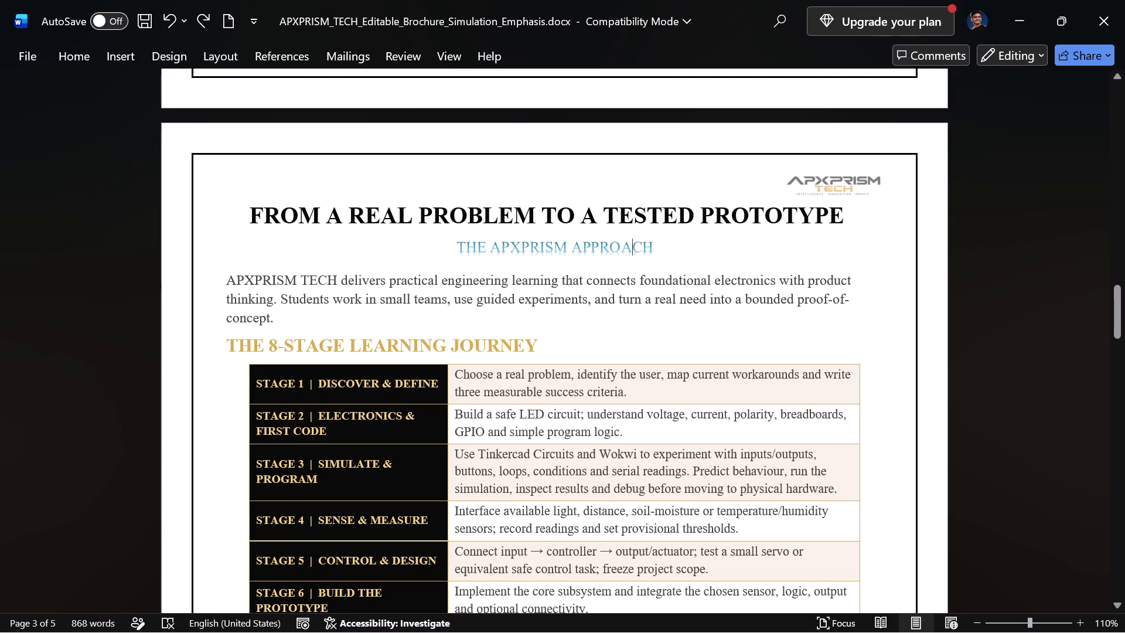
Add a blank line above the heading "FROM A REAL PROBLEM TO A TESTED PROTOTYPE" and indent the heading by one tab stop.
click(279, 197)
click(251, 212)
key(Return)
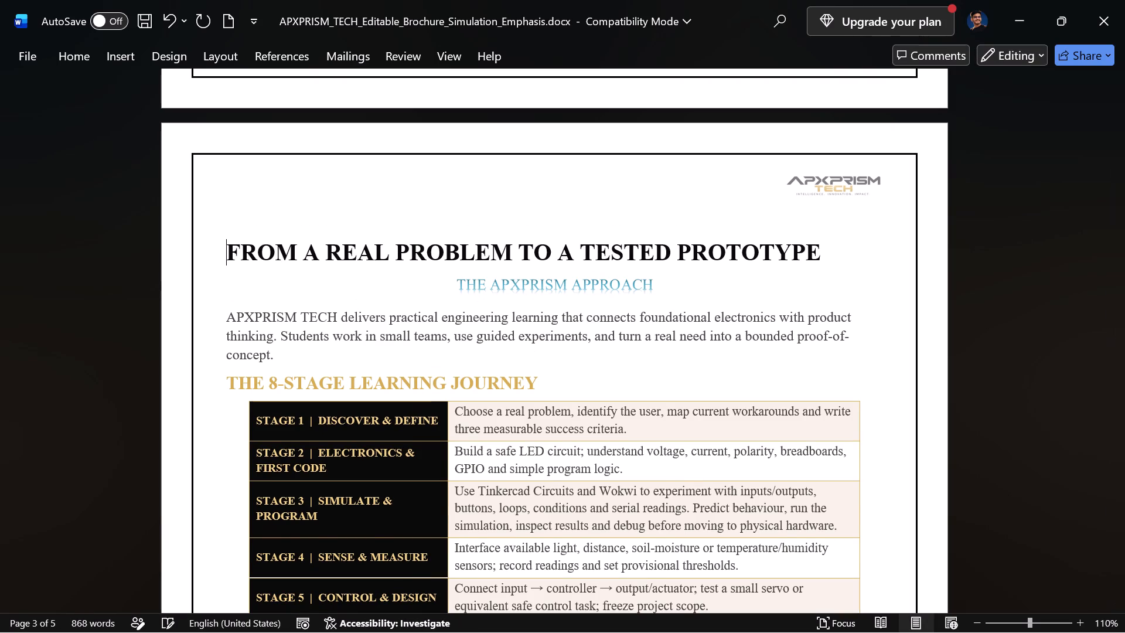
key(Tab)
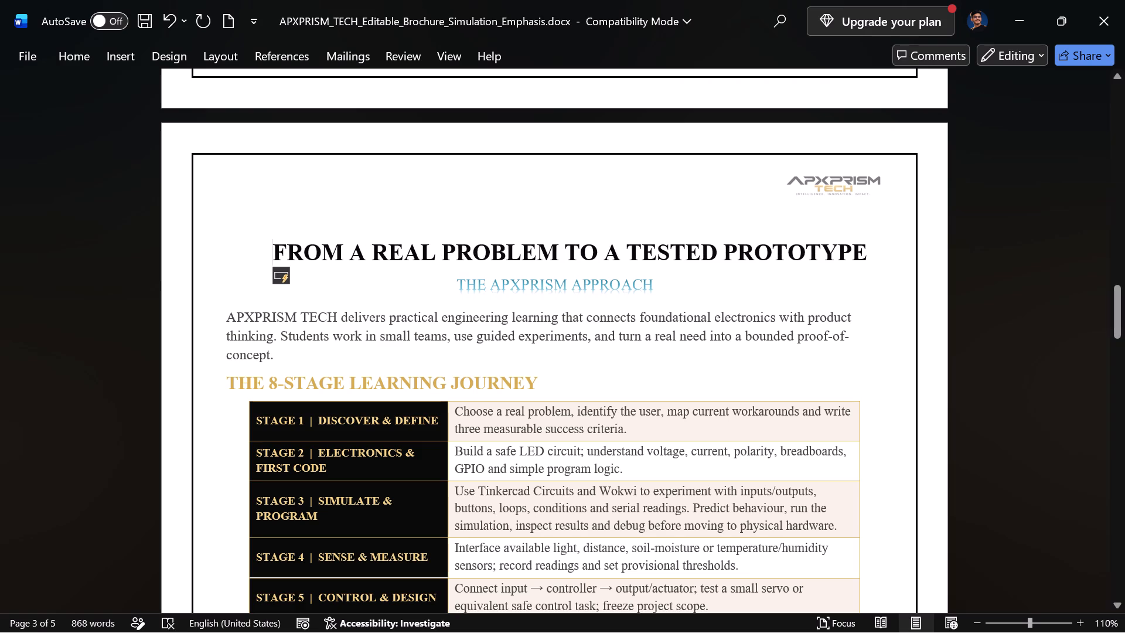